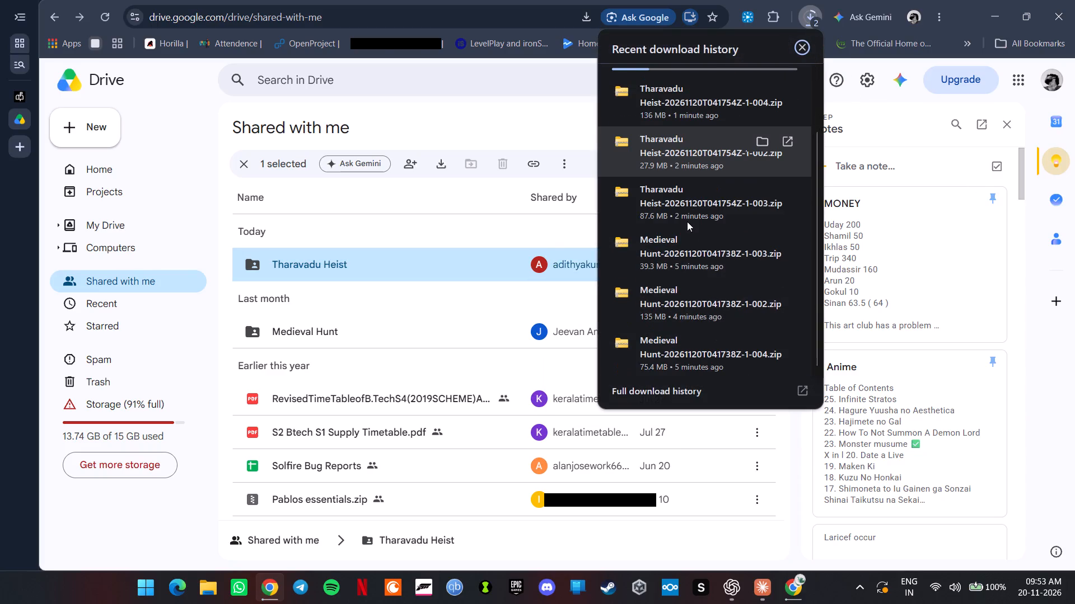
# Review the recent download history, checking the progress of the 2DGame Demo and Medieval Hunt archives.
pyautogui.scroll(5, 687, 221)
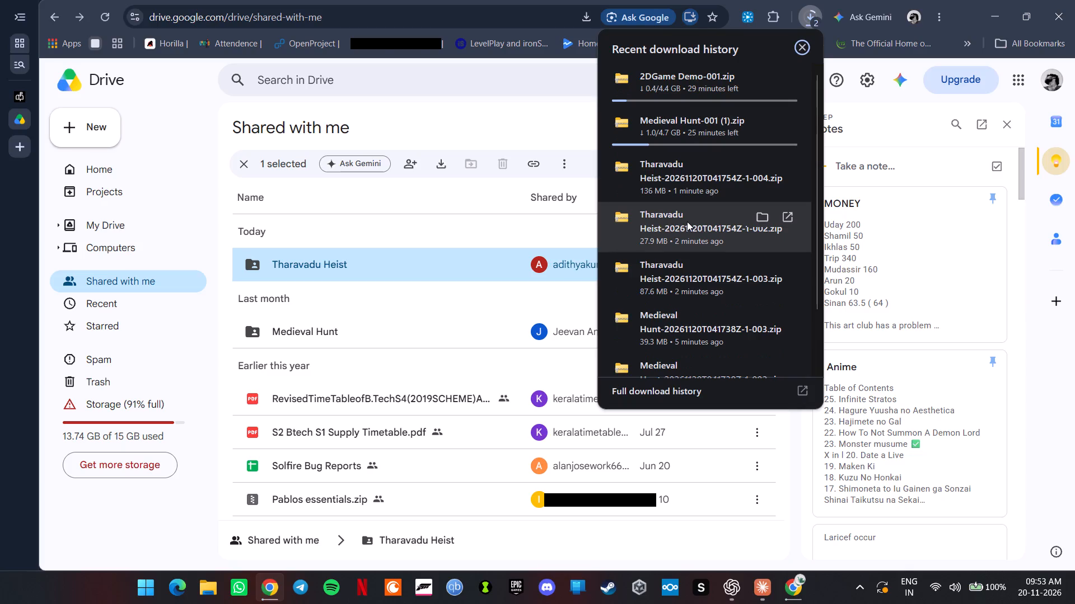
pyautogui.scroll(-5, 687, 221)
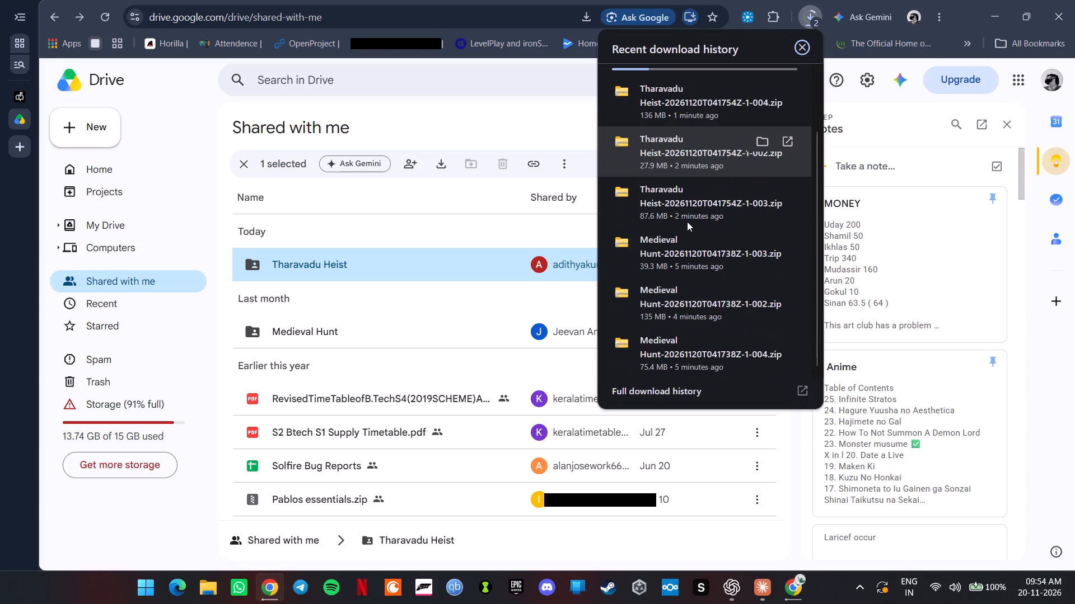
pyautogui.scroll(7, 687, 221)
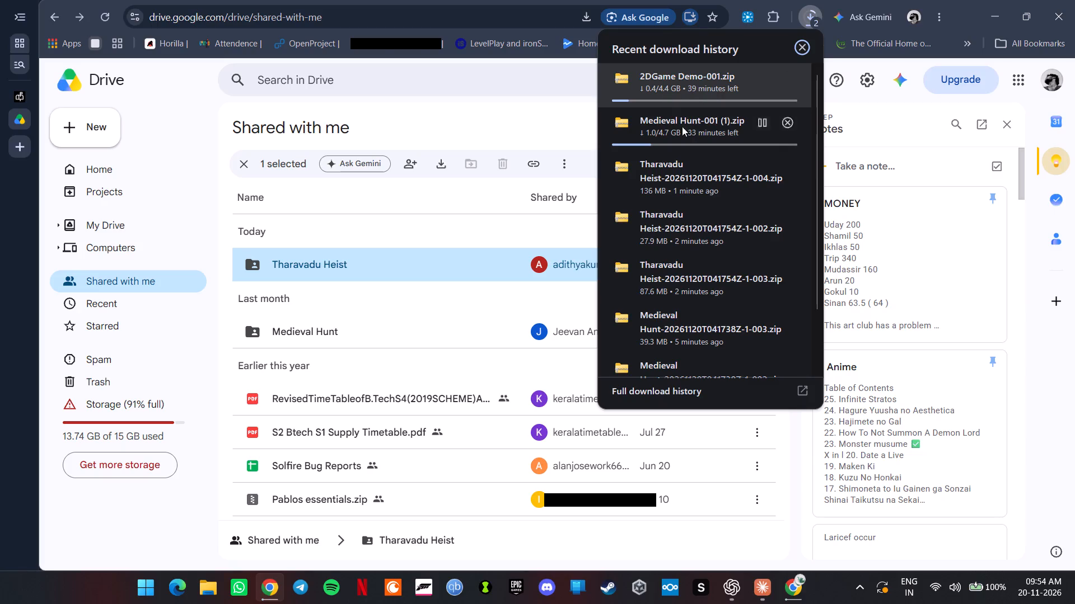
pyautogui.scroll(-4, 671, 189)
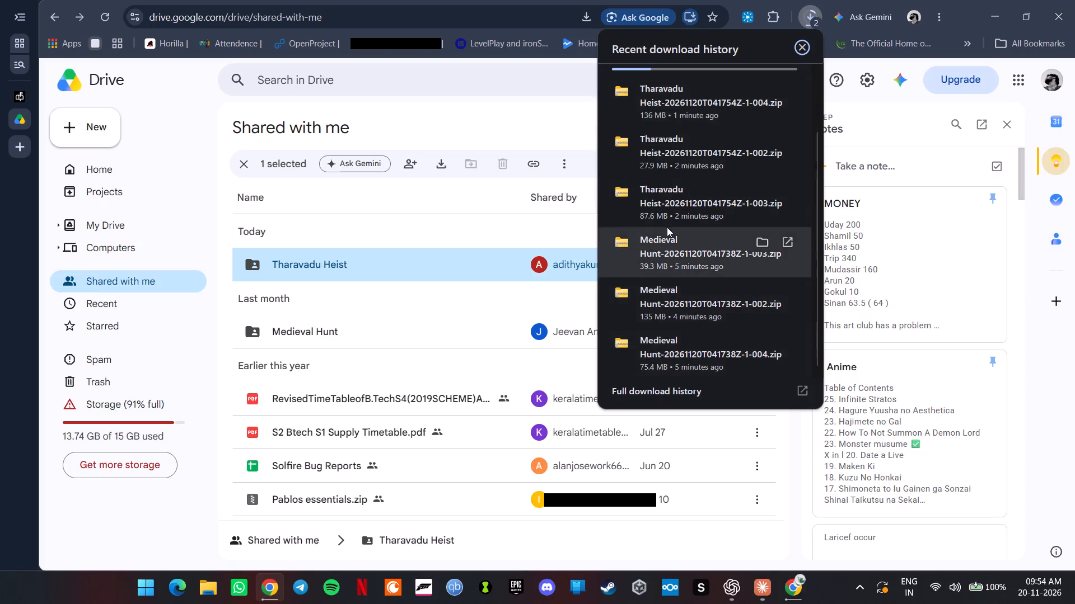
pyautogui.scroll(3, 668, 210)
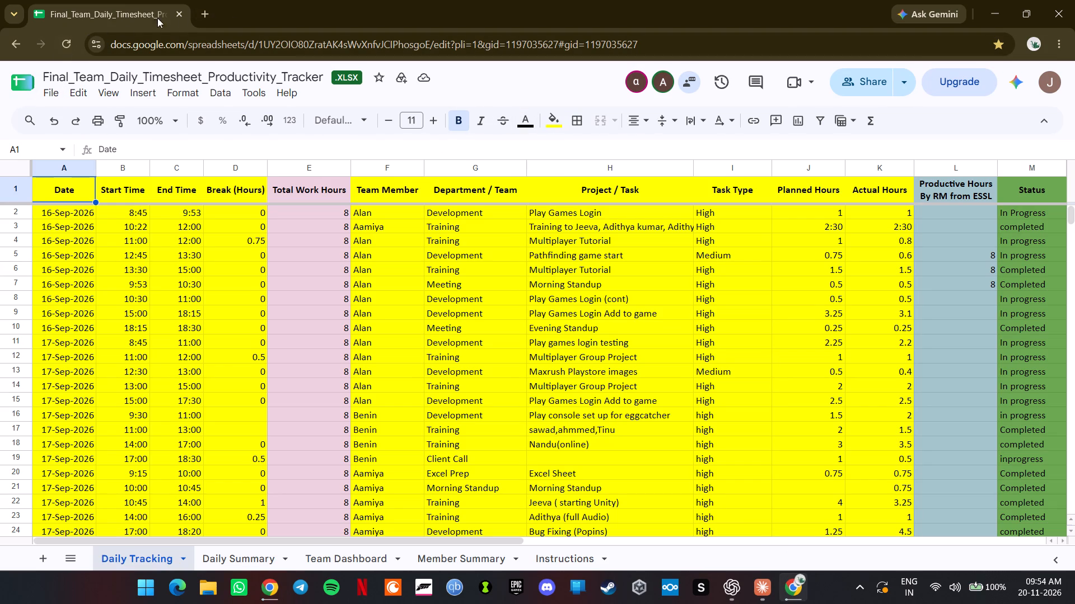
pyautogui.click(49, 88)
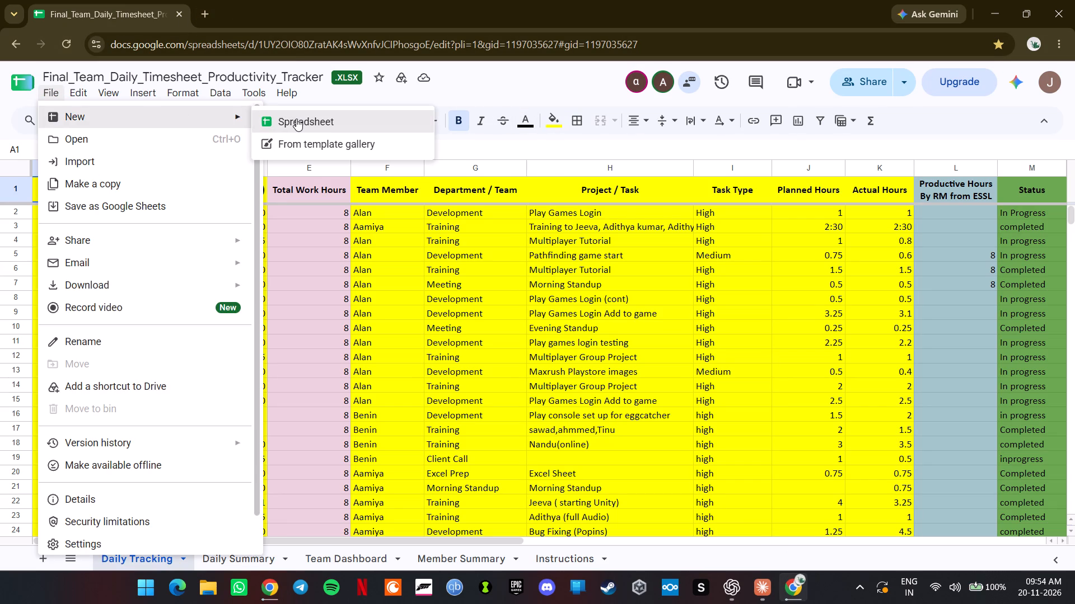
pyautogui.click(296, 119)
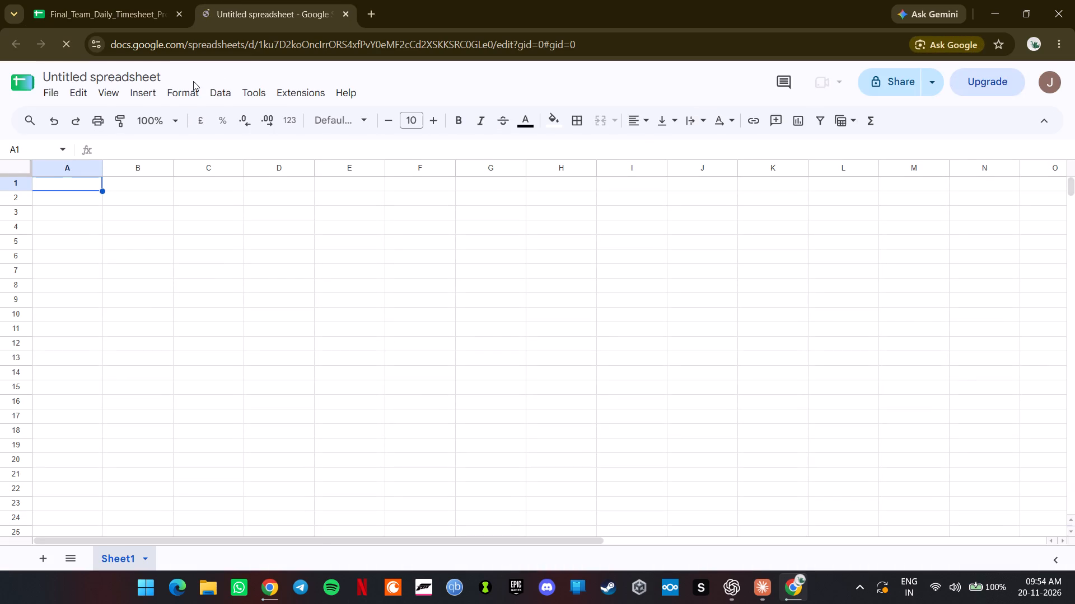
pyautogui.click(89, 21)
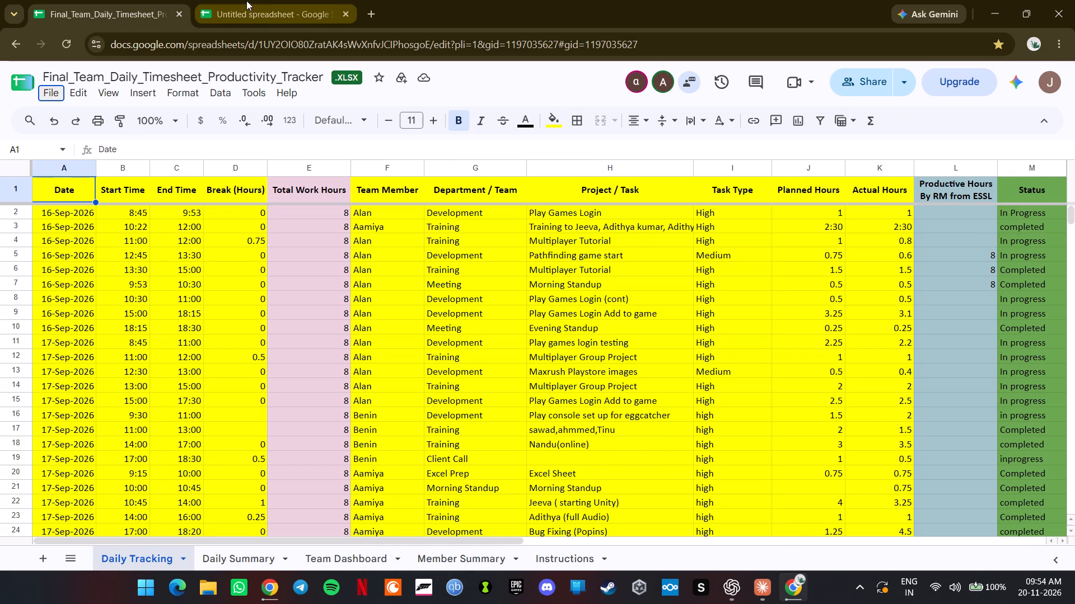
pyautogui.click(267, 3)
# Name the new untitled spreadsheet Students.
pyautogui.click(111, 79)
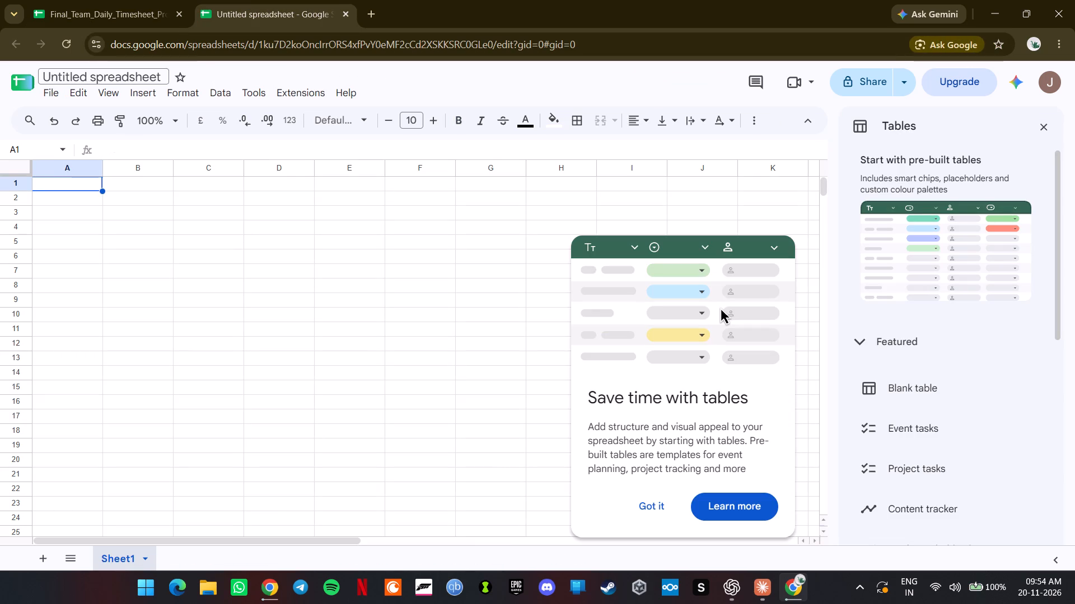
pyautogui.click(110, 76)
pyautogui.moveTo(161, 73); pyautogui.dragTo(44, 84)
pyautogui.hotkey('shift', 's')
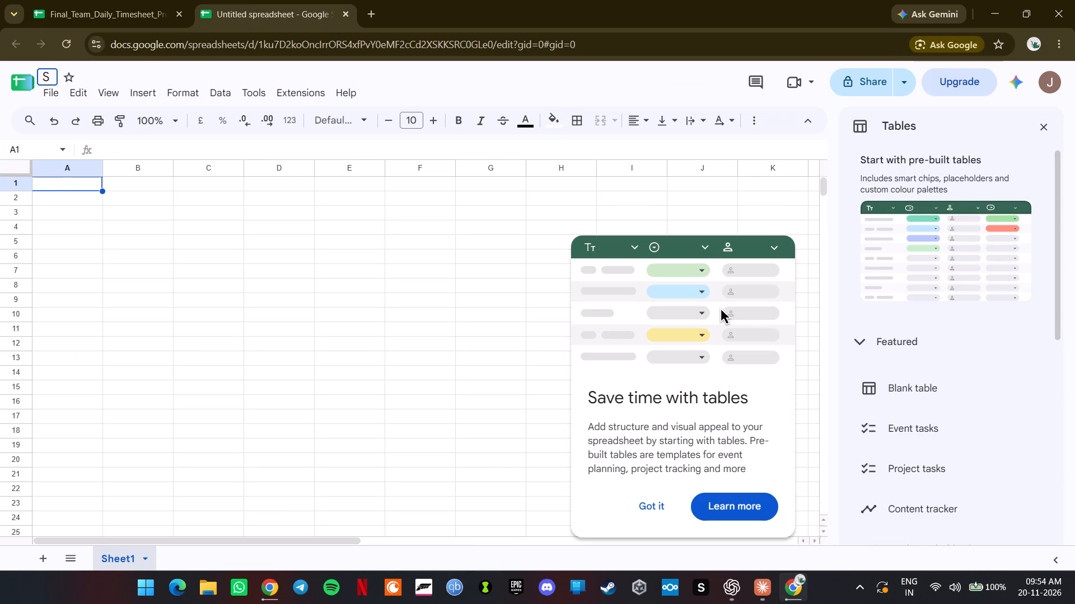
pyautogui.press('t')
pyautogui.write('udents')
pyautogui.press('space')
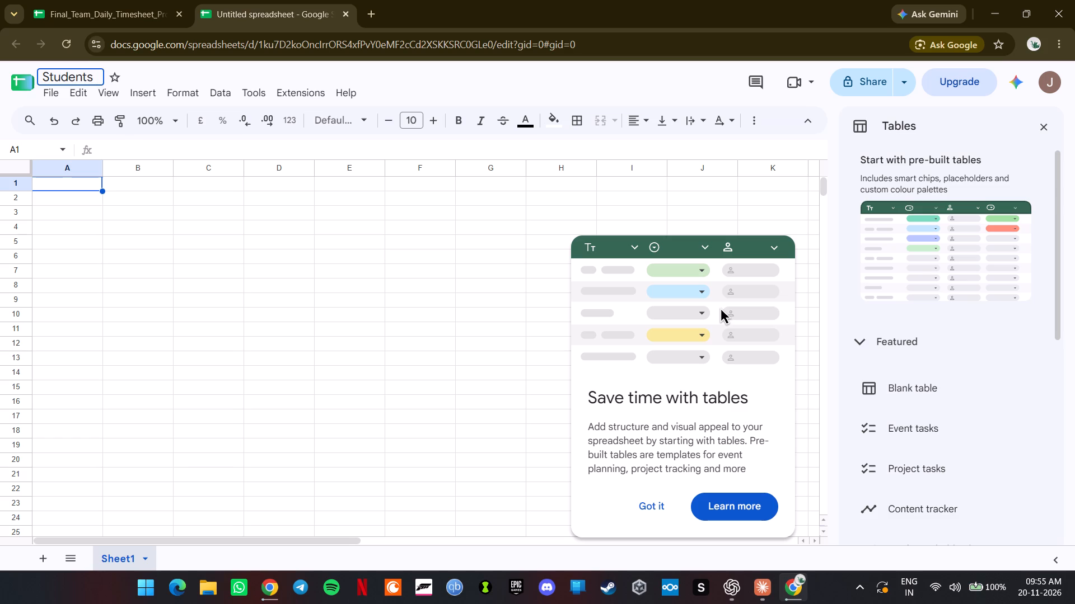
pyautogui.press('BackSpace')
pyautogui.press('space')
# Dismiss the tables tip in the new spreadsheet and the split view tip over the timesheet tracker, and return to the new spreadsheet.
pyautogui.click(660, 509)
pyautogui.click(105, 12)
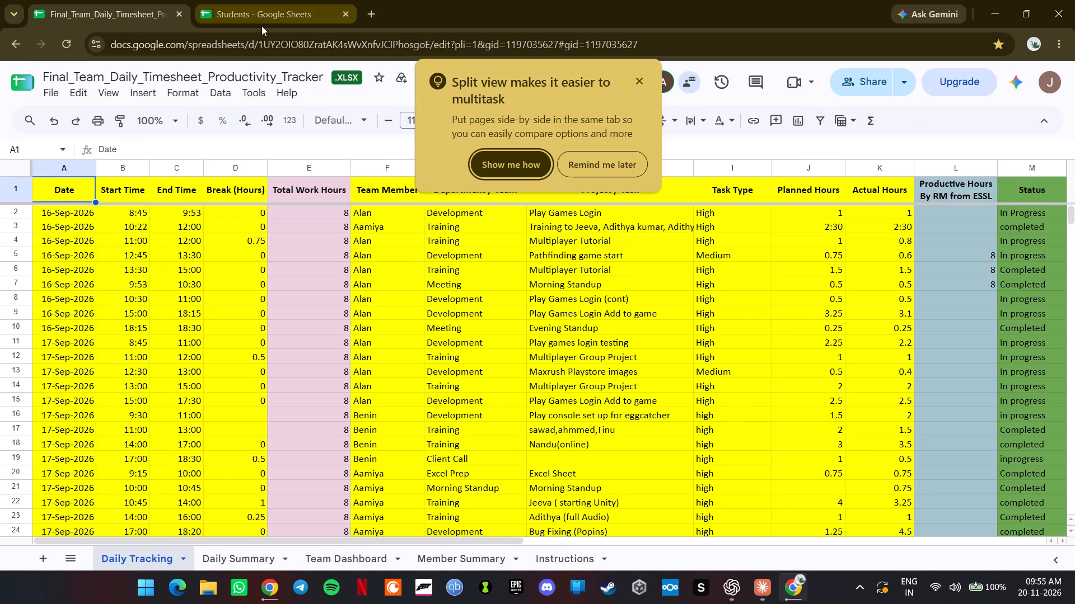
pyautogui.click(643, 84)
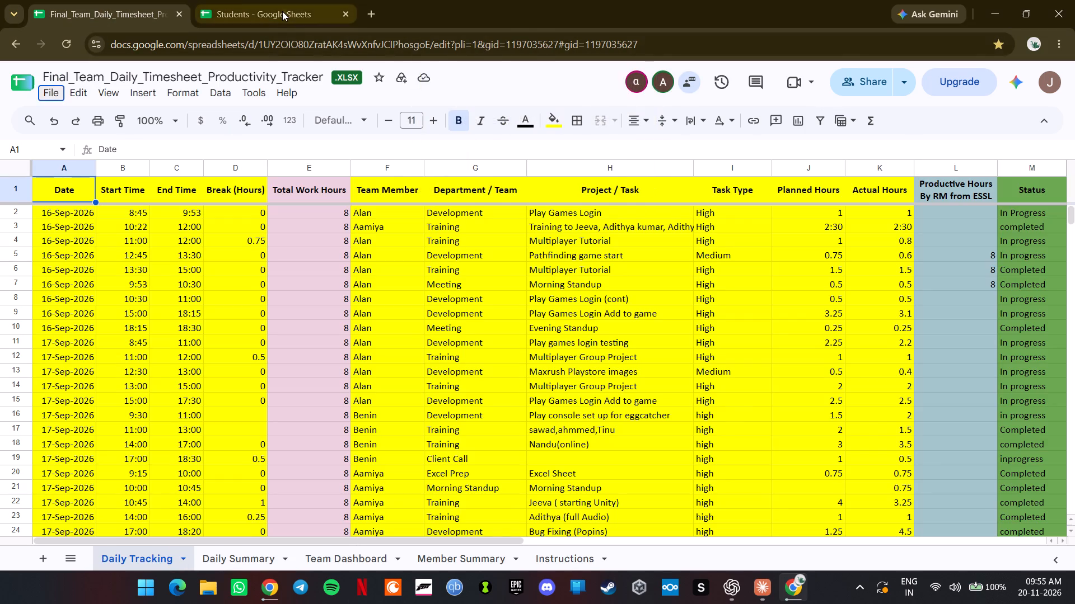
pyautogui.click(282, 11)
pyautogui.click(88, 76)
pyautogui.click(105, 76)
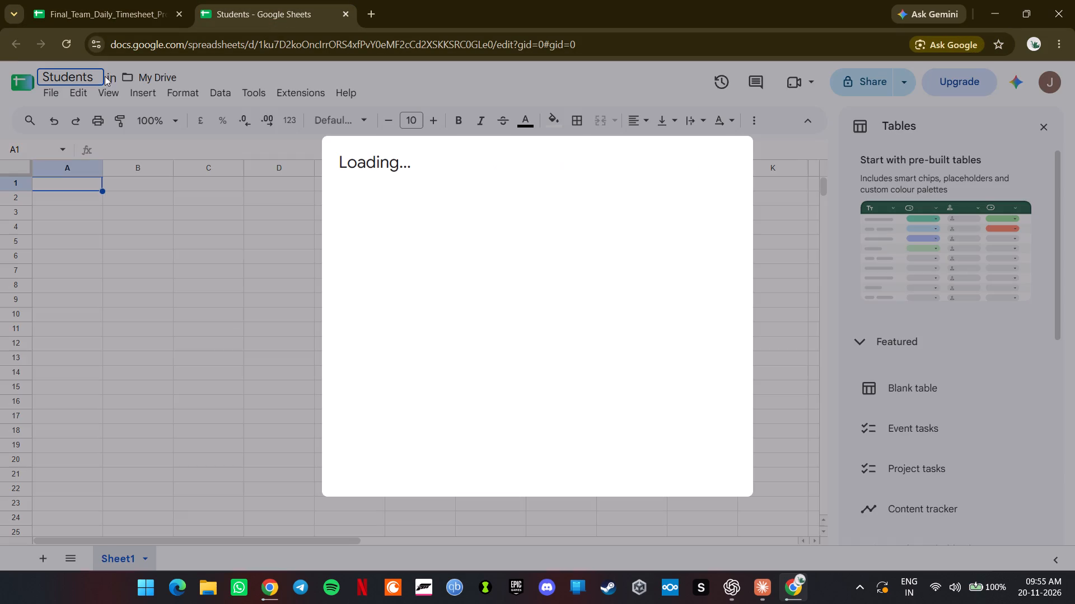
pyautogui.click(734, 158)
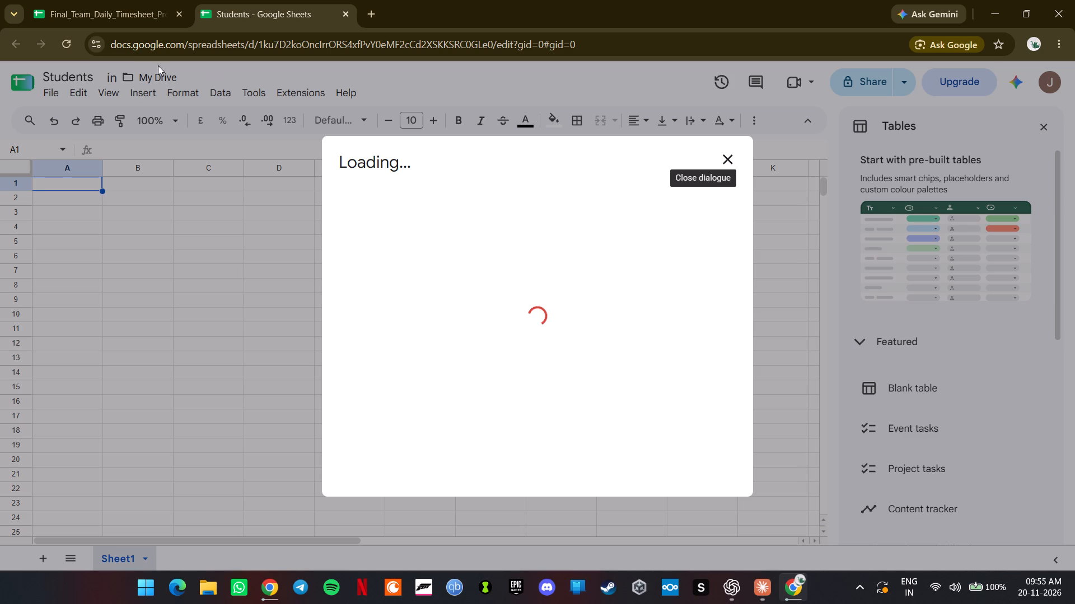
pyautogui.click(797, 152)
# Rename the new spreadsheet as Task Sheet for Game Developers.
pyautogui.click(96, 75)
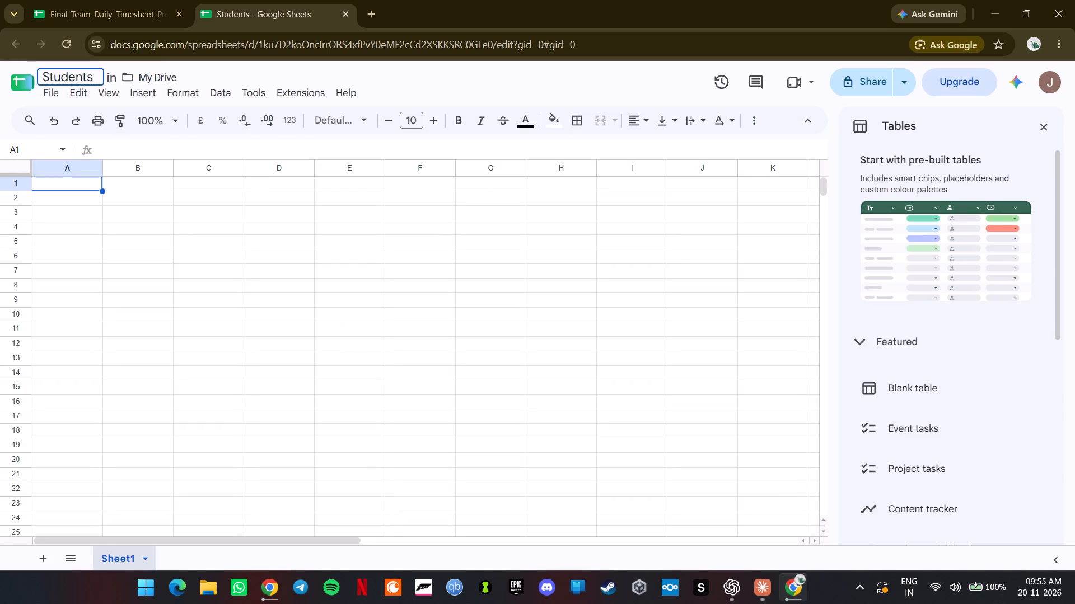
pyautogui.press('BackSpace')
pyautogui.press('BackSpace')
pyautogui.press('BackSpace')
pyautogui.press('BackSpace')
pyautogui.press('BackSpace')
pyautogui.press('BackSpace')
pyautogui.press('BackSpace')
pyautogui.press('BackSpace')
pyautogui.press('BackSpace')
pyautogui.press('BackSpace')
pyautogui.press('BackSpace')
pyautogui.press('BackSpace')
pyautogui.press('BackSpace')
pyautogui.press('BackSpace')
pyautogui.write('Task')
pyautogui.press('space')
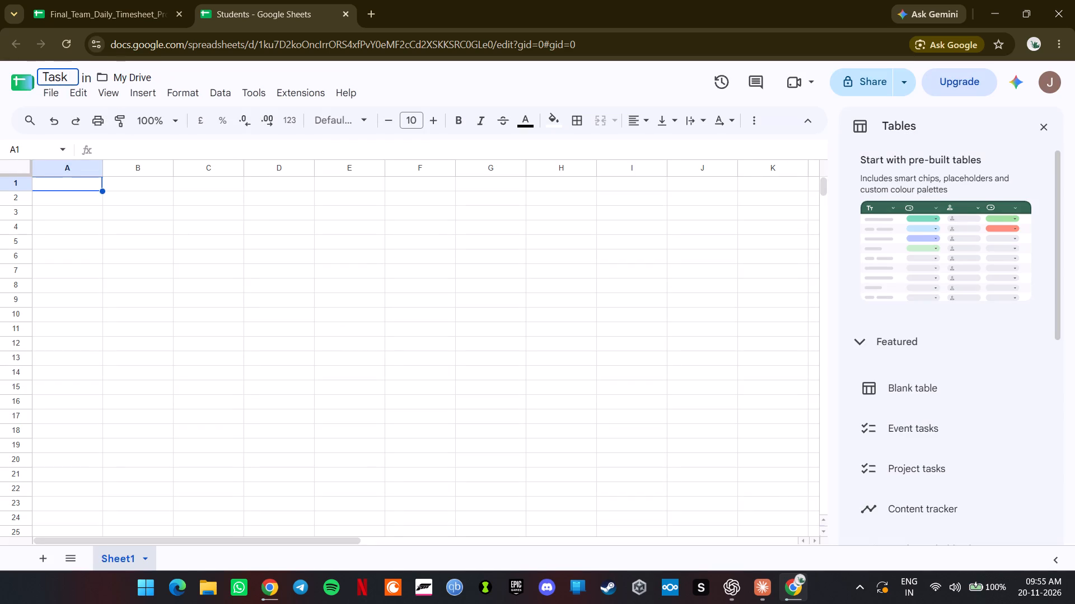
pyautogui.hotkey('shift', 's')
pyautogui.write('heet')
pyautogui.press('space')
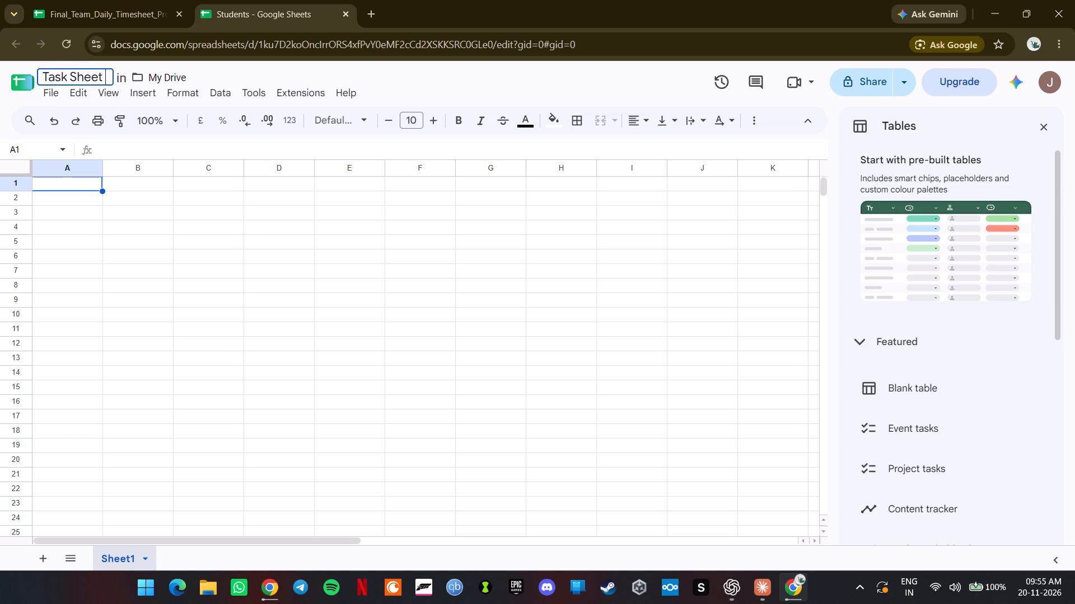
pyautogui.write('for')
pyautogui.press('space')
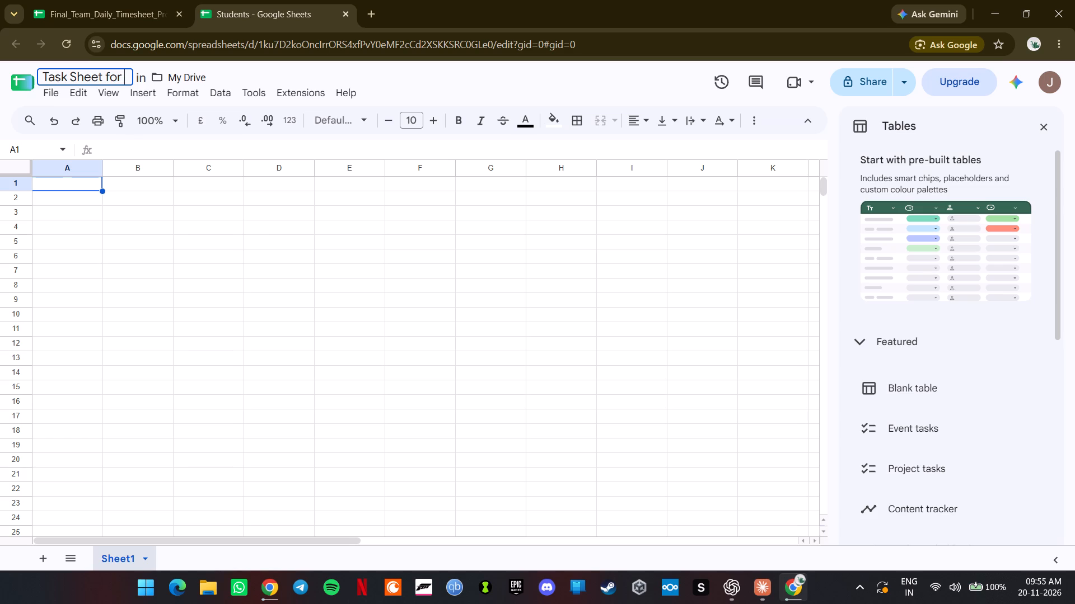
pyautogui.hotkey('shift', 'g')
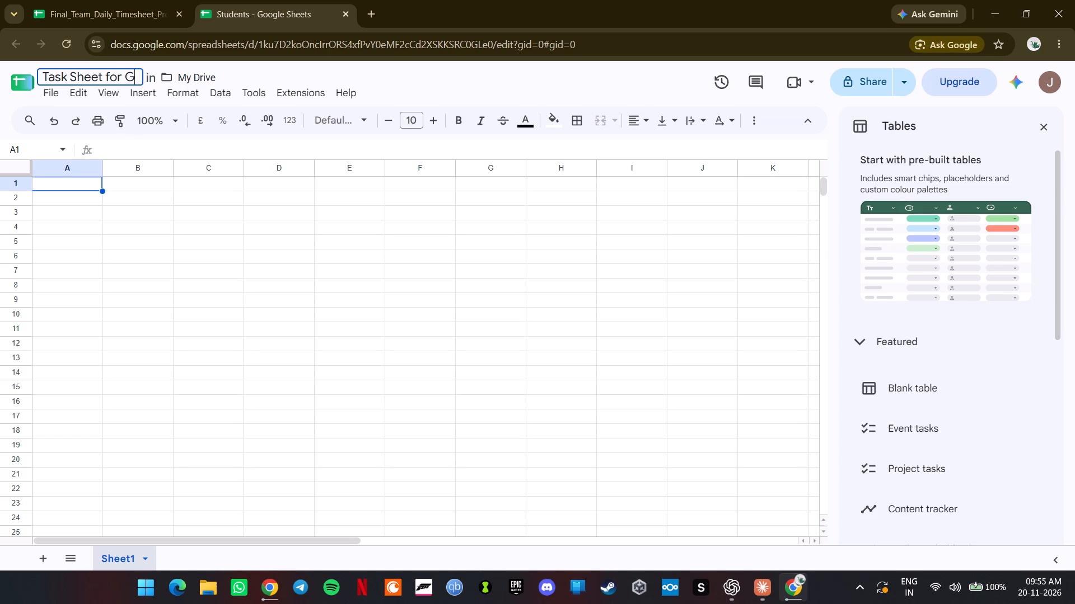
pyautogui.write('ame')
pyautogui.press('space')
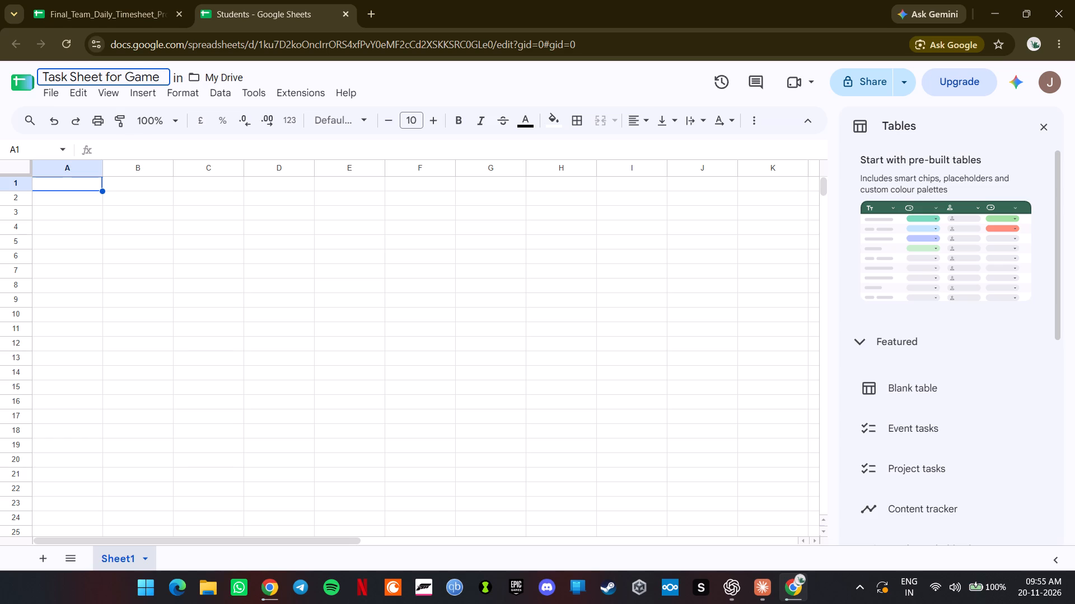
pyautogui.hotkey('shift', 'd')
pyautogui.press('e')
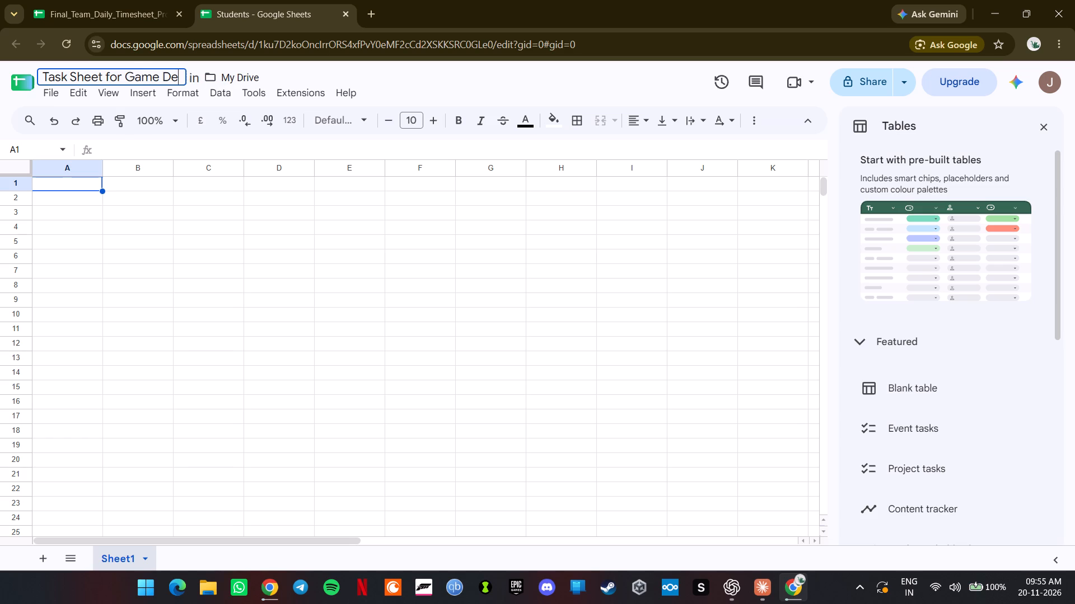
pyautogui.write('vel')
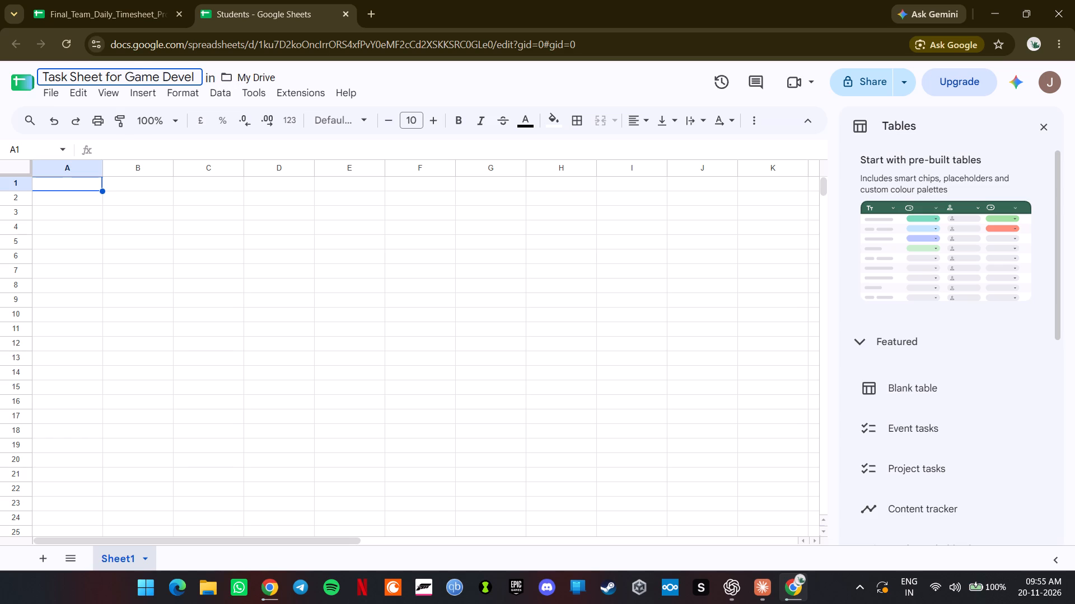
pyautogui.write('opers')
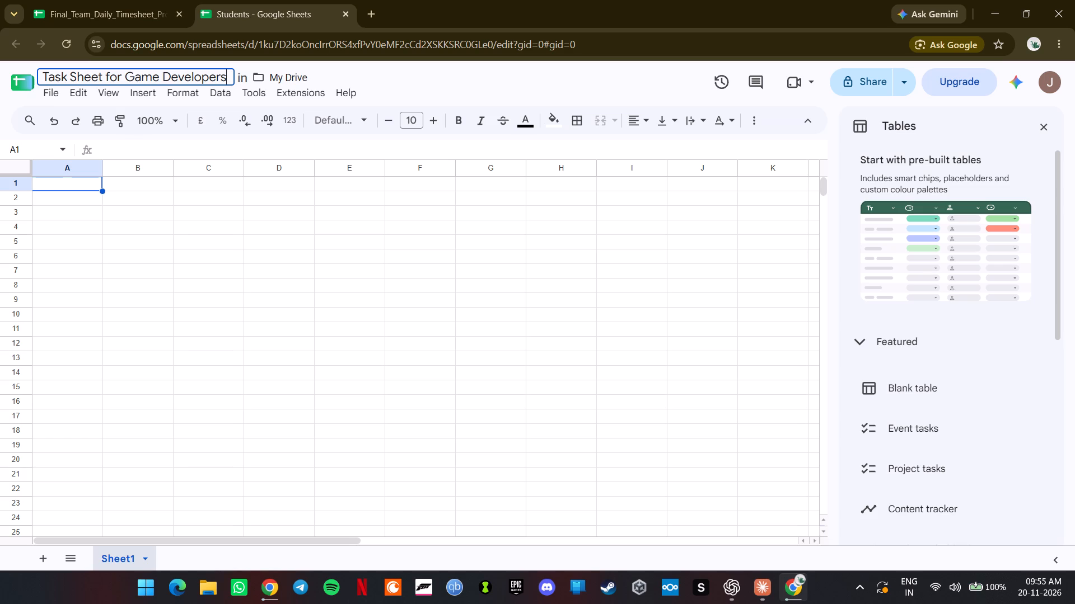
pyautogui.click(462, 77)
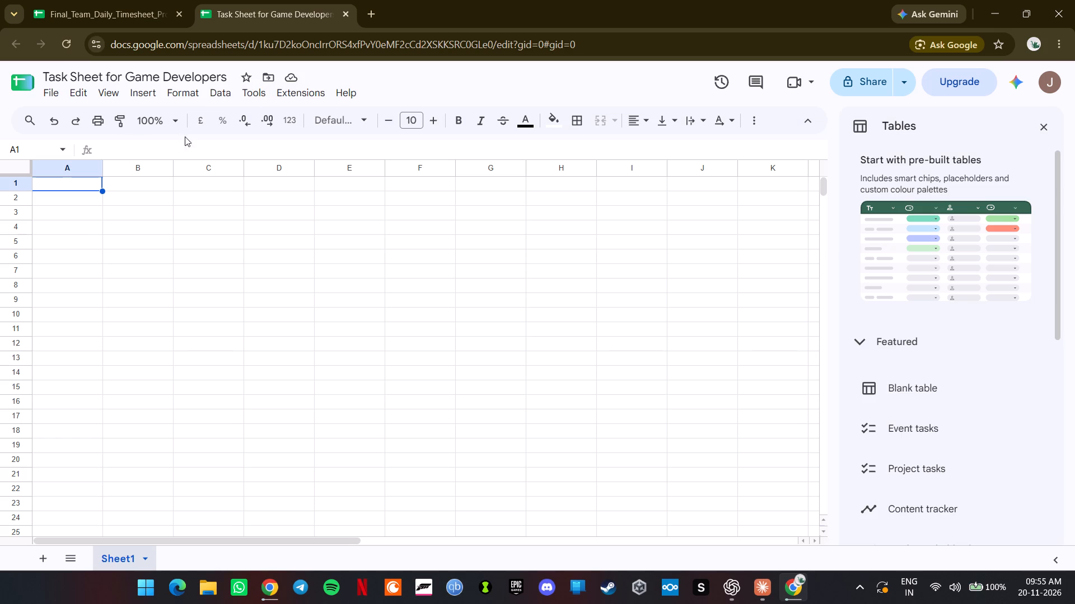
pyautogui.click(452, 82)
# Close the Tables sidebar in the Task Sheet for Game Developers spreadsheet.
pyautogui.click(1041, 124)
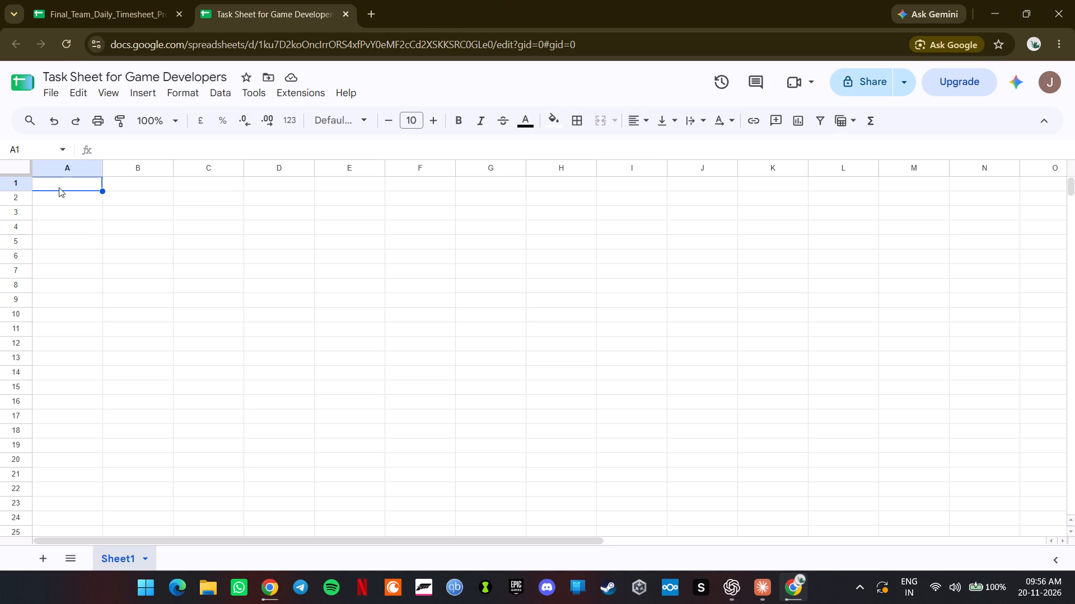
# Examine the column headings and the November entries in the timesheet tracker's Daily Tracking sheet.
pyautogui.click(106, 19)
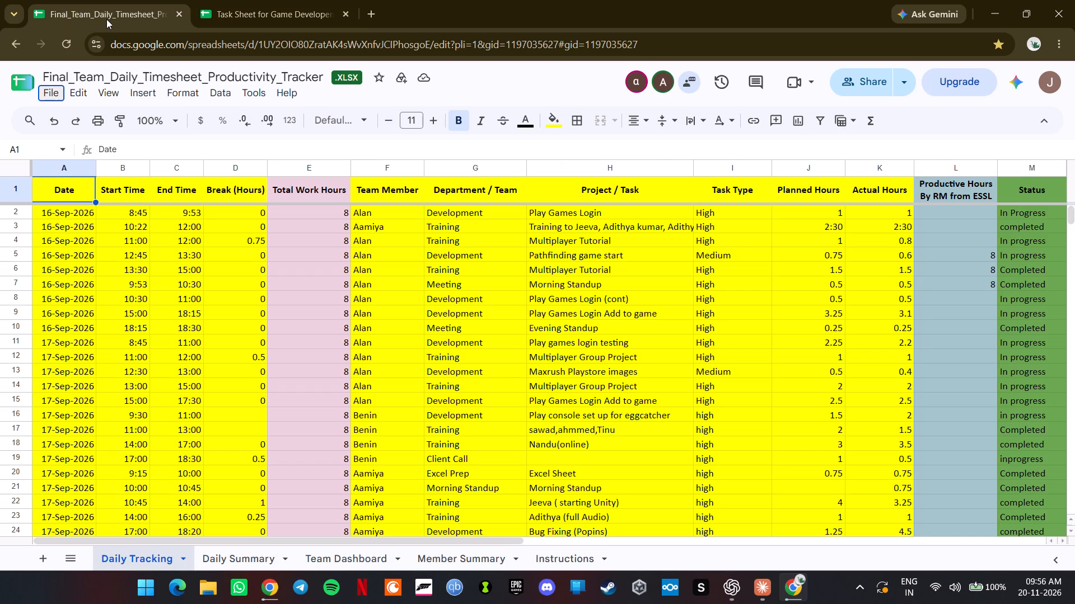
pyautogui.scroll(-20, 192, 276)
pyautogui.scroll(-20, 192, 276)
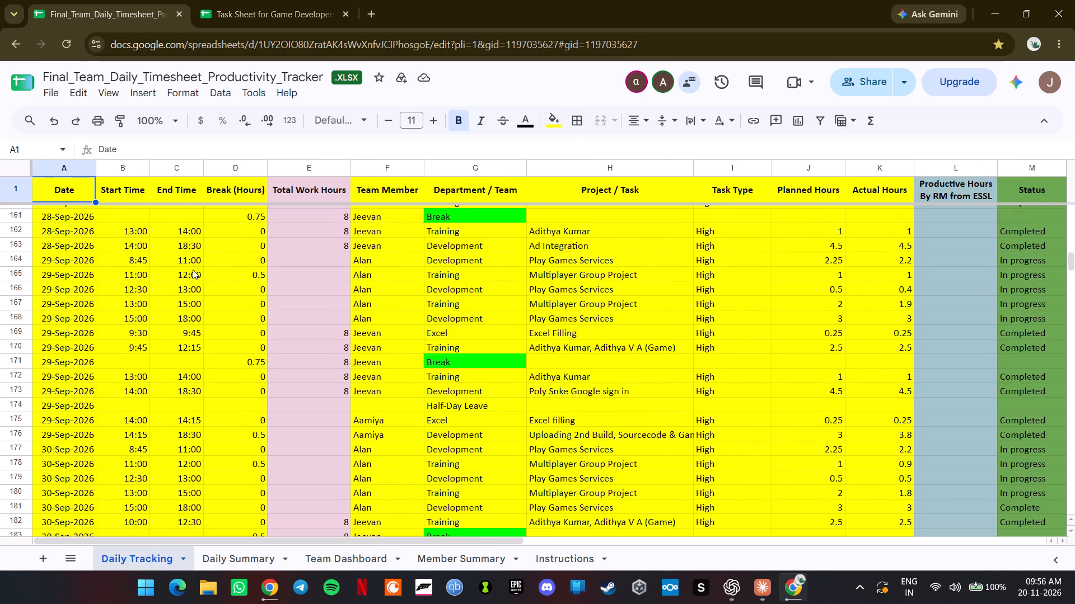
pyautogui.scroll(-20, 193, 270)
pyautogui.scroll(-20, 193, 270)
pyautogui.scroll(-18, 193, 270)
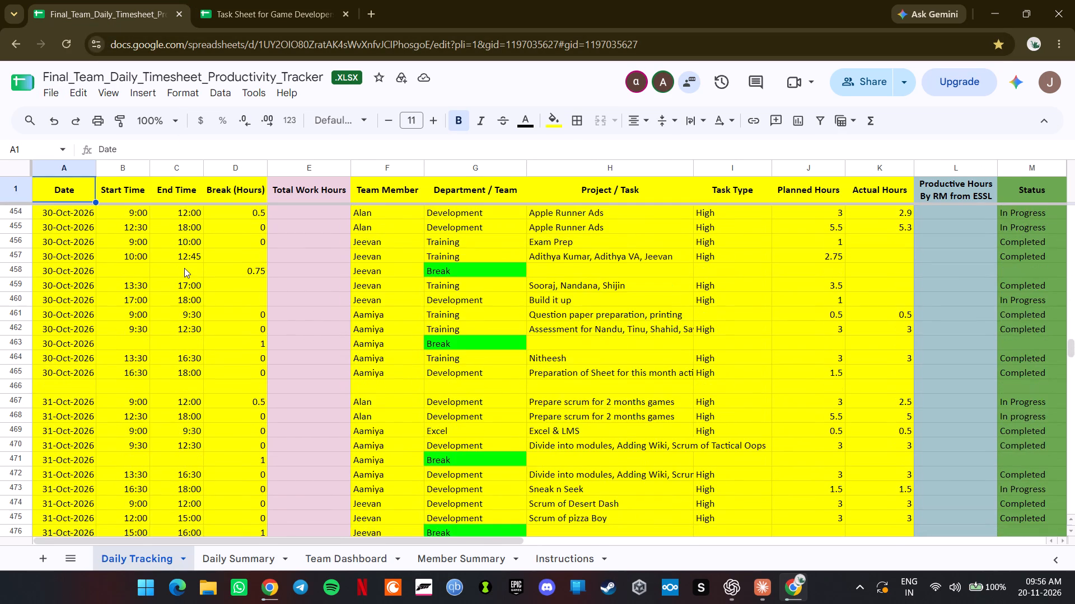
pyautogui.scroll(-6, 184, 268)
pyautogui.scroll(-17, 2, 348)
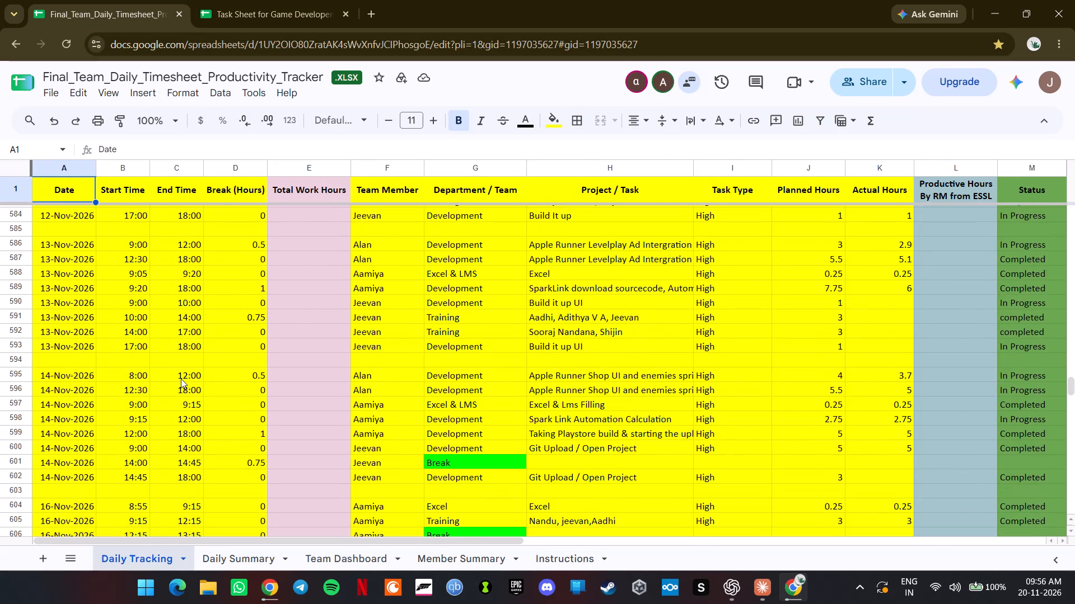
pyautogui.middleClick(315, 335)
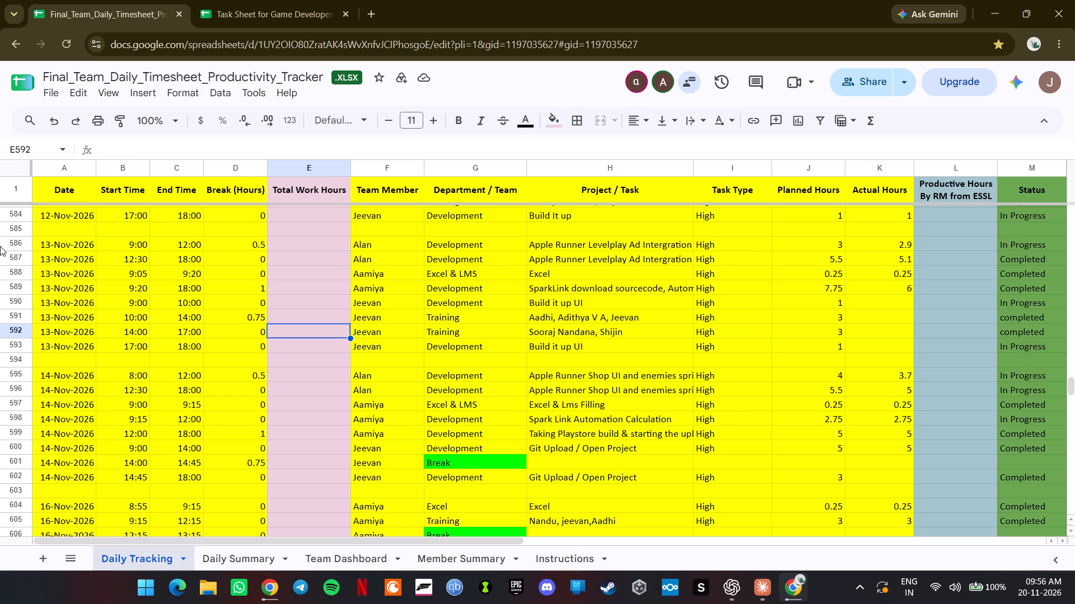
# Look back through the Daily Tracking entries to the first rows, and return to the Task Sheet for Game Developers spreadsheet.
pyautogui.scroll(20, 237, 259)
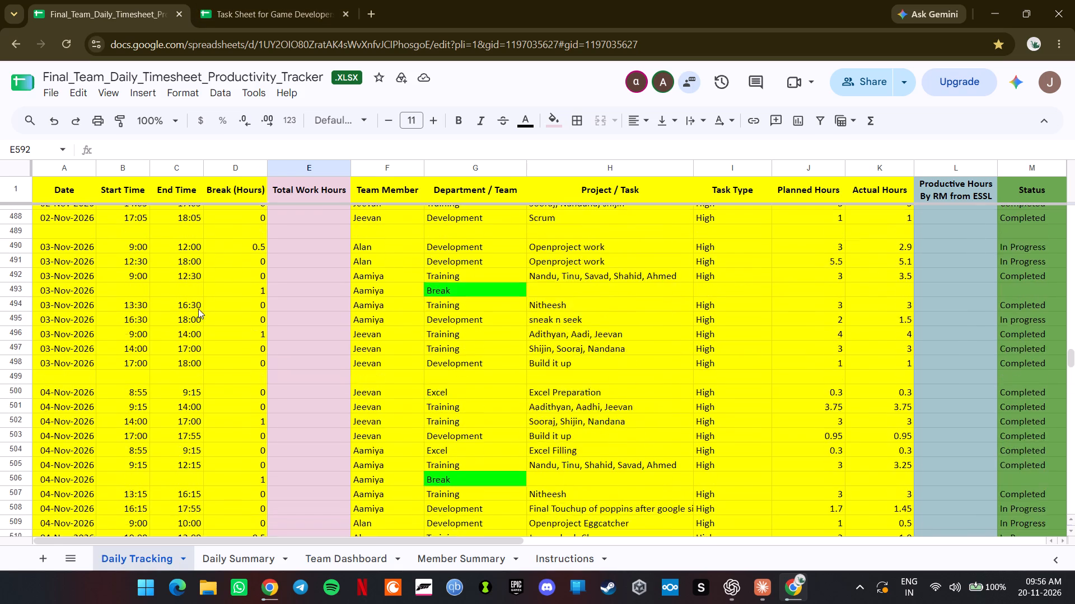
pyautogui.scroll(20, 198, 309)
pyautogui.scroll(13, 198, 309)
pyautogui.scroll(14, 146, 310)
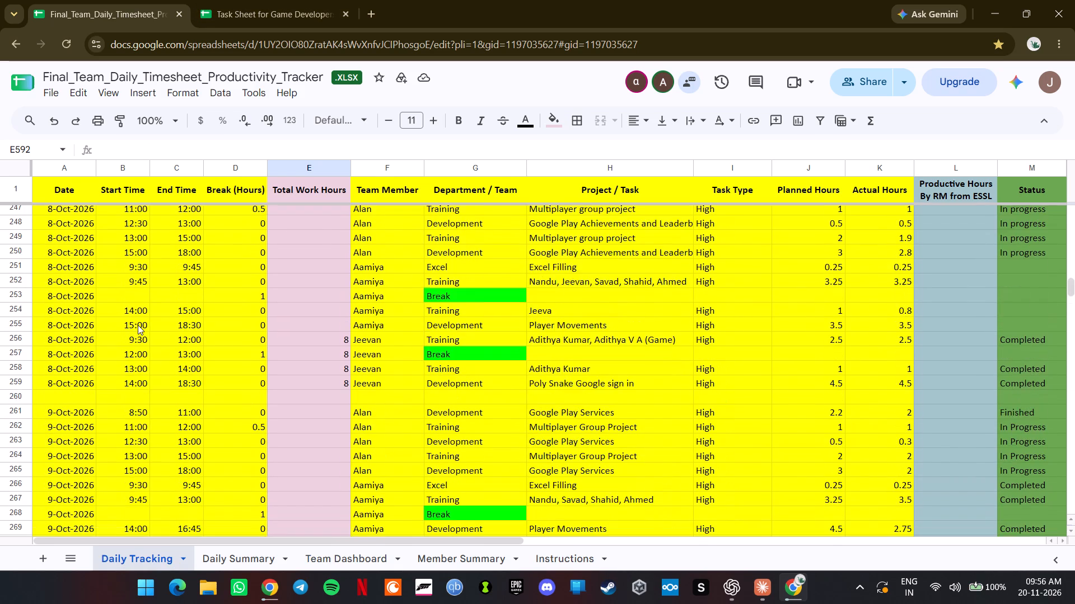
pyautogui.scroll(20, 138, 325)
pyautogui.scroll(19, 138, 325)
pyautogui.scroll(7, 142, 336)
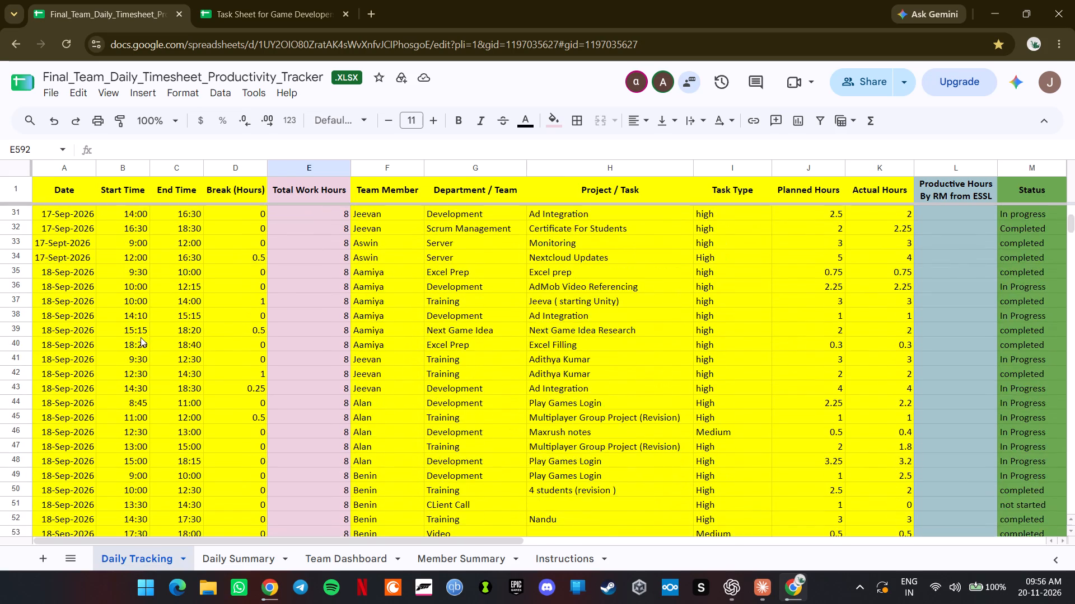
pyautogui.scroll(17, 141, 337)
pyautogui.scroll(6, 141, 337)
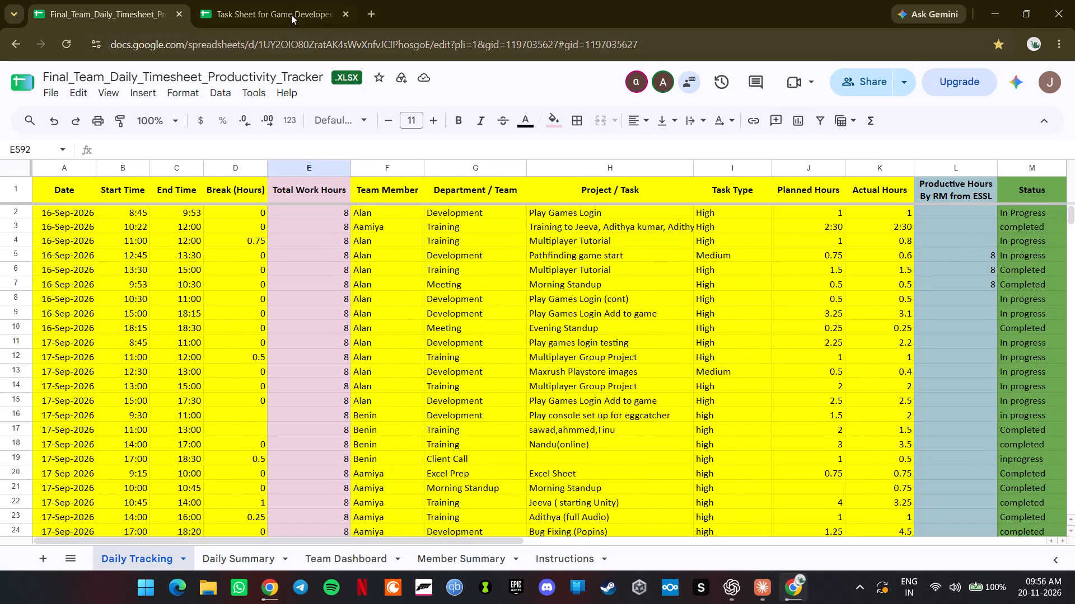
pyautogui.click(278, 4)
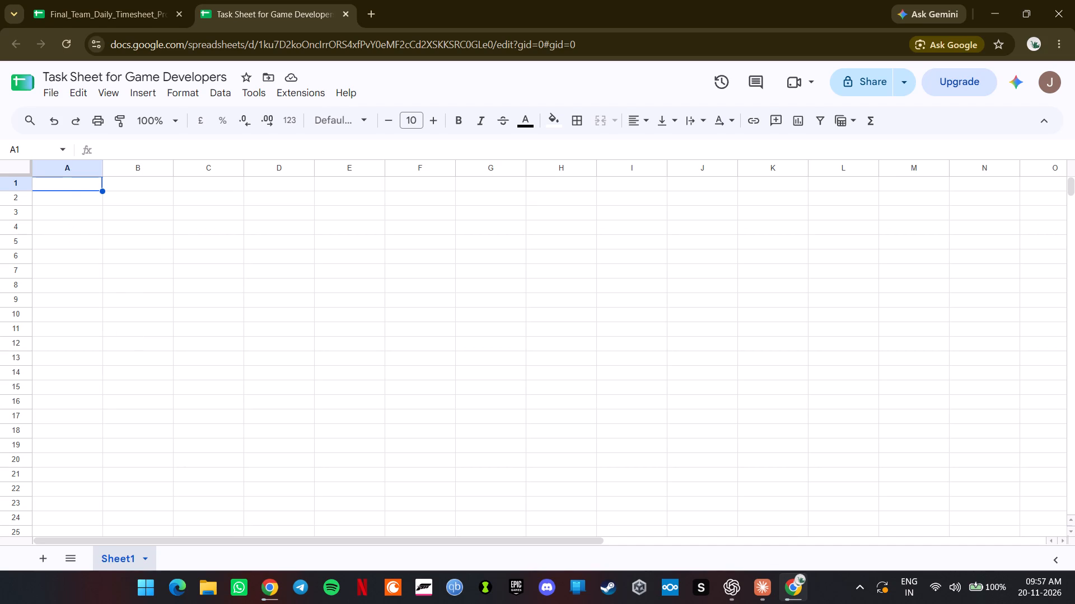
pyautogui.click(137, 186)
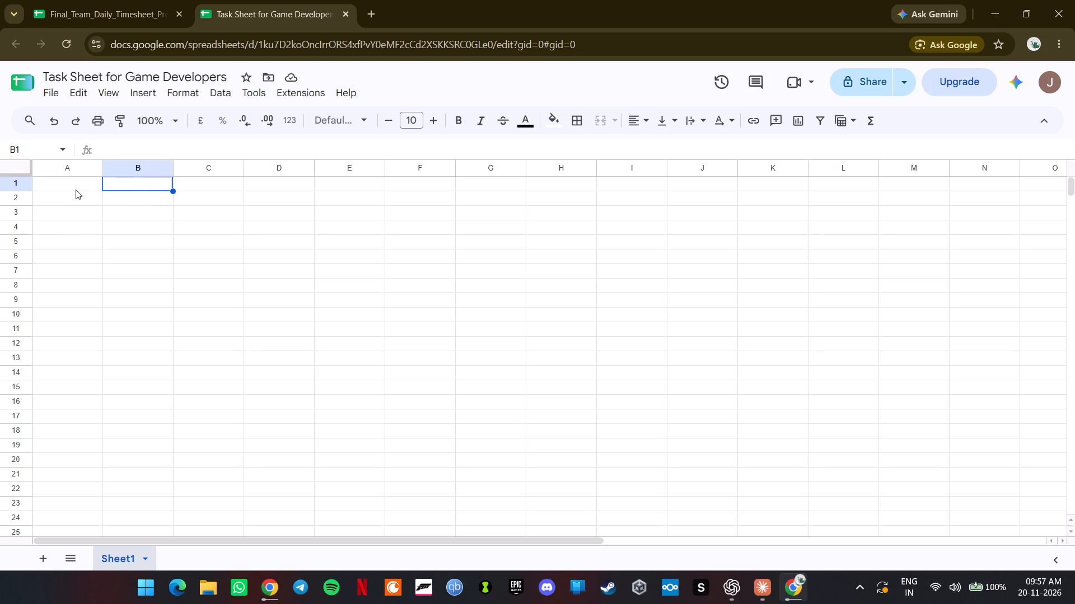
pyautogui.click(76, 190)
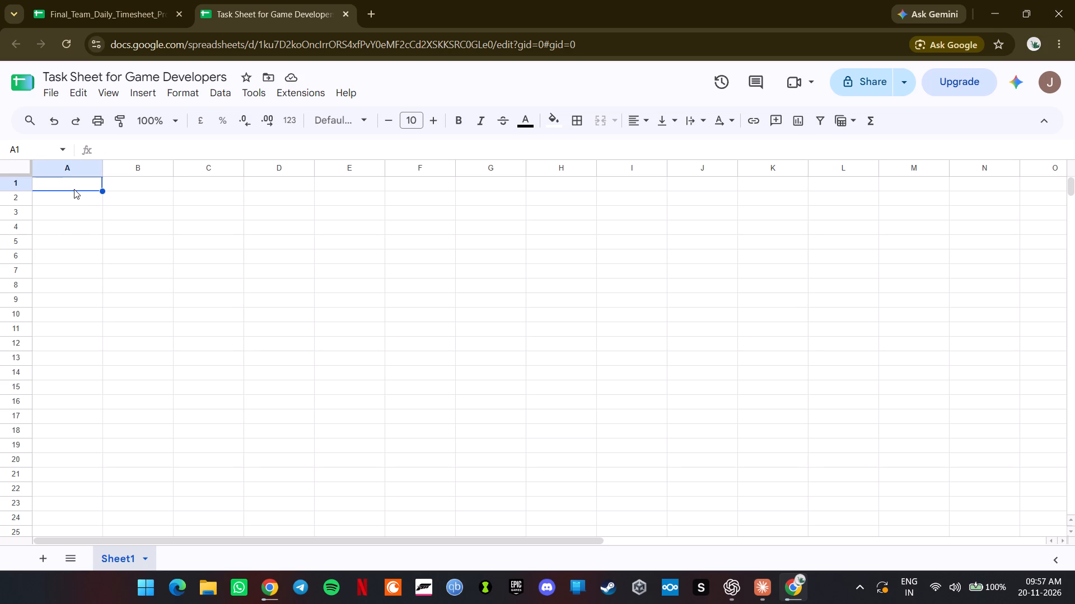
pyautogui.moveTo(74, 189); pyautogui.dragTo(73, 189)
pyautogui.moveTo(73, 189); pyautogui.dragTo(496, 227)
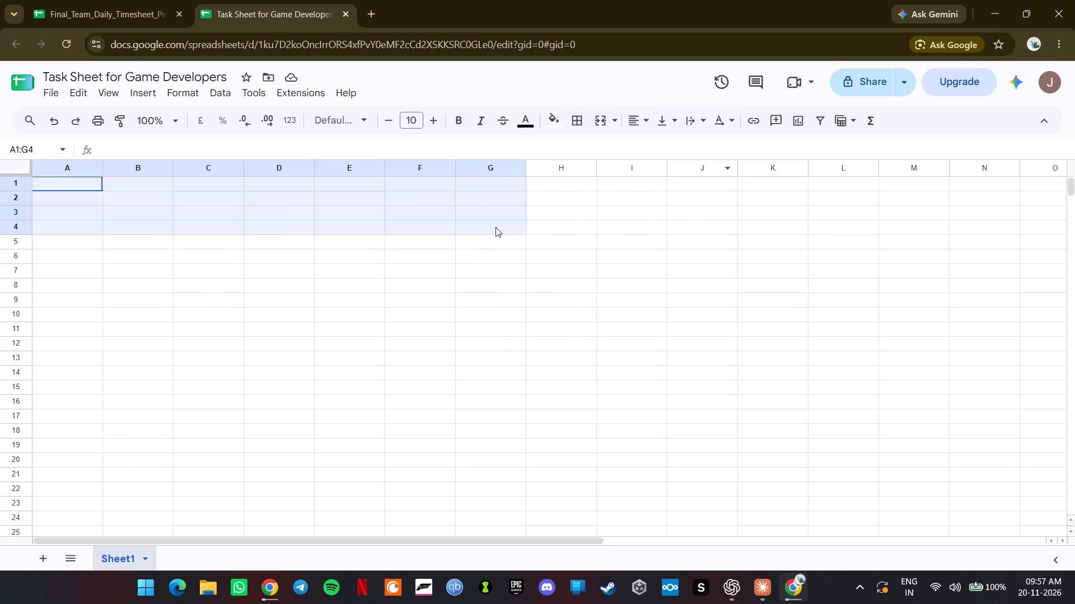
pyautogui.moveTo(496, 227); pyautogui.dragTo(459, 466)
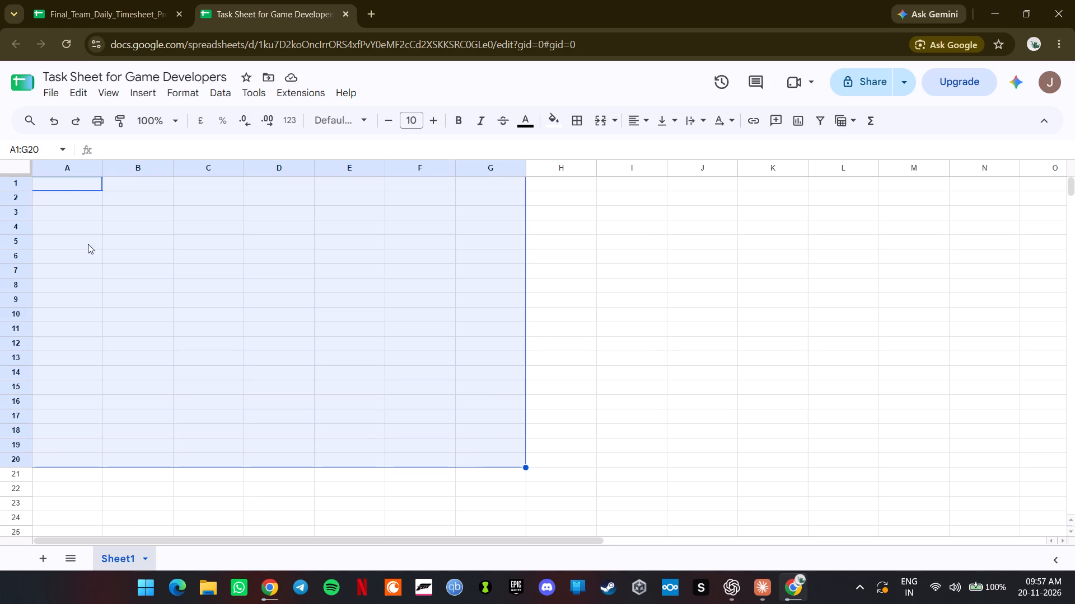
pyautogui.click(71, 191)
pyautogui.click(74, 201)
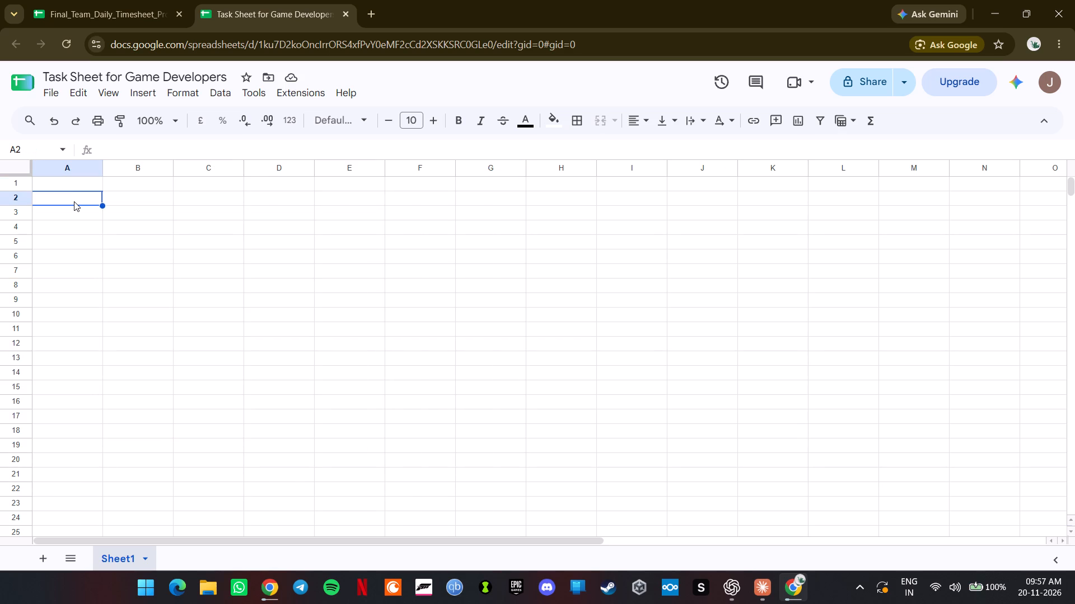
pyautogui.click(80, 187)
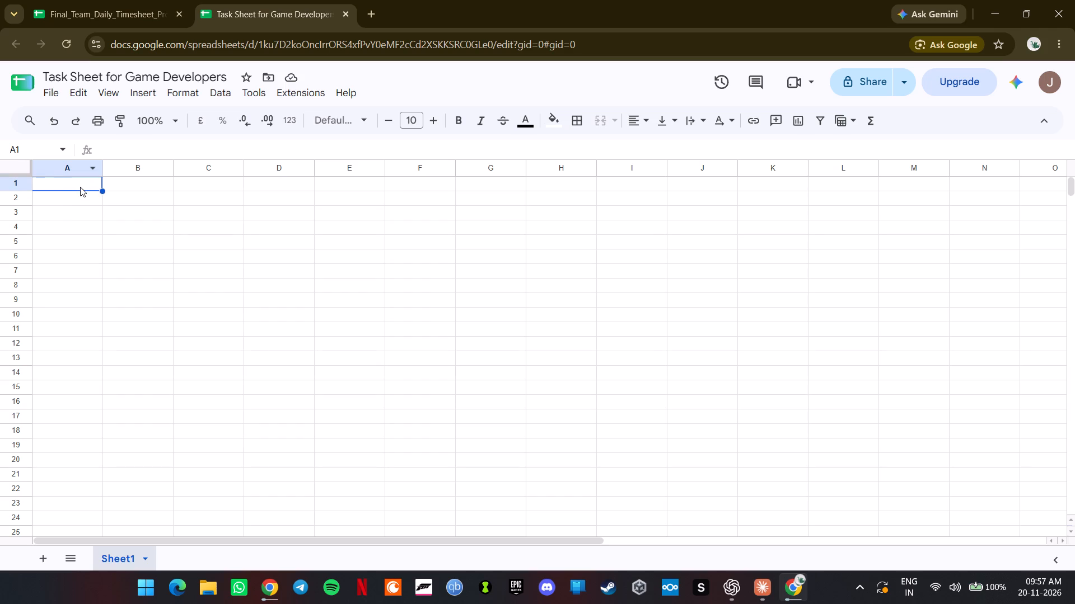
# Merge the column A cells in pairs of two rows from A1:A2 down to A9:A10.
pyautogui.click(77, 197)
pyautogui.moveTo(77, 197); pyautogui.dragTo(80, 184)
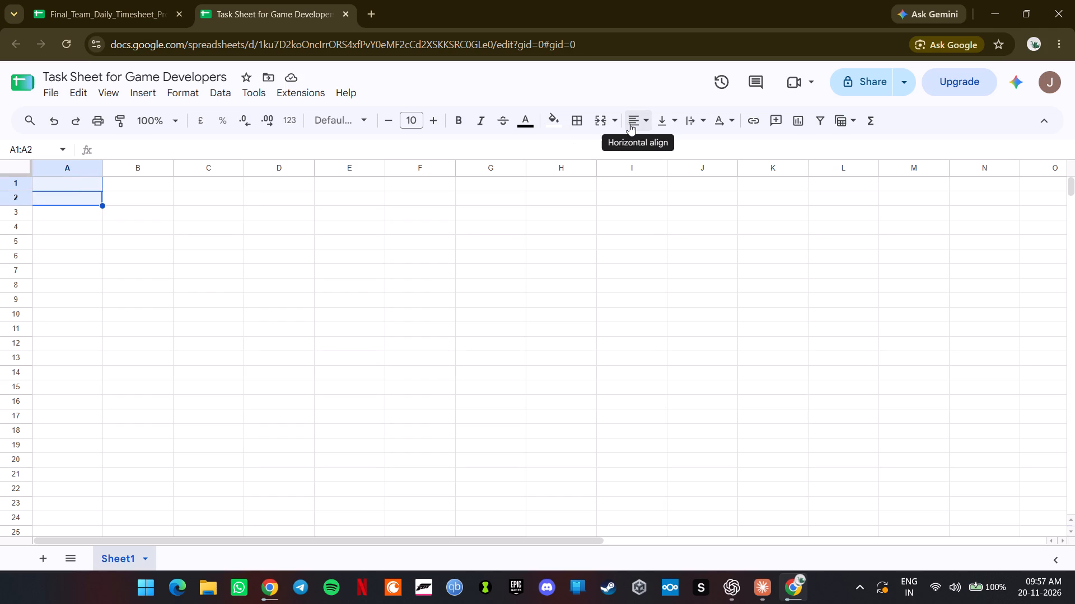
pyautogui.click(600, 120)
pyautogui.moveTo(81, 211); pyautogui.dragTo(81, 230)
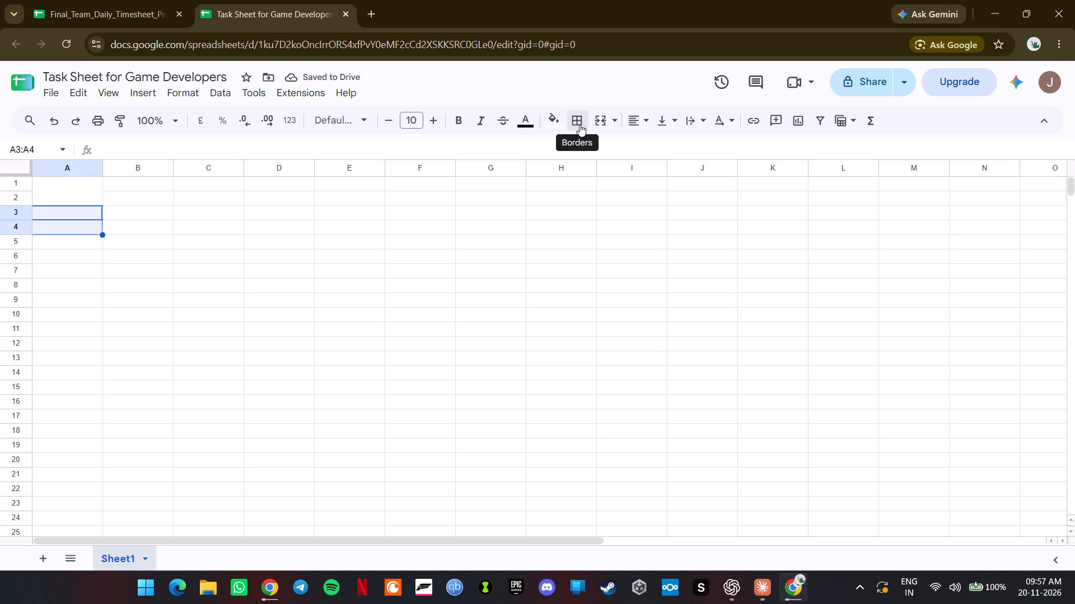
pyautogui.click(597, 122)
pyautogui.moveTo(90, 246); pyautogui.dragTo(88, 253)
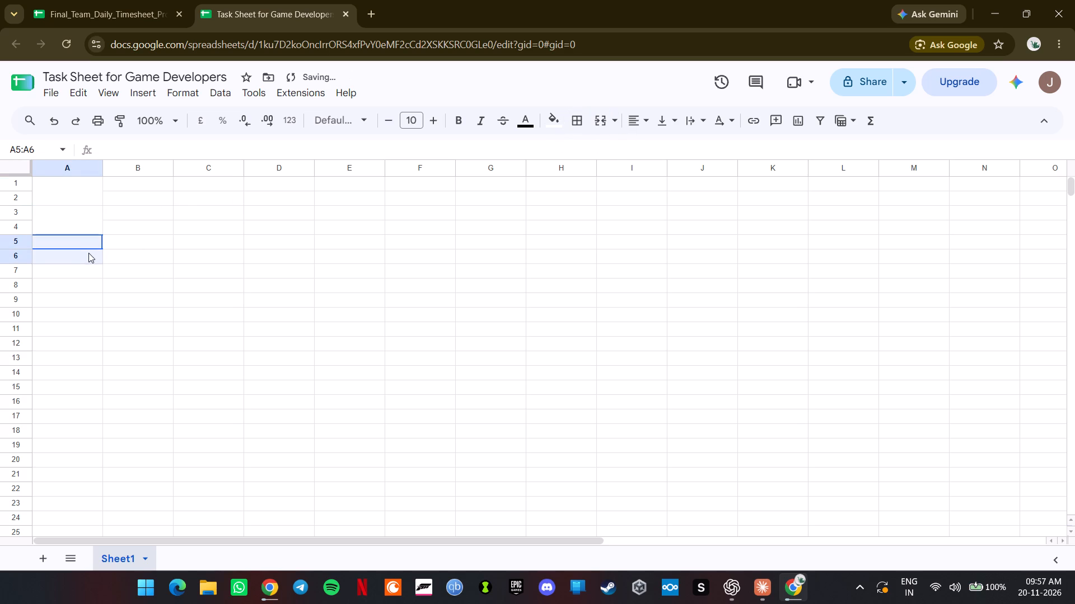
pyautogui.moveTo(88, 253); pyautogui.dragTo(88, 253)
pyautogui.click(595, 120)
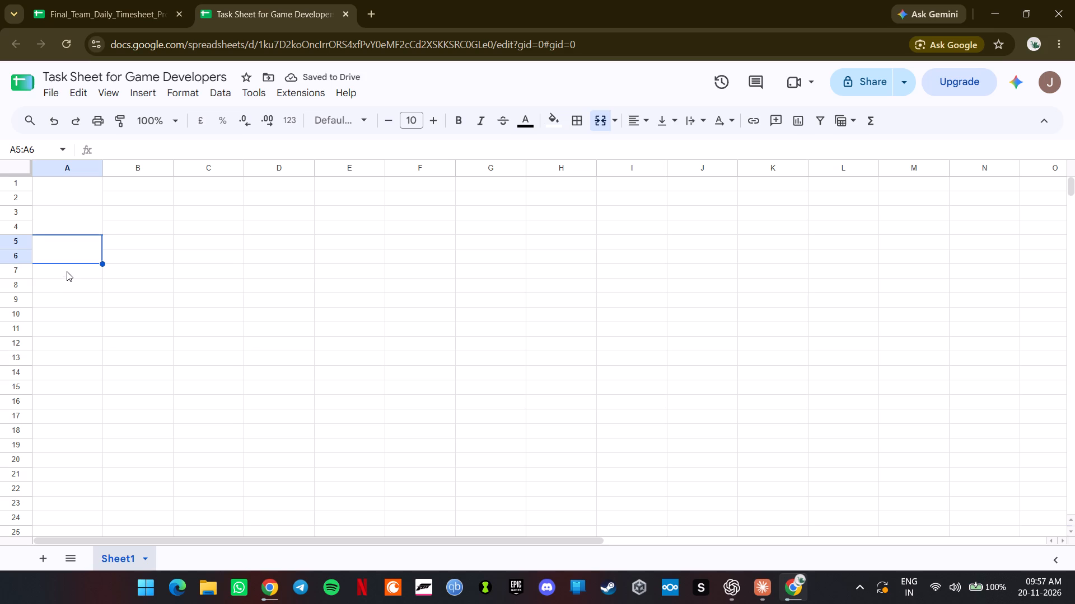
pyautogui.moveTo(67, 271); pyautogui.dragTo(71, 282)
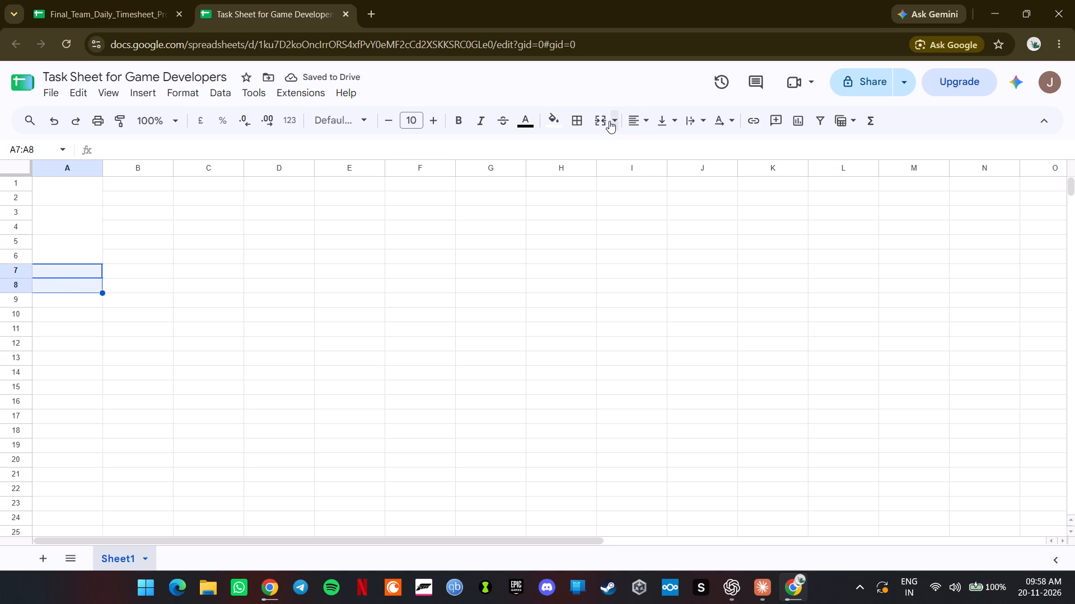
pyautogui.click(598, 125)
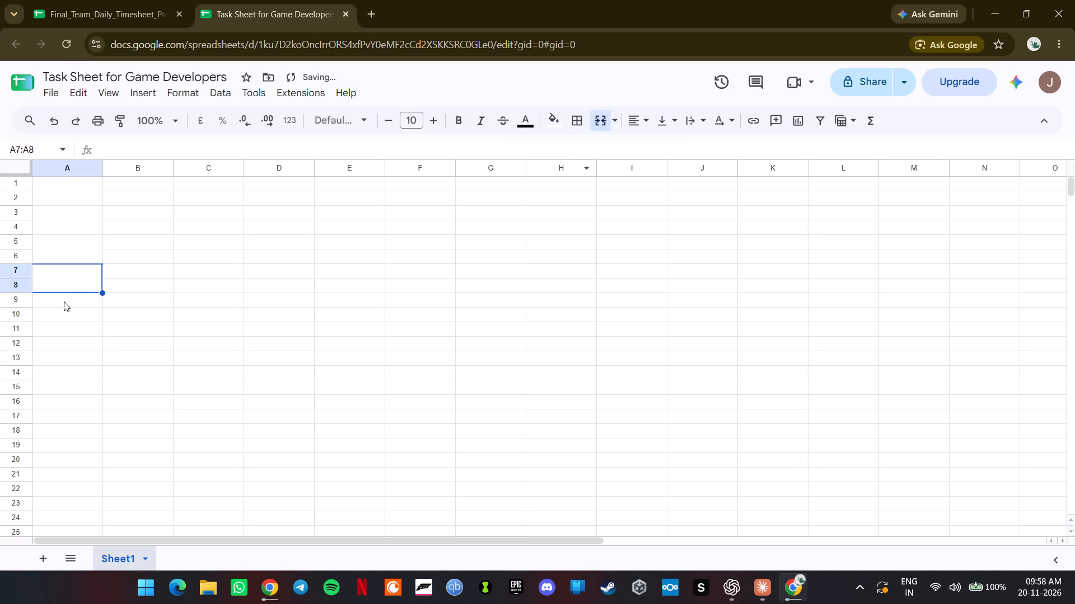
pyautogui.moveTo(64, 301); pyautogui.dragTo(64, 318)
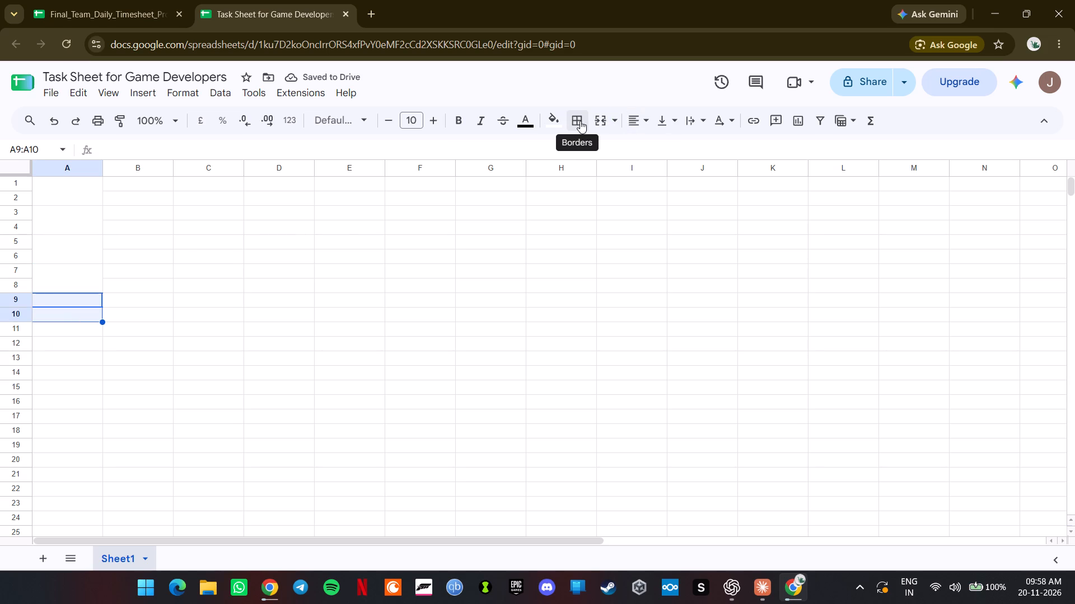
pyautogui.click(596, 121)
# Enter the label "Name :" in the merged cell A1:A2.
pyautogui.click(91, 187)
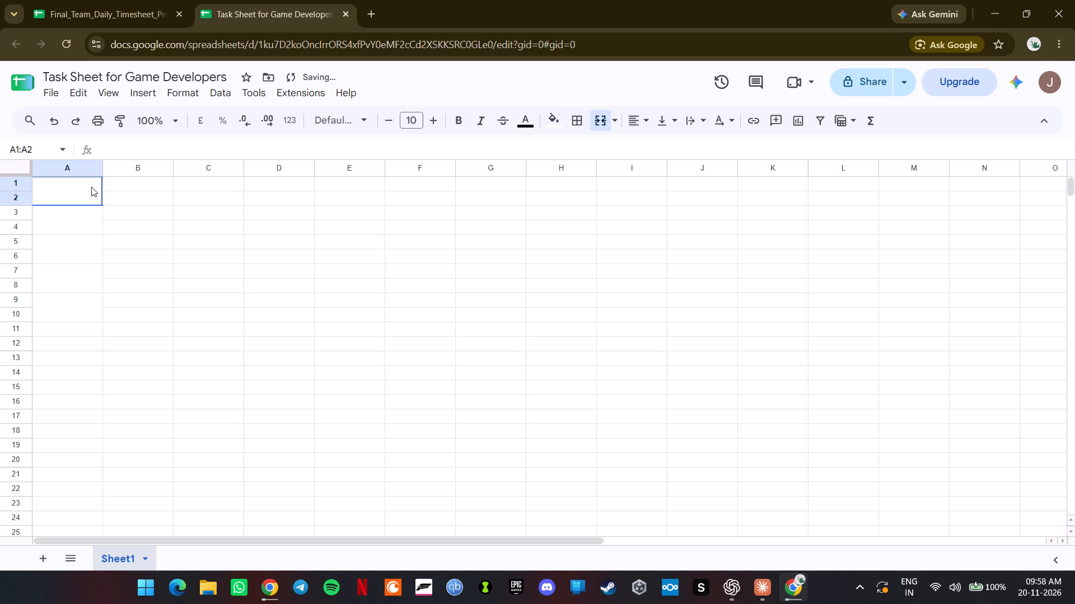
pyautogui.click(86, 189)
pyautogui.hotkey('shift', 'n')
pyautogui.write('ame')
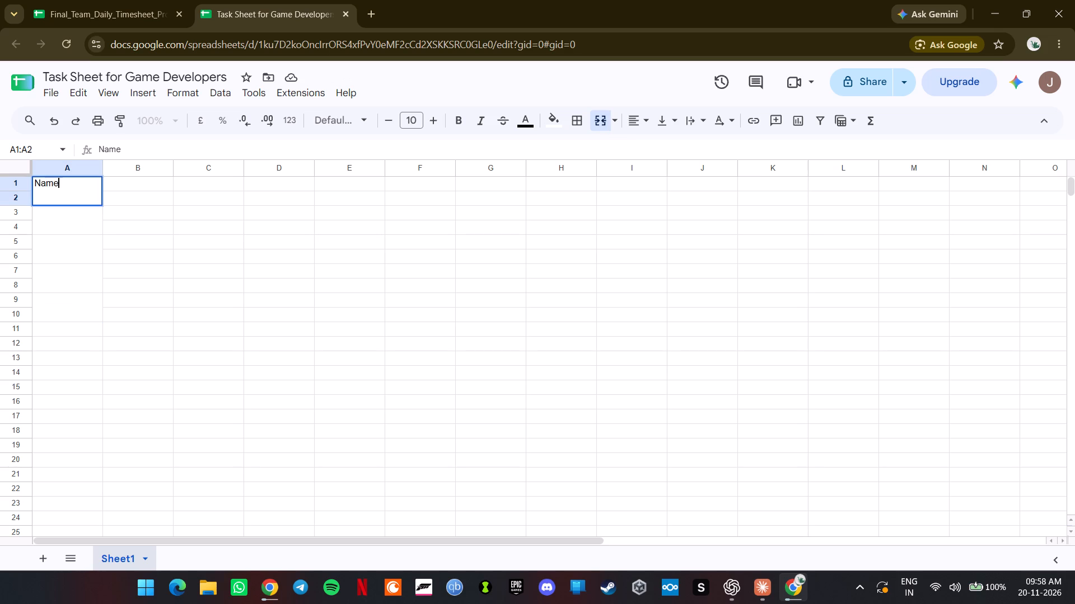
pyautogui.press('space')
pyautogui.write(':')
# Make the "Name :" label bold and centre it horizontally in its cell.
pyautogui.moveTo(88, 182); pyautogui.dragTo(35, 181)
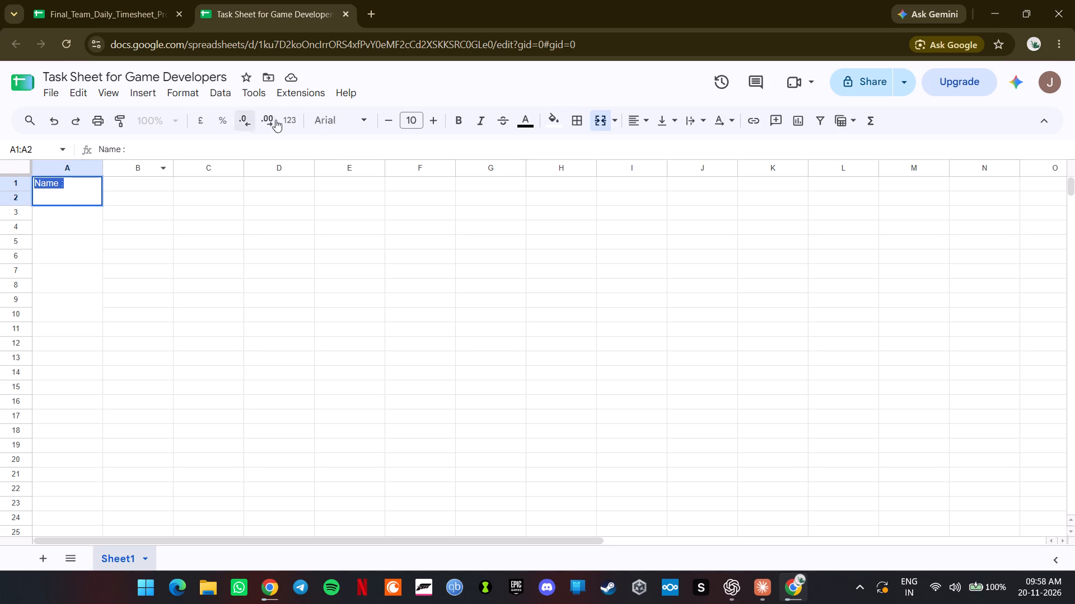
pyautogui.click(453, 117)
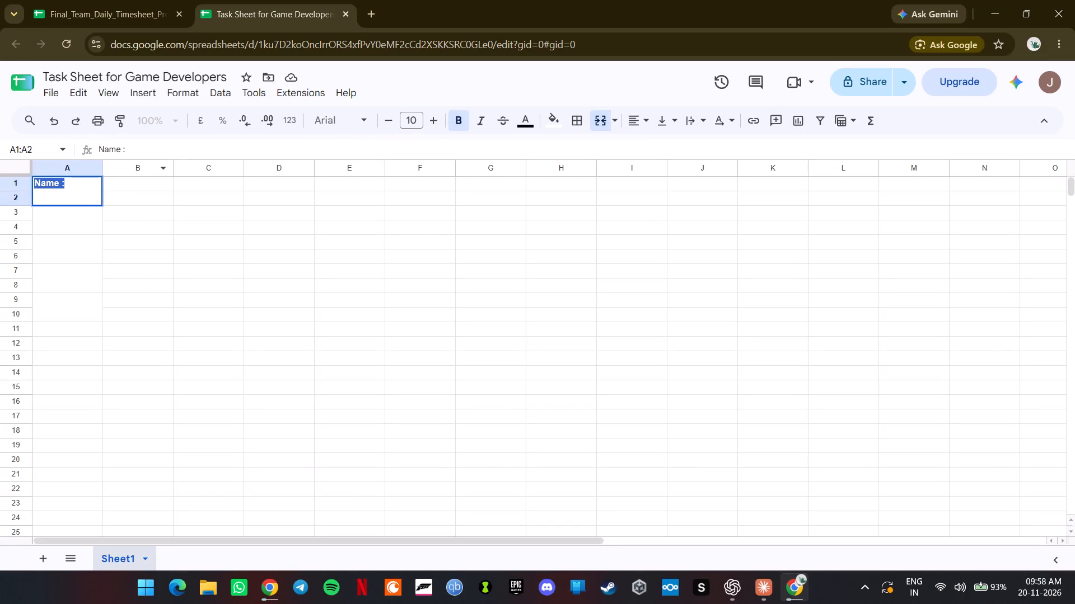
pyautogui.click(87, 192)
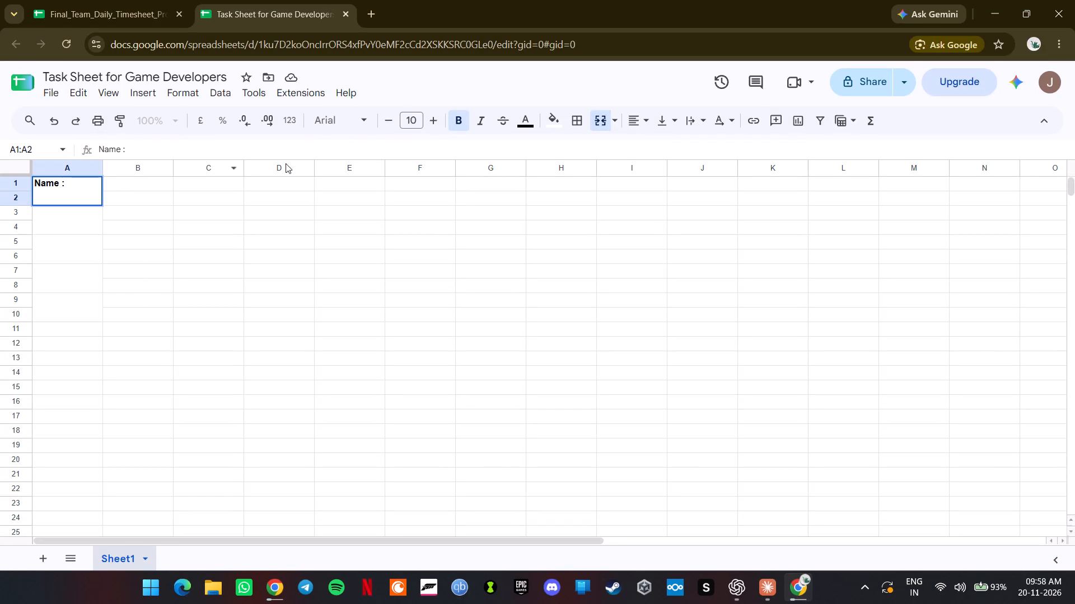
pyautogui.click(650, 121)
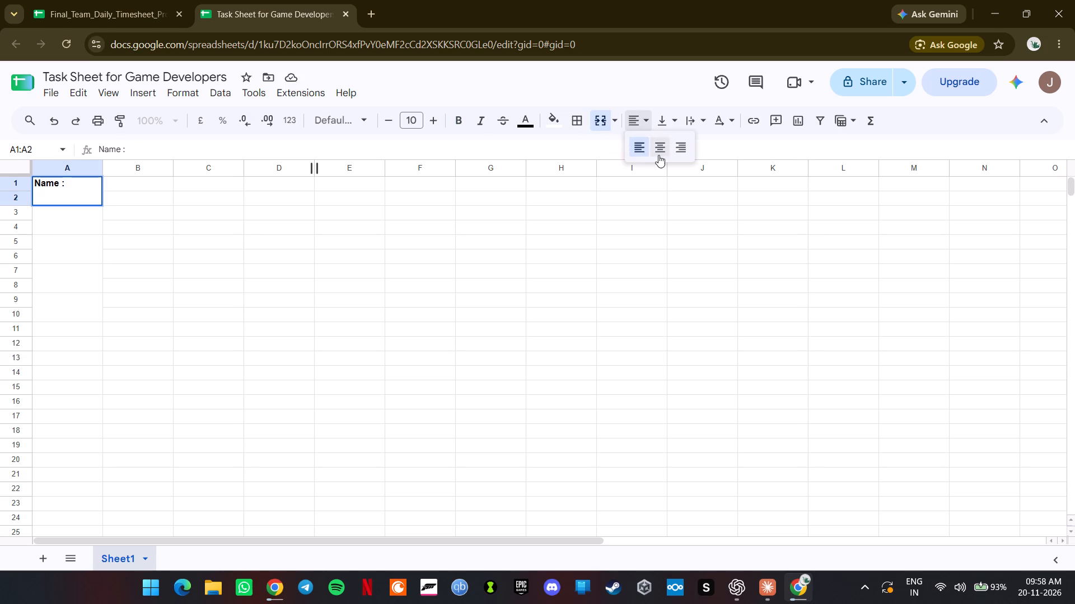
pyautogui.click(660, 154)
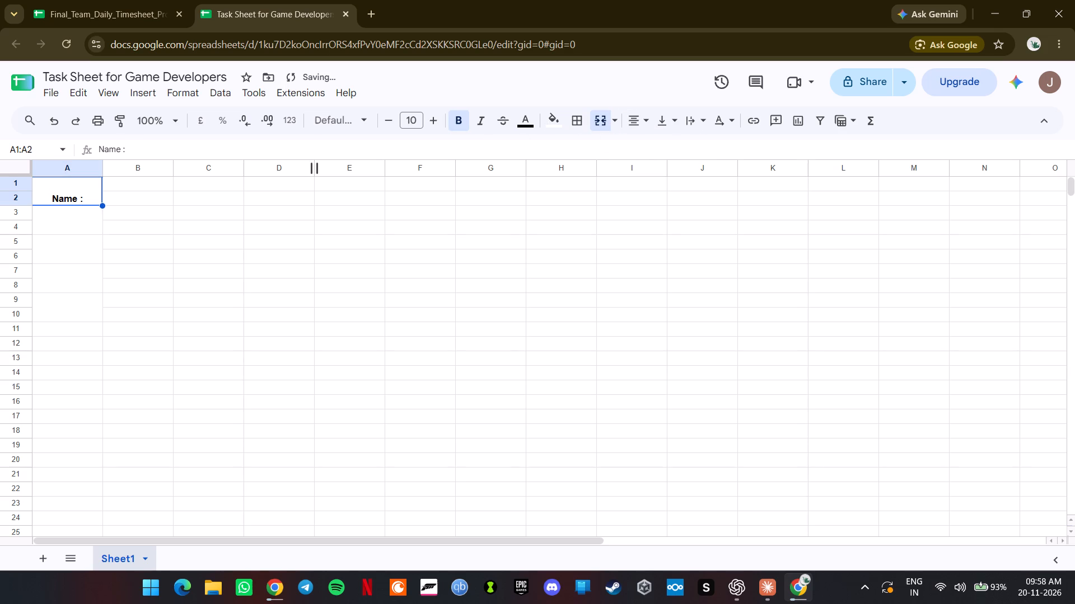
# Set the font size of the "Name :" label to 12.
pyautogui.click(433, 120)
pyautogui.click(433, 120)
pyautogui.doubleClick(433, 120)
pyautogui.click(385, 124)
pyautogui.click(385, 124)
pyautogui.click(385, 139)
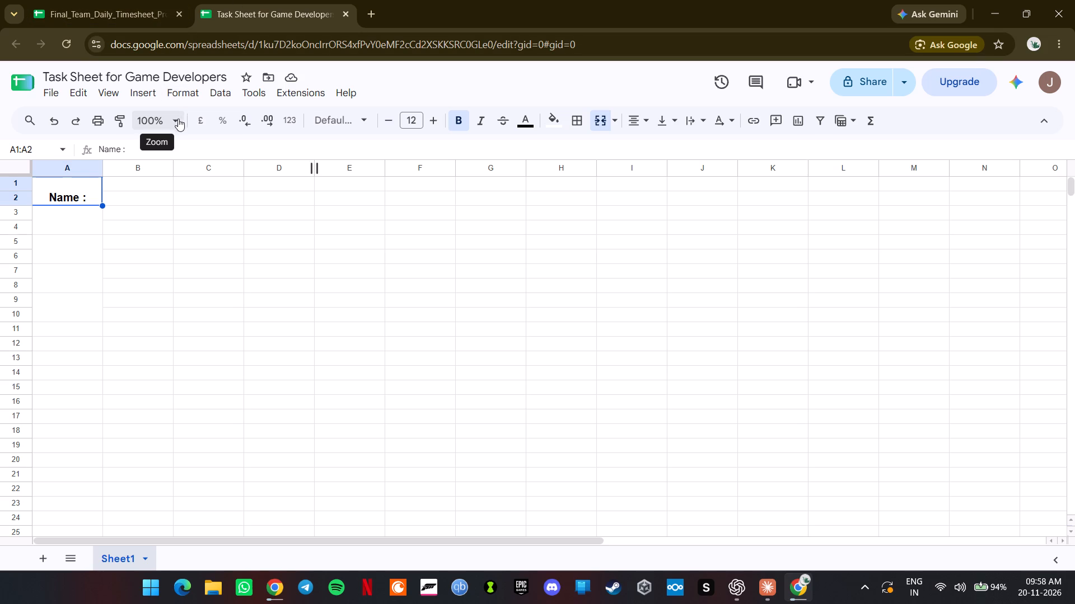
# Select the merged cell A3:A4 below the "Name :" label.
pyautogui.click(96, 219)
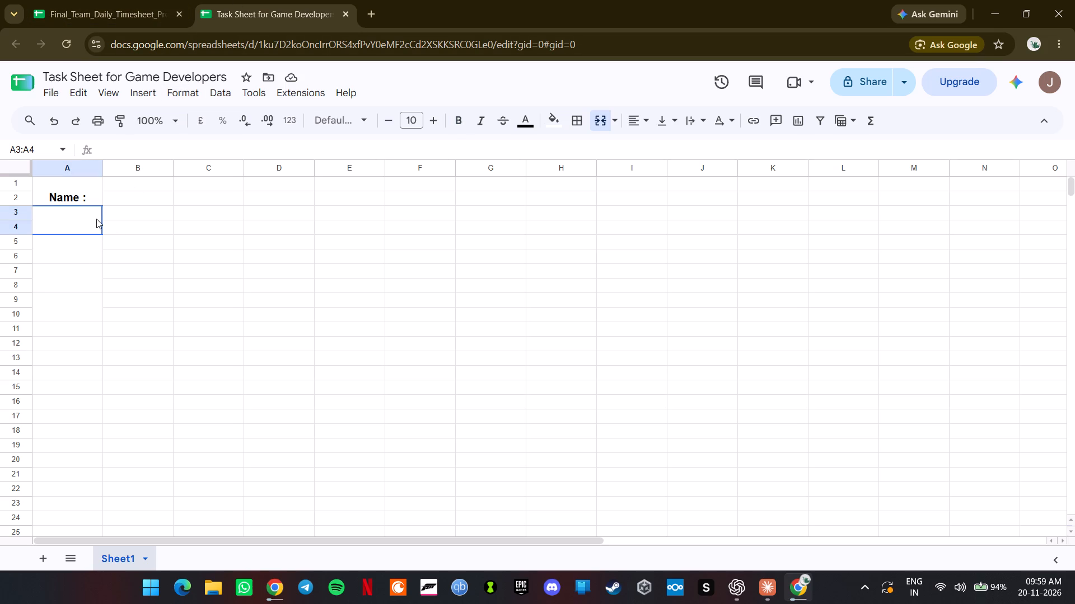
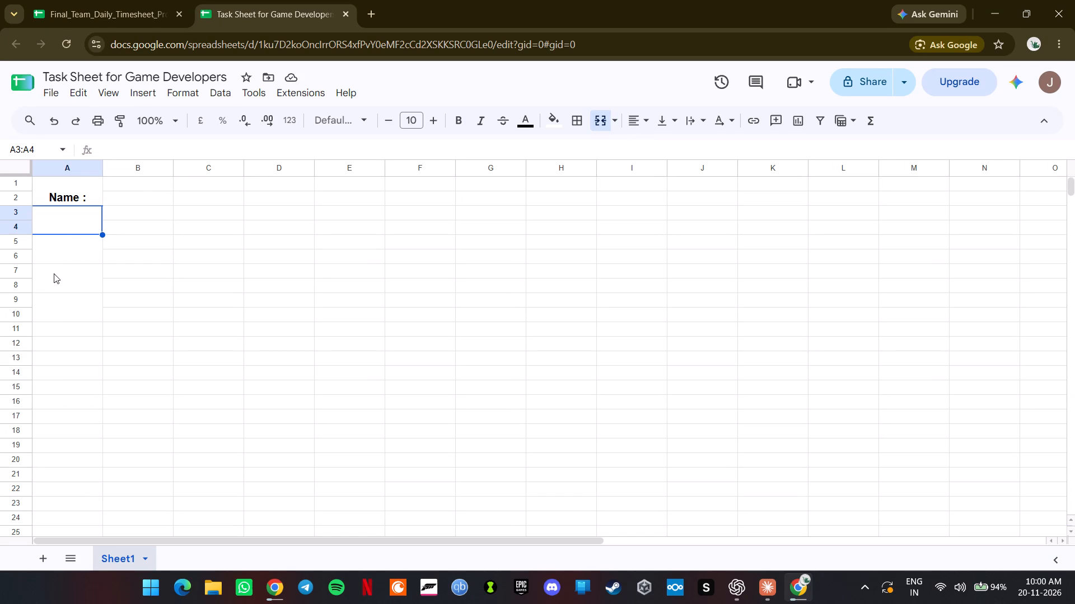
# Enter the first developer's full name in the merged cell A5:A6, leaving A3:A4 empty.
pyautogui.click(90, 252)
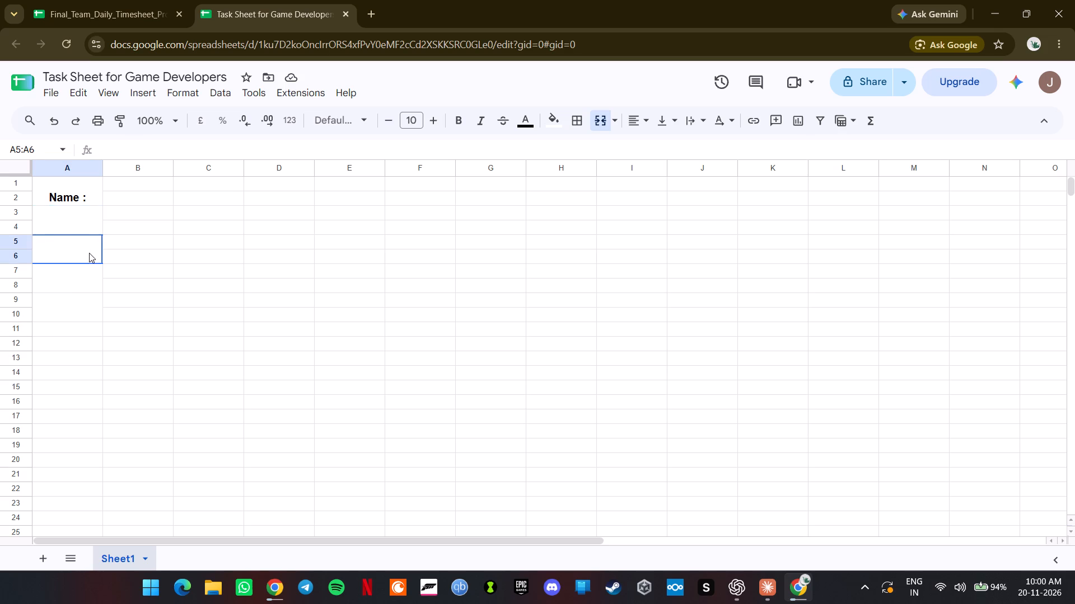
pyautogui.click(81, 228)
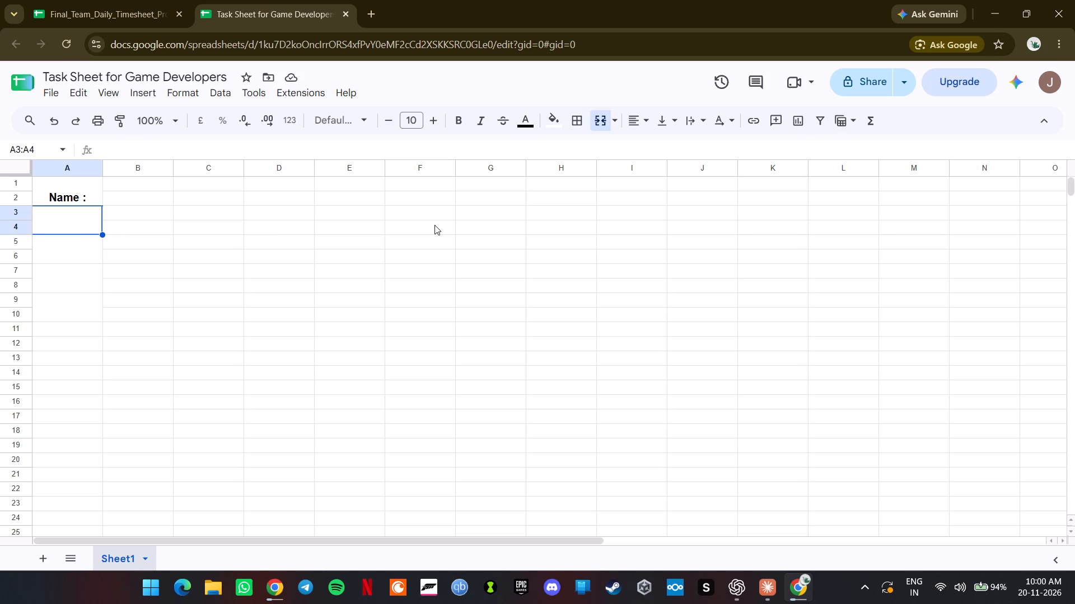
pyautogui.press('Down')
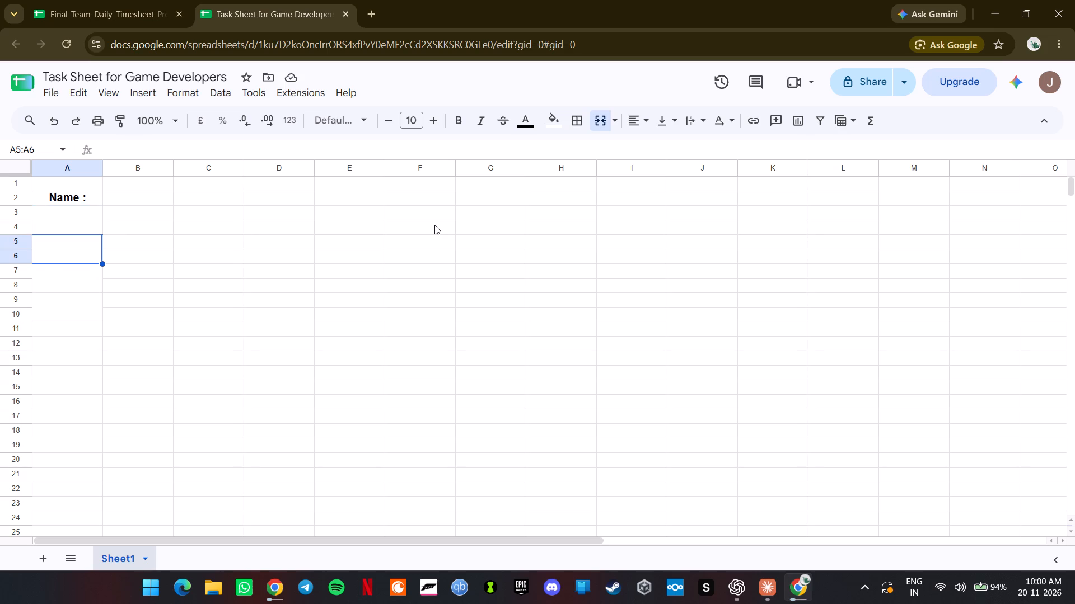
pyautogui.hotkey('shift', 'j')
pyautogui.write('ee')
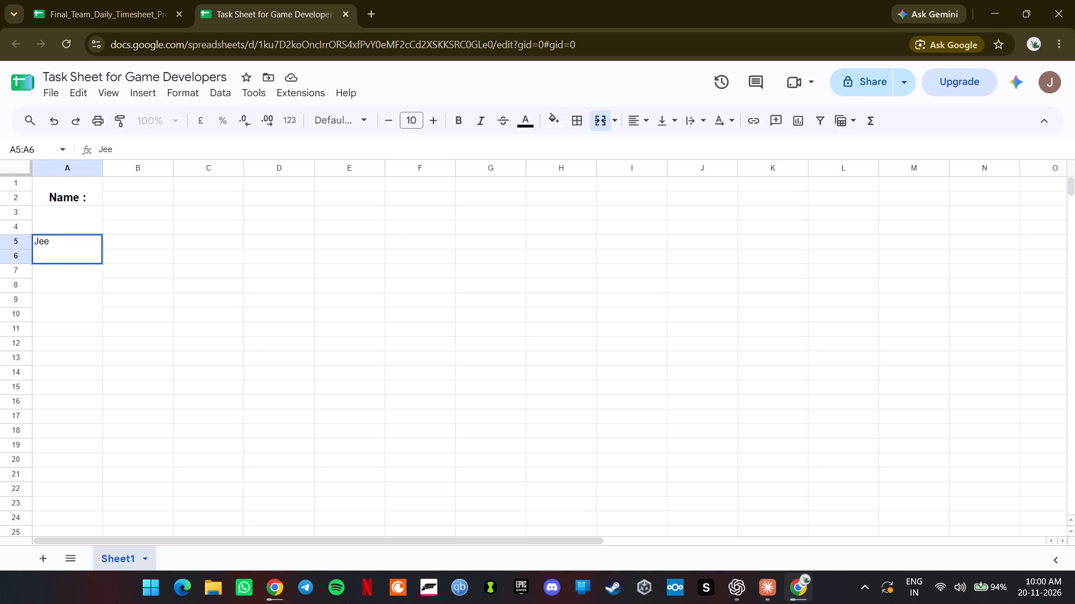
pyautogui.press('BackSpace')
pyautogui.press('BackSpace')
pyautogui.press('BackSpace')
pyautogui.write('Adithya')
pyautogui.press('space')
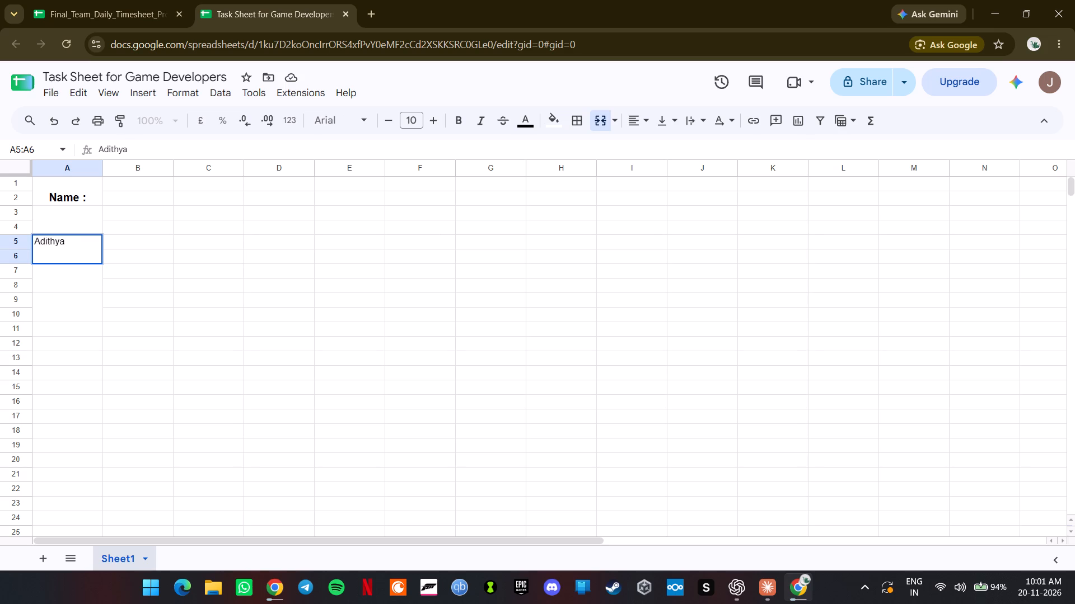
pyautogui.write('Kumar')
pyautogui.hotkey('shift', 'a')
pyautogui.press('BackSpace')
# Make the developer's name in A5:A6 bold and centre it horizontally.
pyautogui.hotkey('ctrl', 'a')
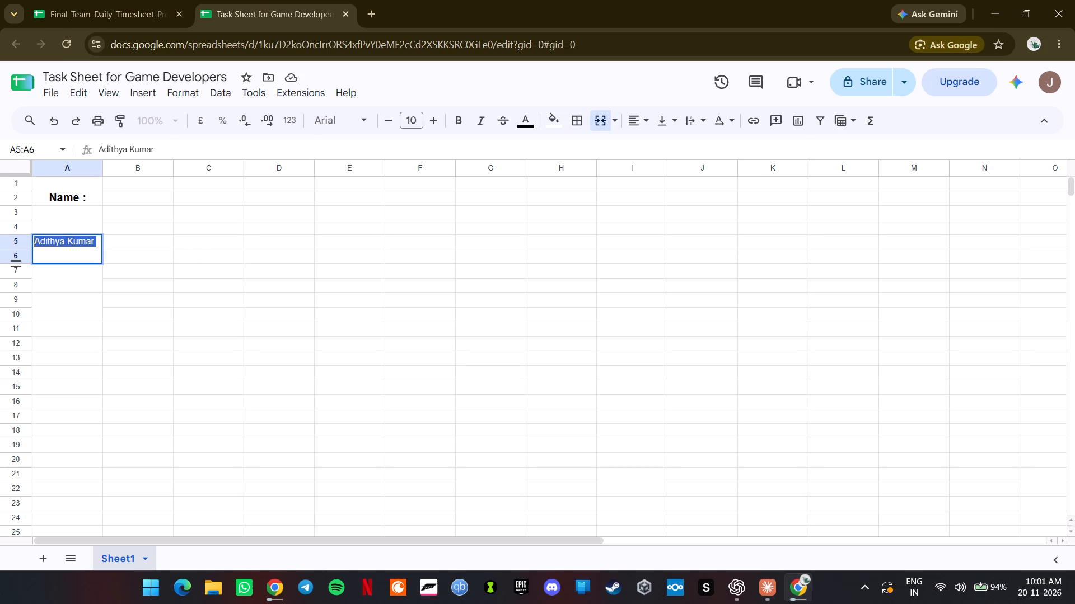
pyautogui.click(460, 127)
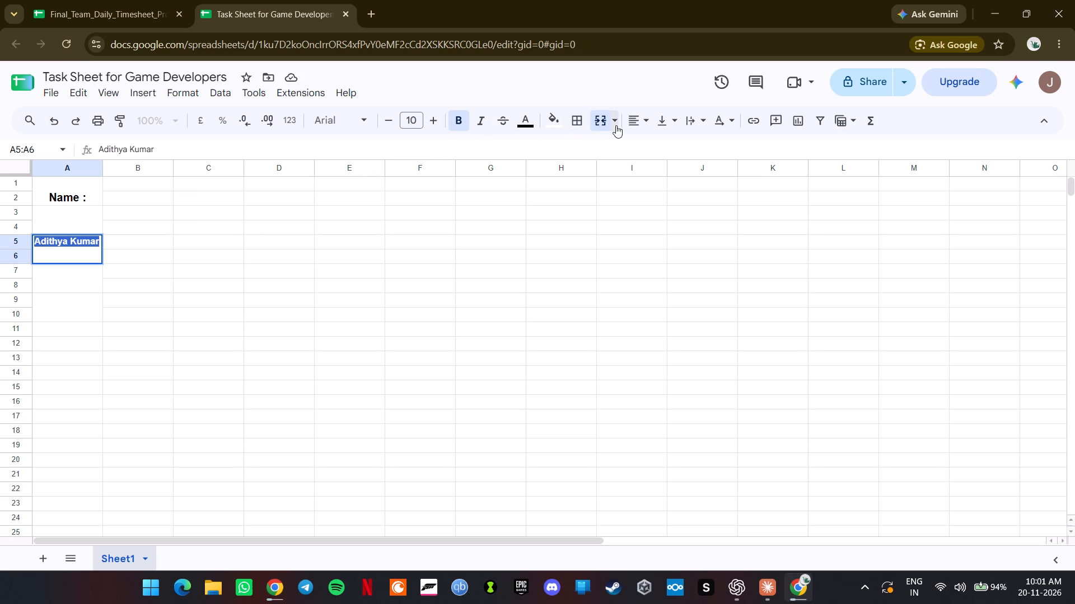
pyautogui.click(641, 122)
pyautogui.click(660, 144)
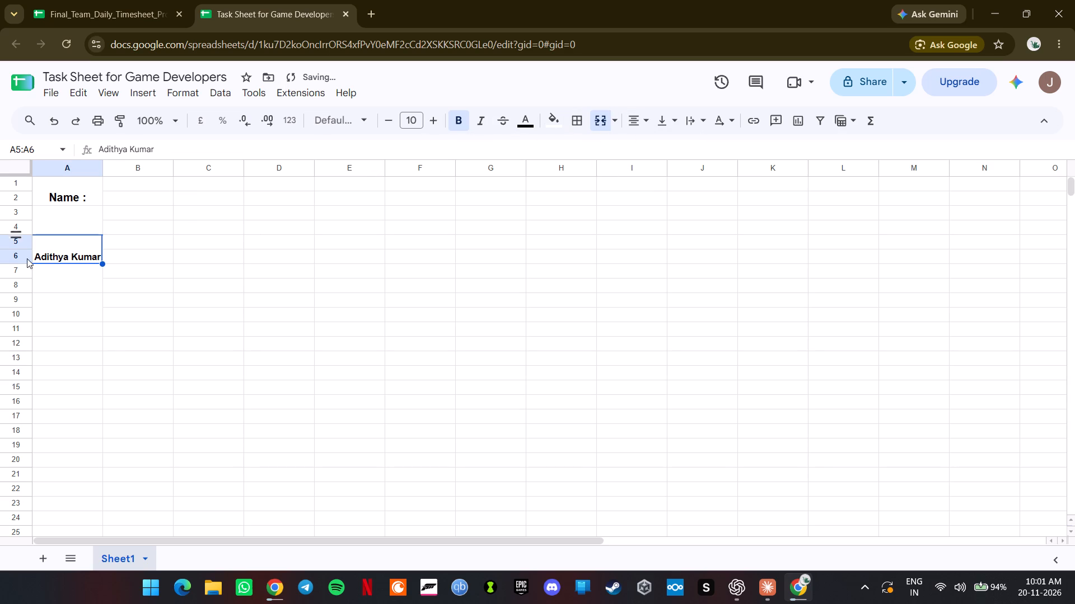
# Enter the second developer's name in the merged cell A9:A10, leaving A7:A8 empty.
pyautogui.click(67, 309)
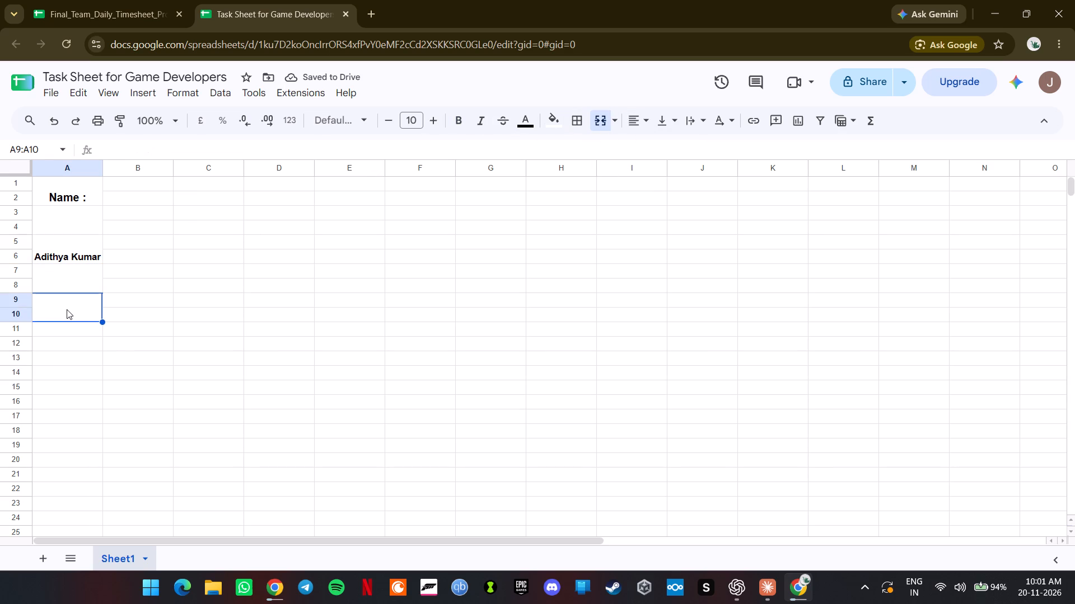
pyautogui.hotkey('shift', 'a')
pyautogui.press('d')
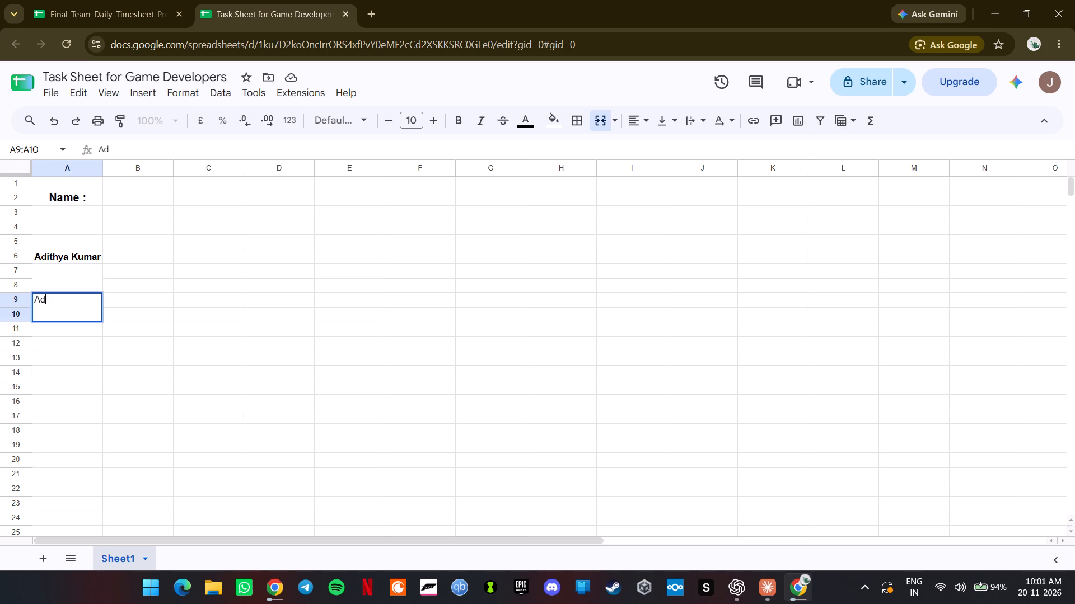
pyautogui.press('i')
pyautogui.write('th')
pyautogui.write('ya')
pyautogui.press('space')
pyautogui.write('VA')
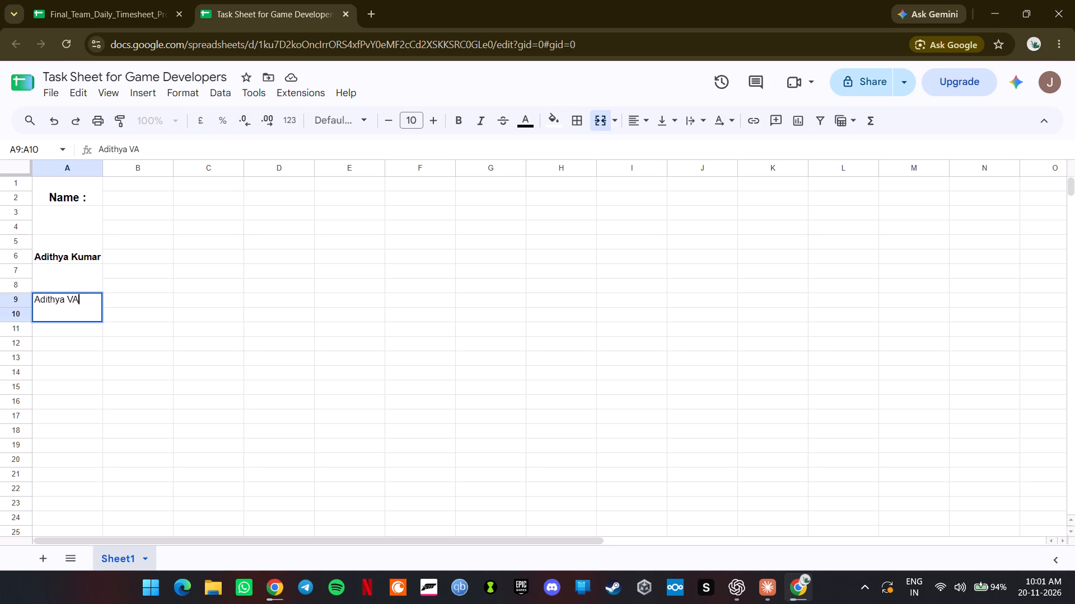
# Select the whole text of the second developer's name in A9:A10.
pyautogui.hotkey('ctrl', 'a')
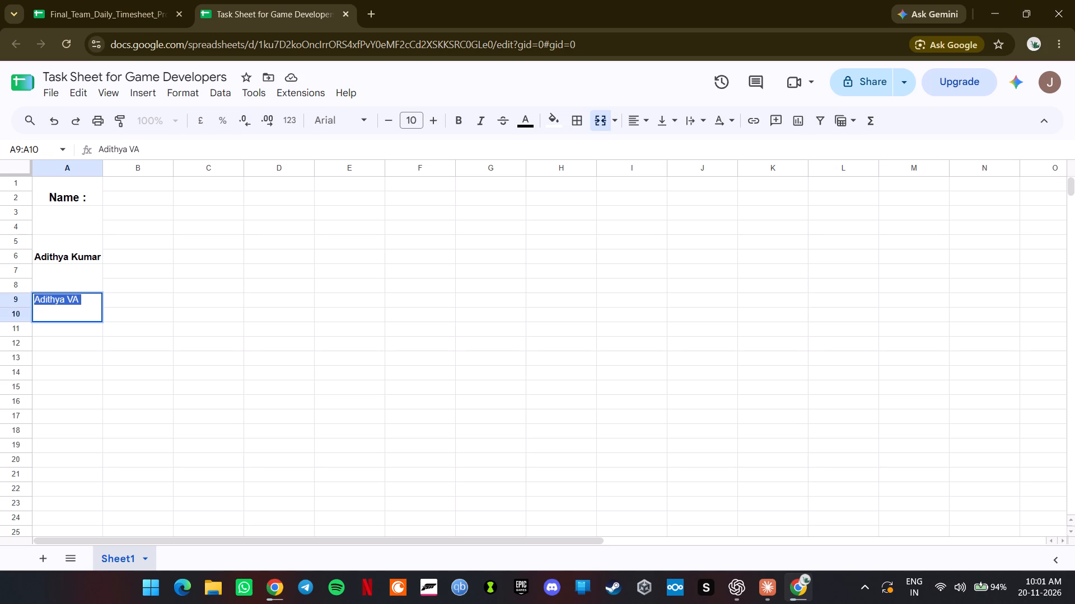
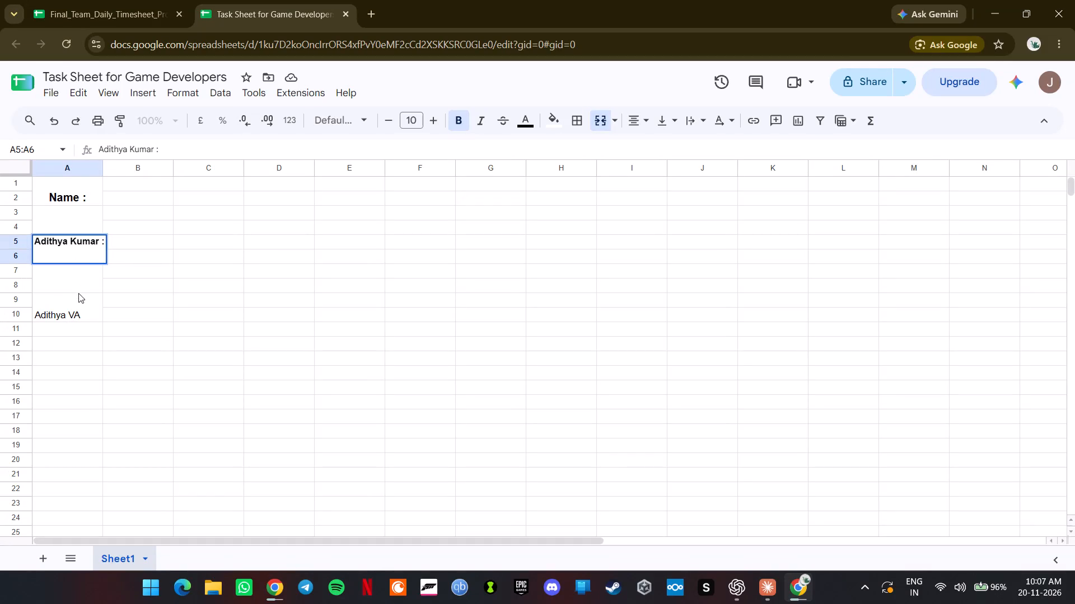
# Centre the first developer's name horizontally in the merged cell A5:A6.
pyautogui.click(632, 121)
pyautogui.click(657, 149)
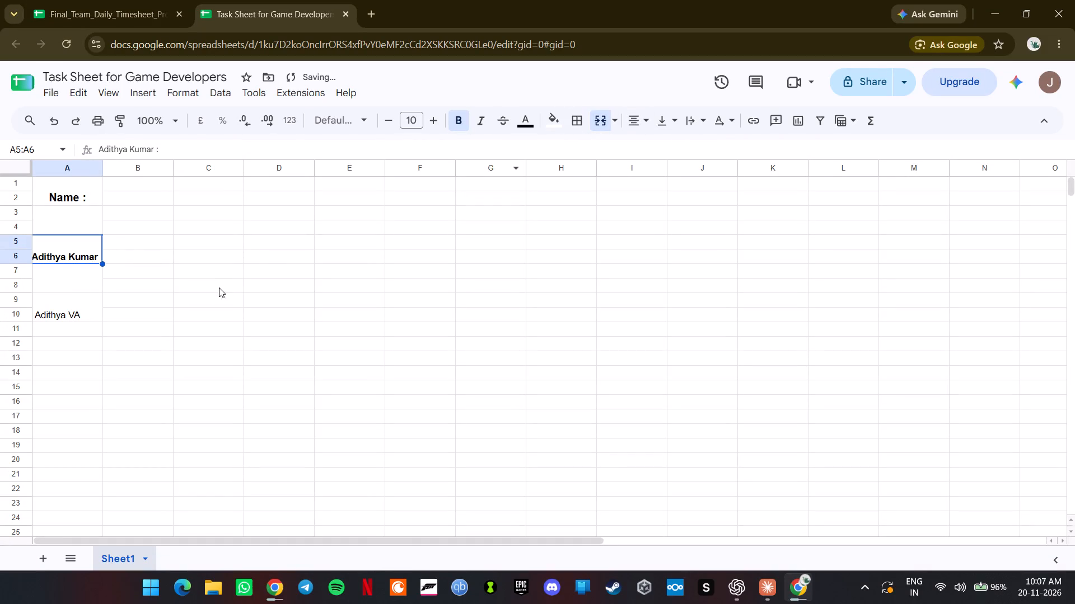
# Re-enter the second developer's name in the merged cell A9:A10, followed by a space and a colon.
pyautogui.click(85, 309)
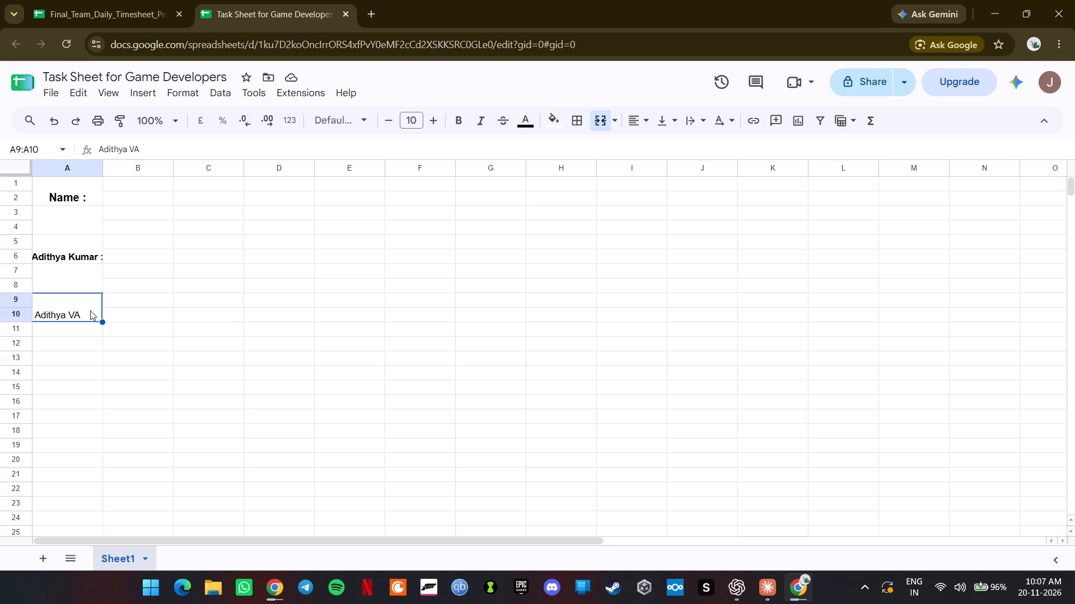
pyautogui.click(90, 310)
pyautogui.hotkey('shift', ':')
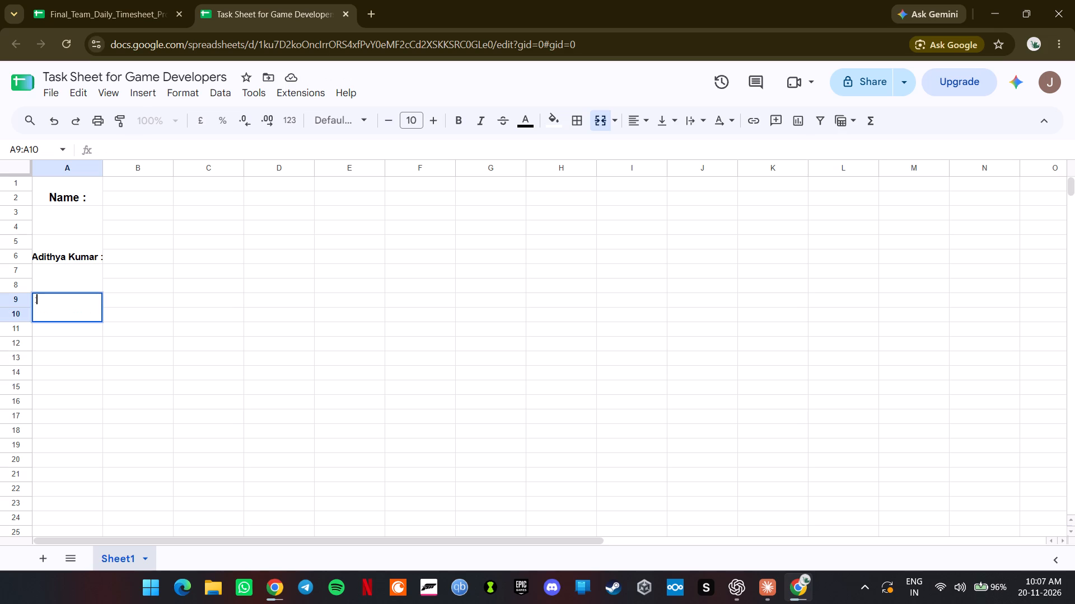
pyautogui.press('BackSpace')
pyautogui.press('BackSpace')
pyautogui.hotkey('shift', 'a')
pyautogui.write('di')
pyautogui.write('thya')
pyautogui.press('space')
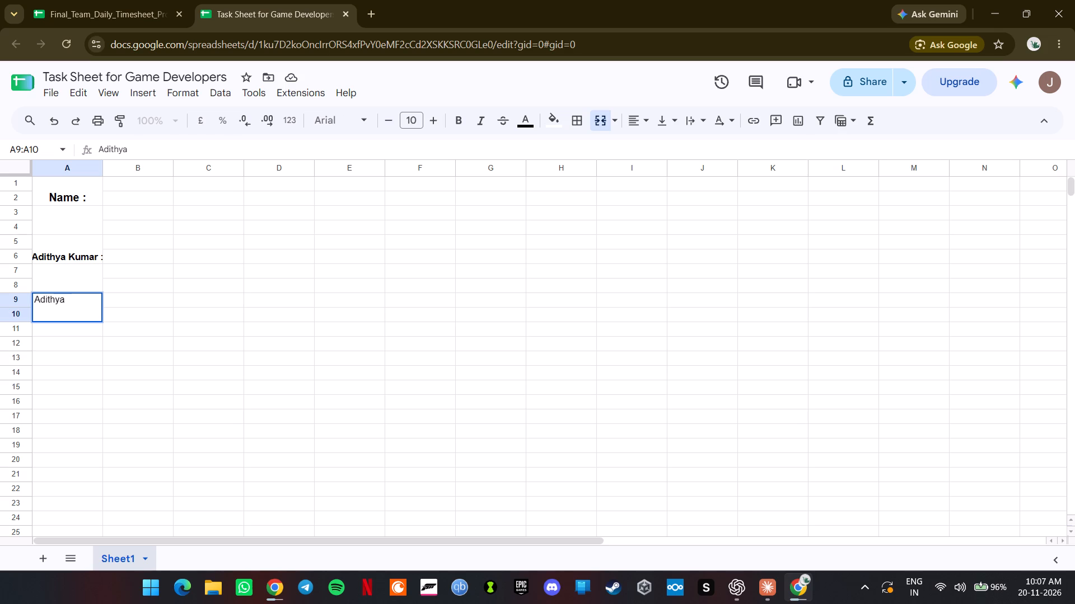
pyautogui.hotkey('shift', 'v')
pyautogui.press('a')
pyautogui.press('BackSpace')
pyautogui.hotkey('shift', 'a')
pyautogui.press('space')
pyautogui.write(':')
# Make the second developer's name in A9:A10 bold and centre it horizontally.
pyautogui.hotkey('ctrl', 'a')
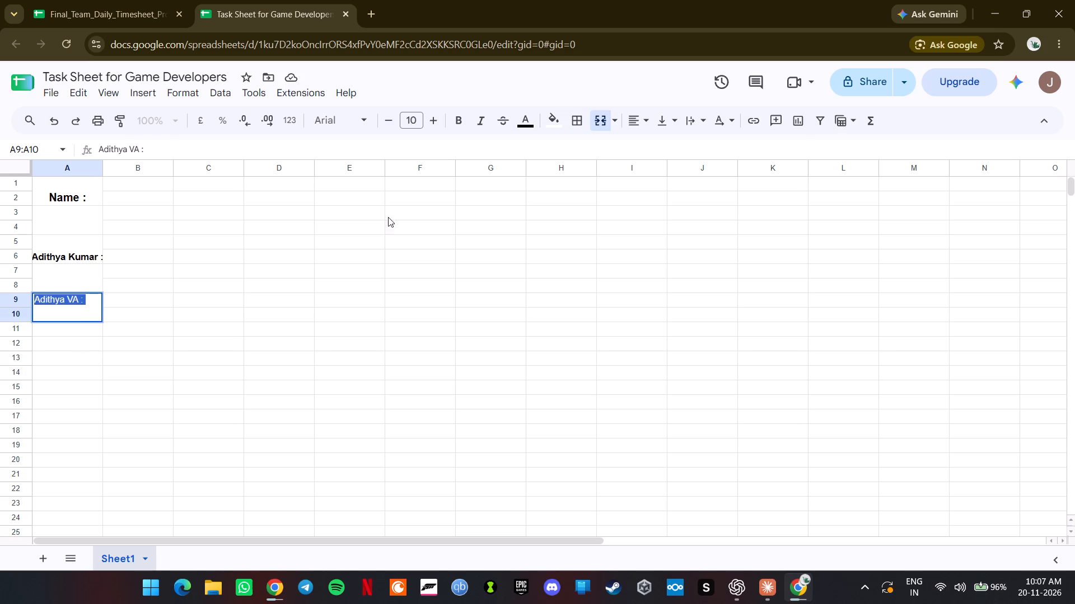
pyautogui.click(456, 124)
pyautogui.click(640, 122)
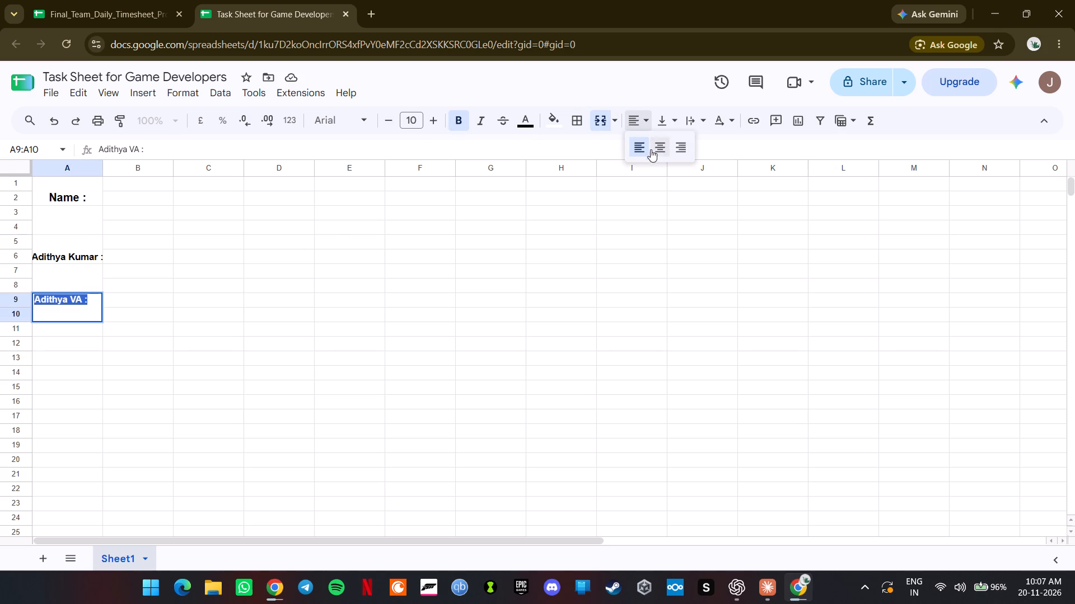
pyautogui.click(657, 146)
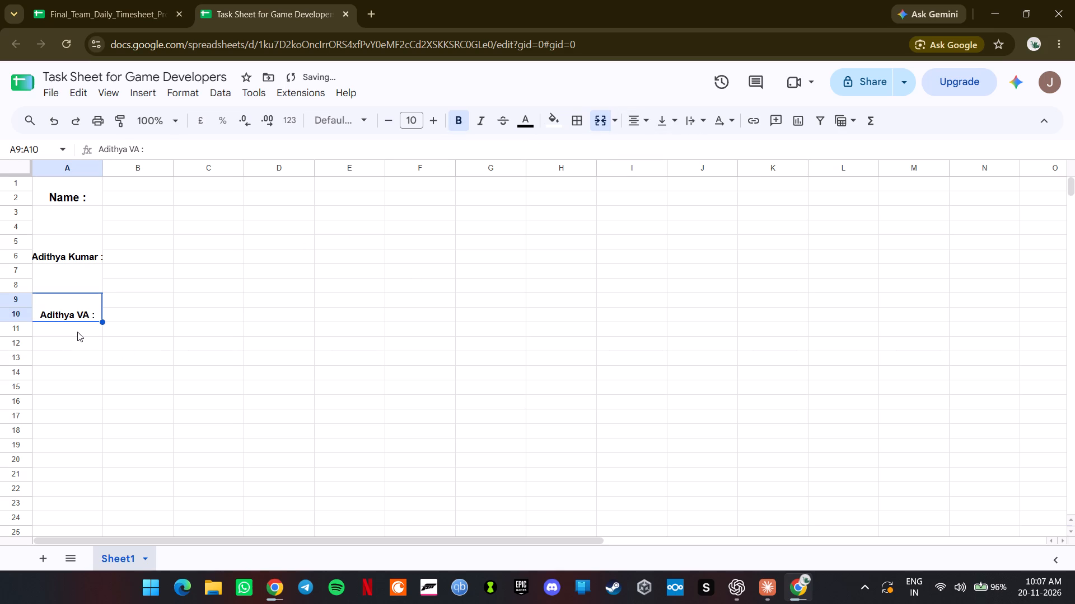
# Merge cells A11:A12 into one cell and A13:A14 into another.
pyautogui.click(77, 332)
pyautogui.moveTo(77, 332); pyautogui.dragTo(82, 339)
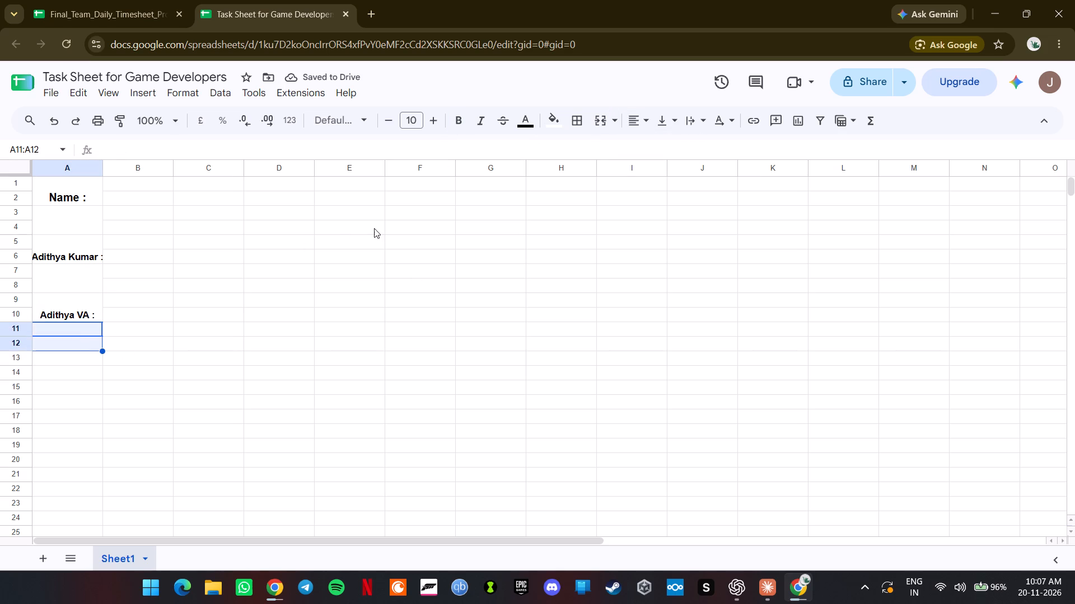
pyautogui.click(597, 119)
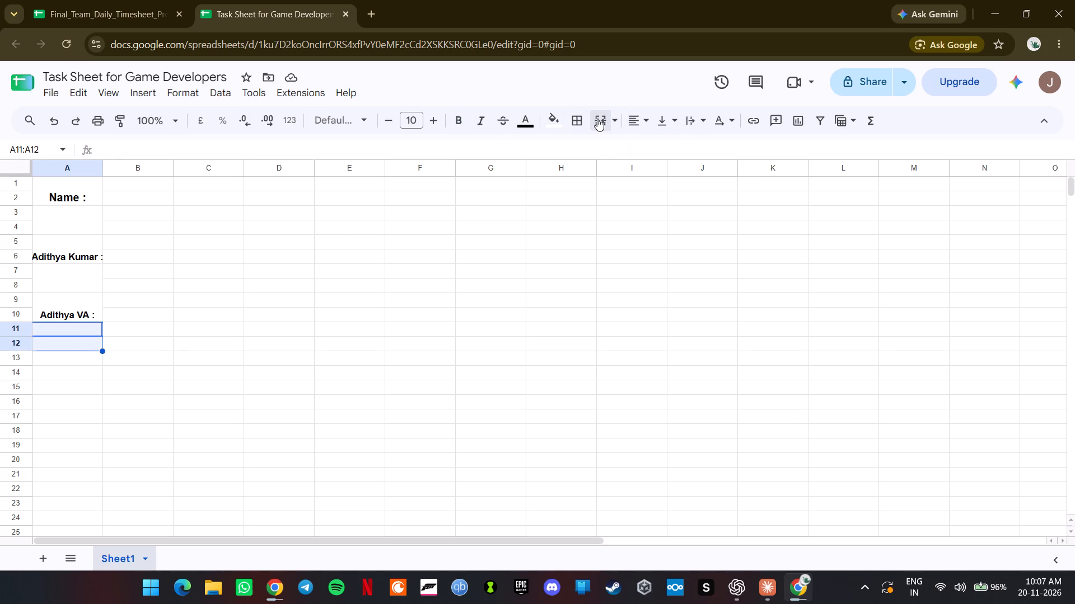
pyautogui.moveTo(73, 357); pyautogui.dragTo(76, 373)
pyautogui.click(596, 124)
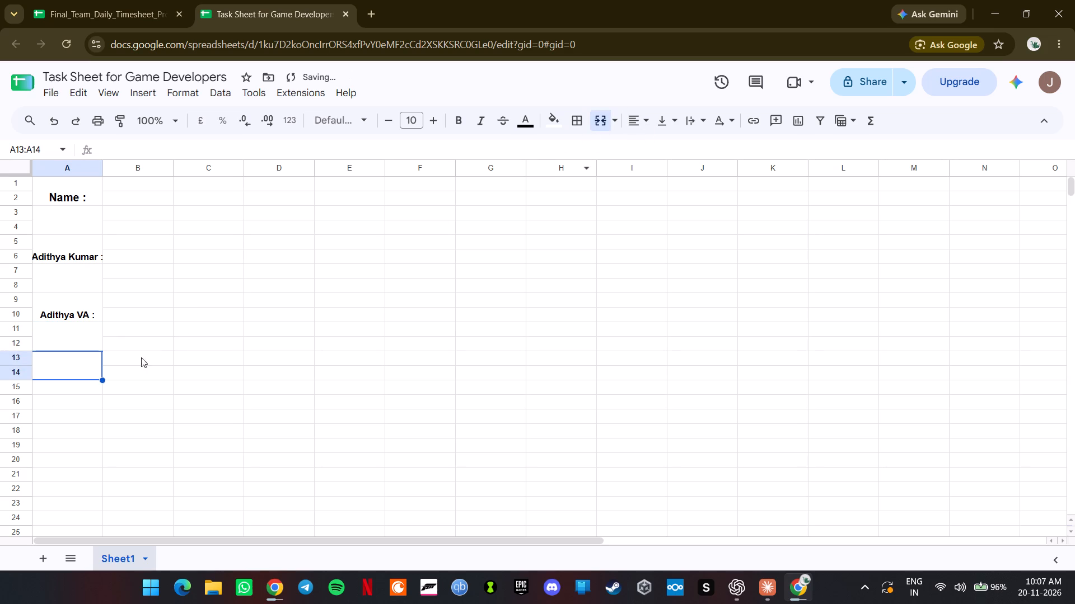
pyautogui.click(86, 369)
# Widen column A slightly so the first developer's name and its colon fit inside the cell.
pyautogui.moveTo(101, 167); pyautogui.dragTo(105, 167)
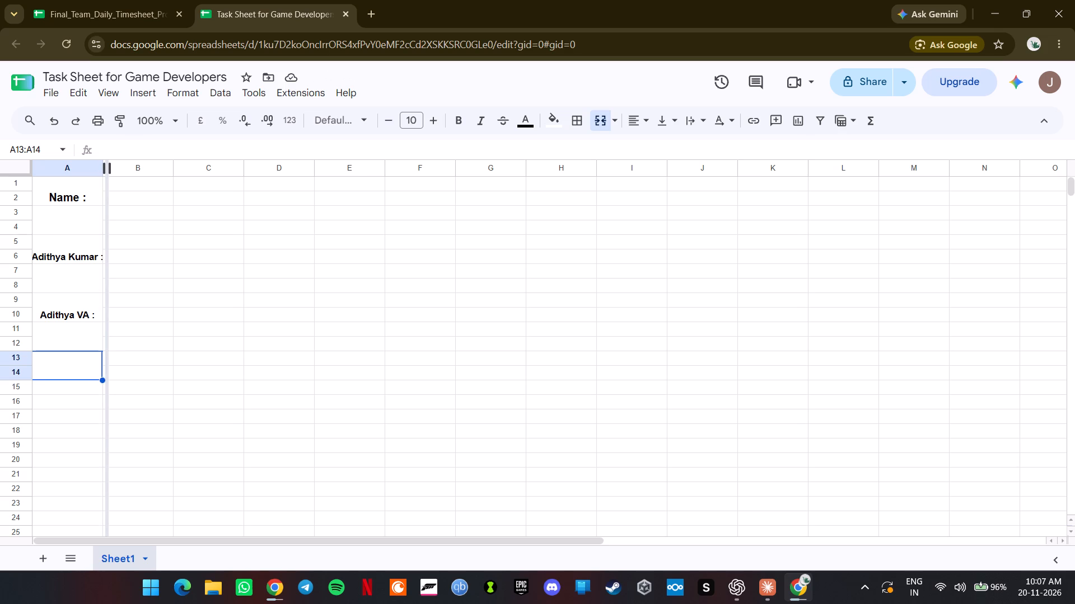
pyautogui.moveTo(105, 167); pyautogui.dragTo(106, 167)
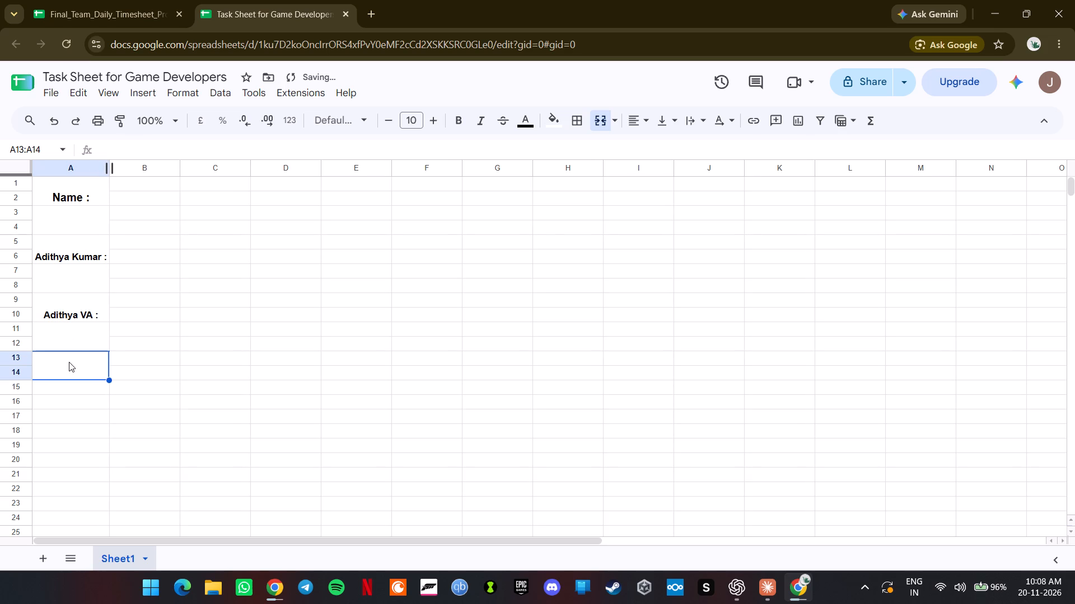
# Enter the third developer's name in the merged cell A13:A14, followed by a space and a colon.
pyautogui.click(78, 355)
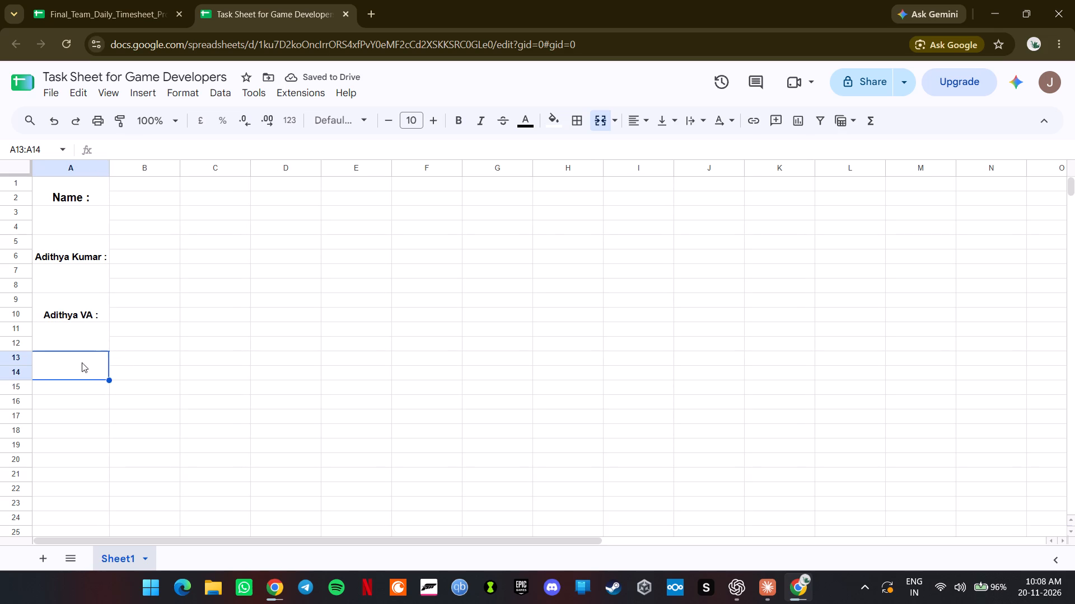
pyautogui.click(141, 355)
pyautogui.click(77, 362)
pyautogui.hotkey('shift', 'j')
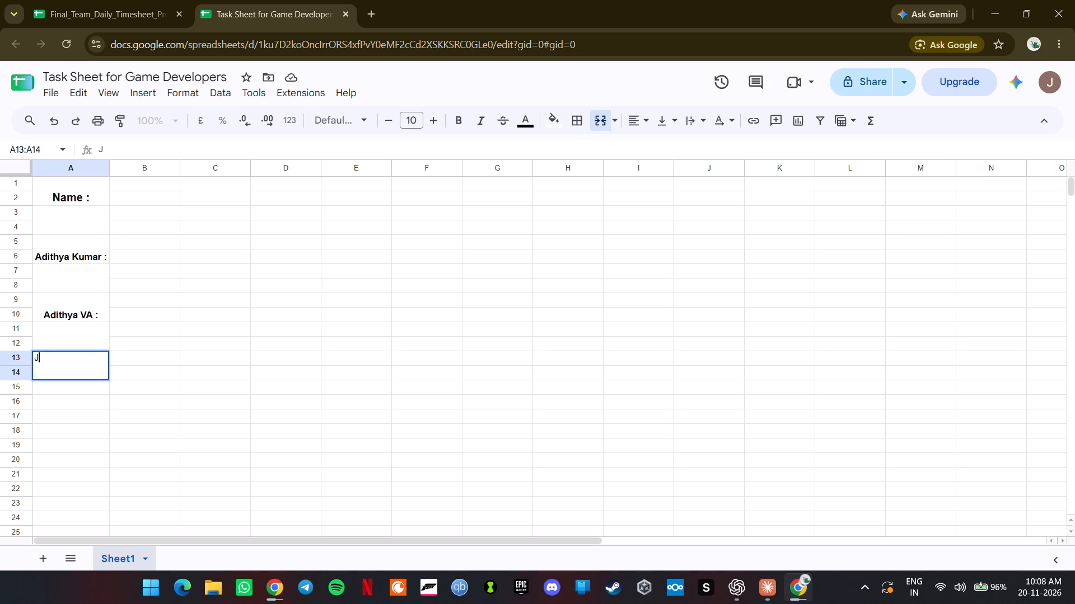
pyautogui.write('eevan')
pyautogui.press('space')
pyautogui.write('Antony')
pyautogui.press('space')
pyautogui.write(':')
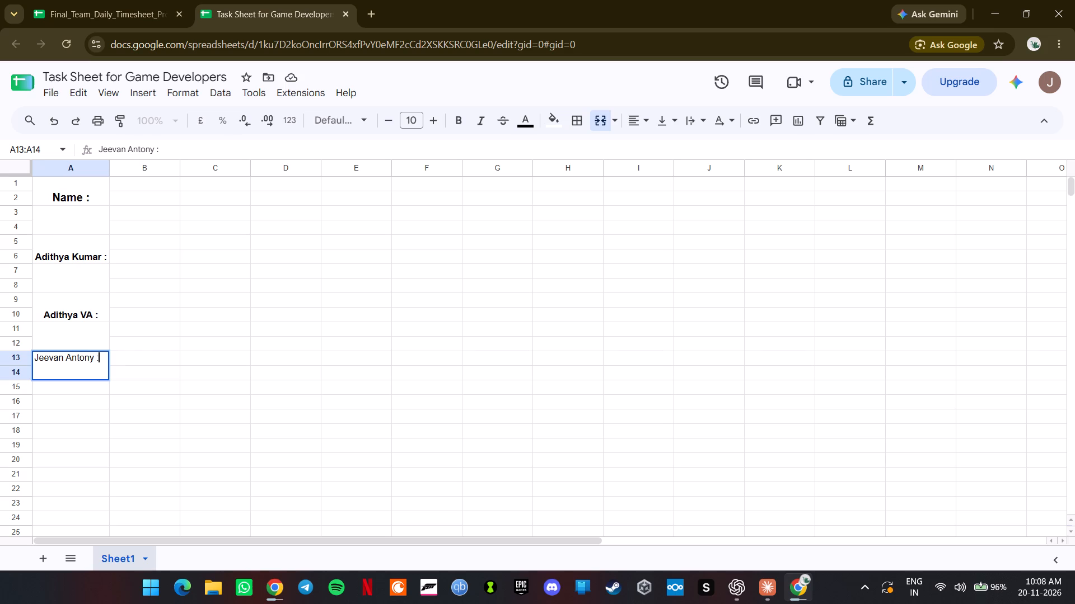
# Make the third developer's name in A13:A14 bold and centre it horizontally.
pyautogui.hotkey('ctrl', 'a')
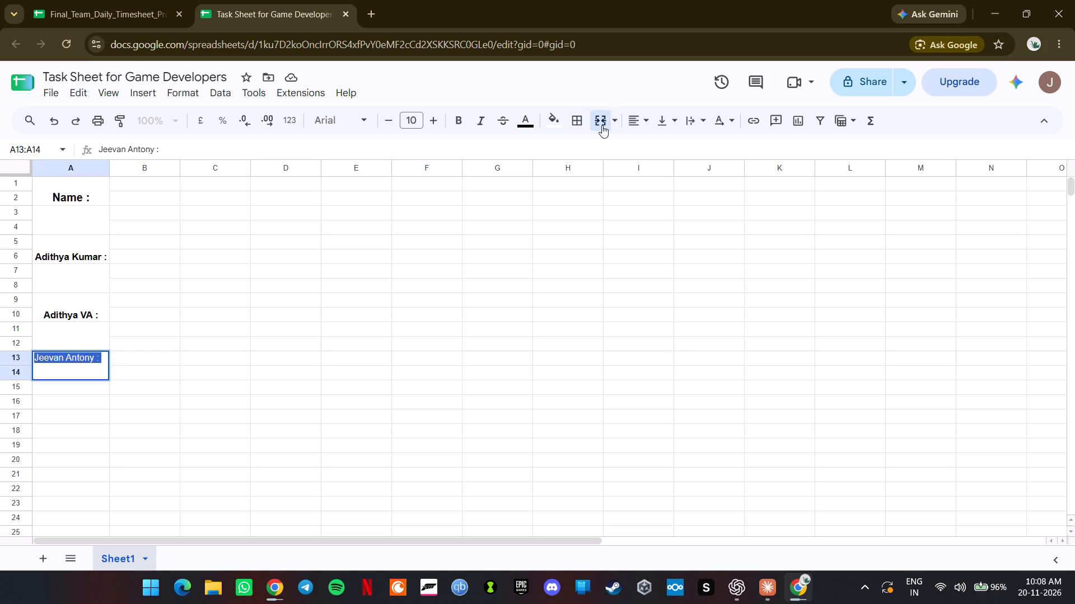
pyautogui.click(458, 120)
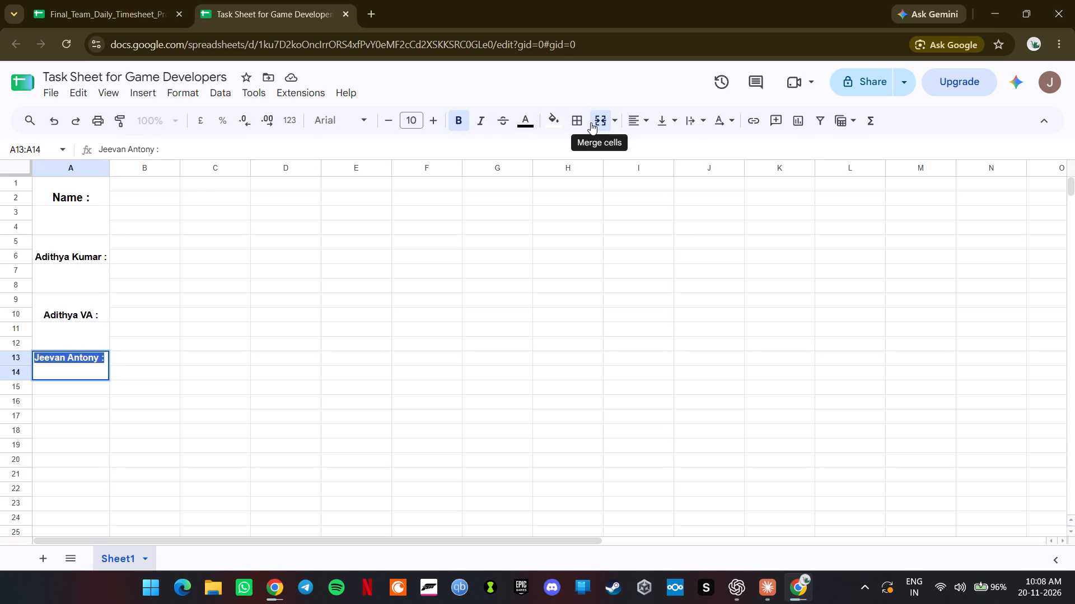
pyautogui.click(638, 120)
pyautogui.click(658, 147)
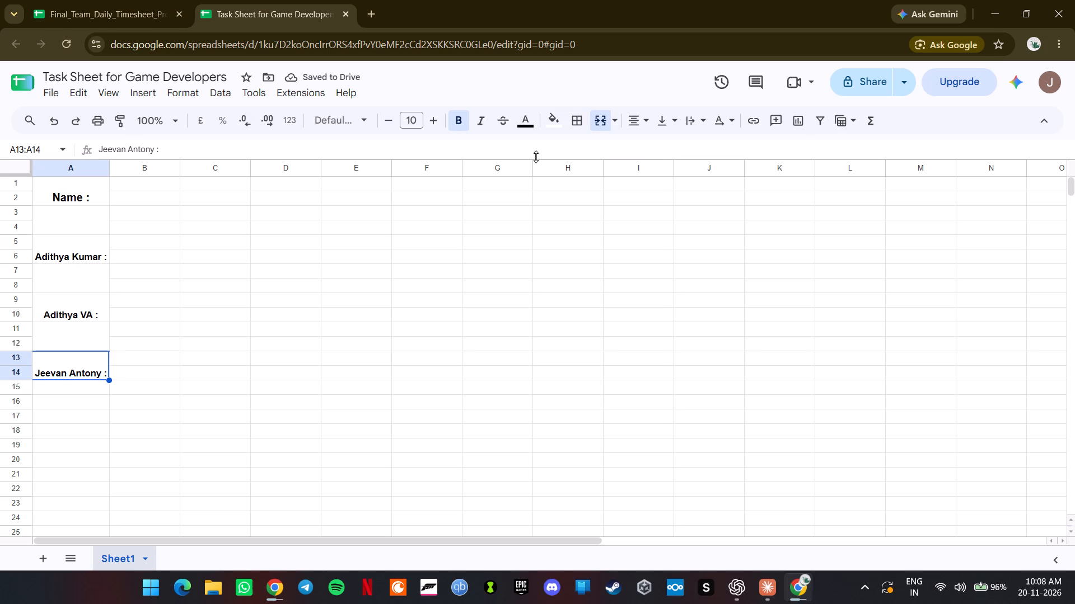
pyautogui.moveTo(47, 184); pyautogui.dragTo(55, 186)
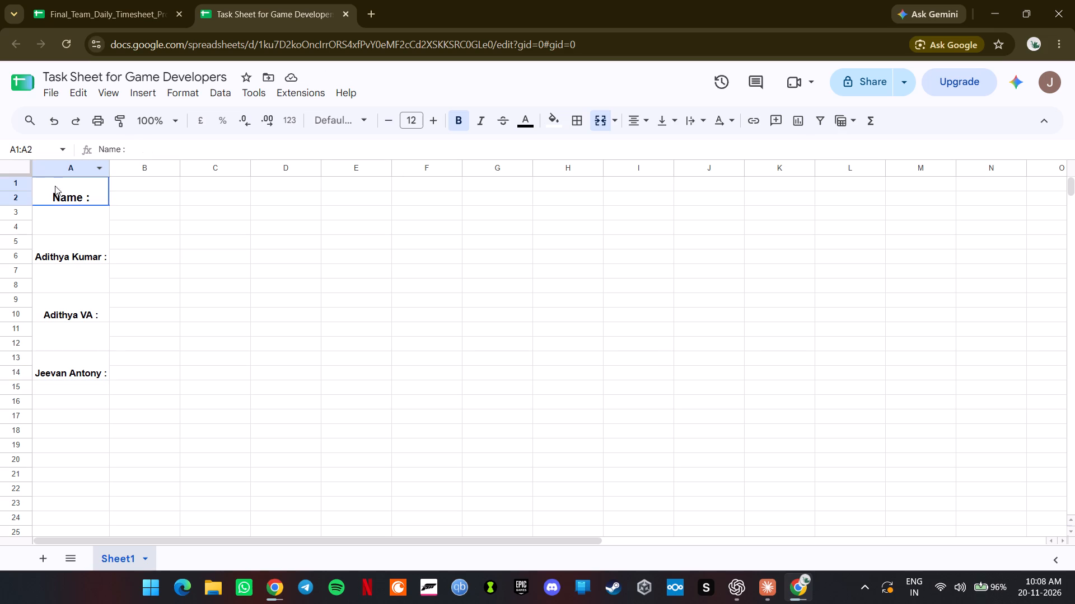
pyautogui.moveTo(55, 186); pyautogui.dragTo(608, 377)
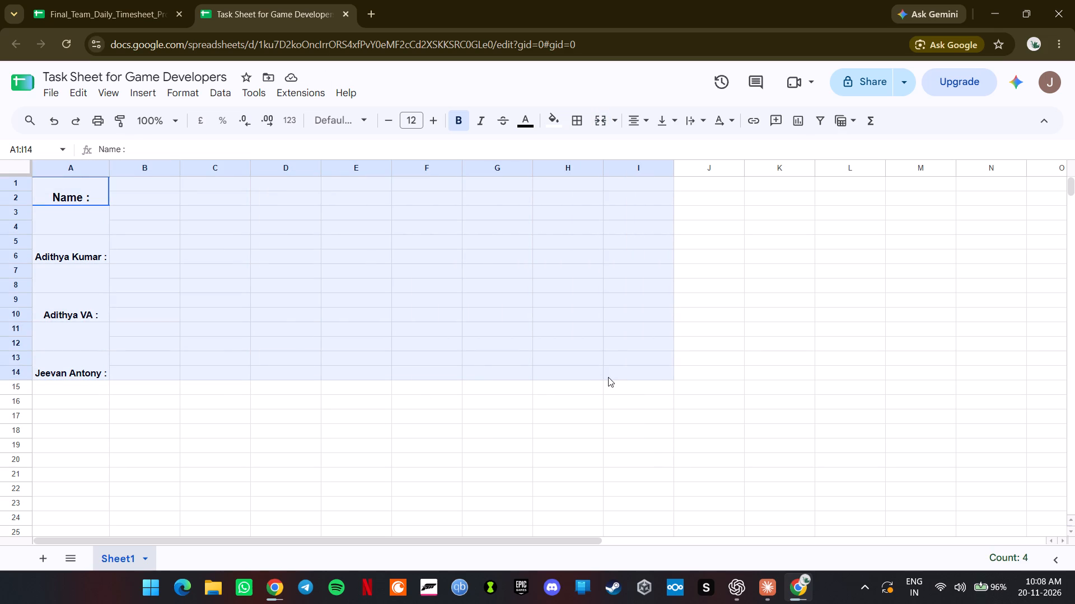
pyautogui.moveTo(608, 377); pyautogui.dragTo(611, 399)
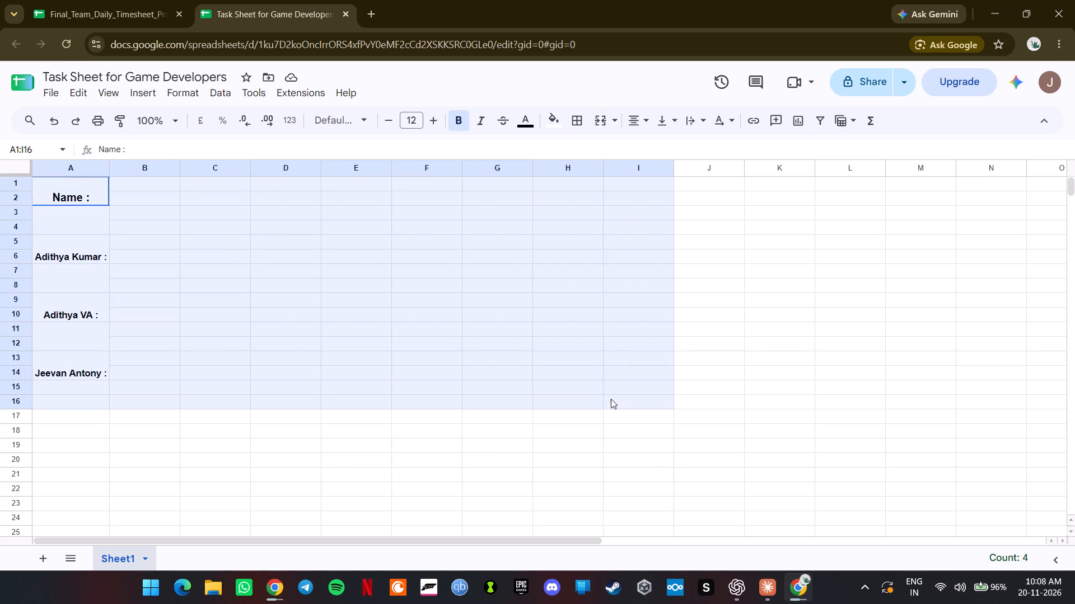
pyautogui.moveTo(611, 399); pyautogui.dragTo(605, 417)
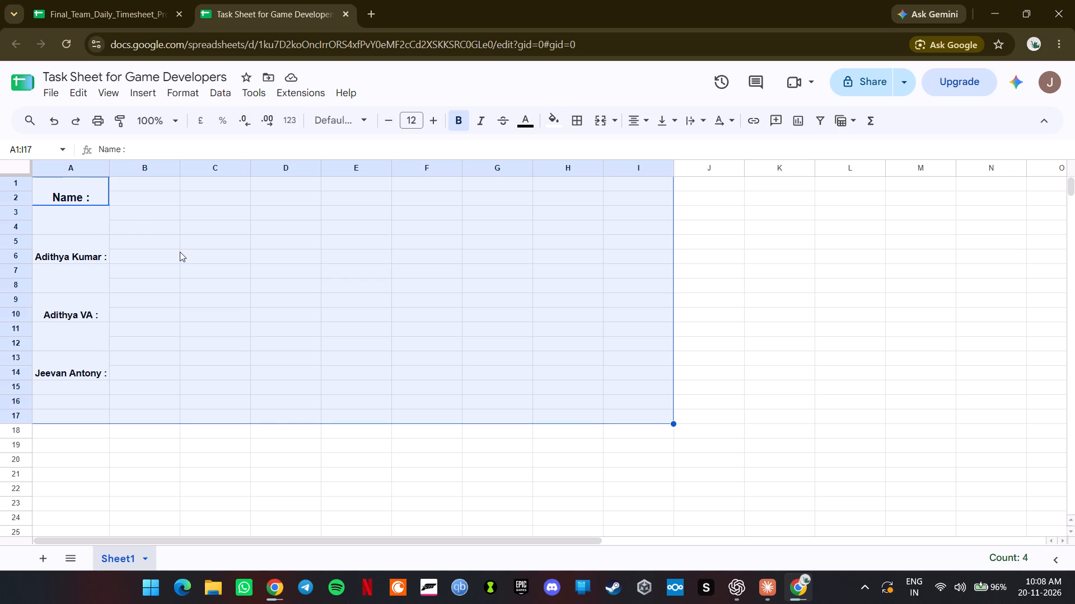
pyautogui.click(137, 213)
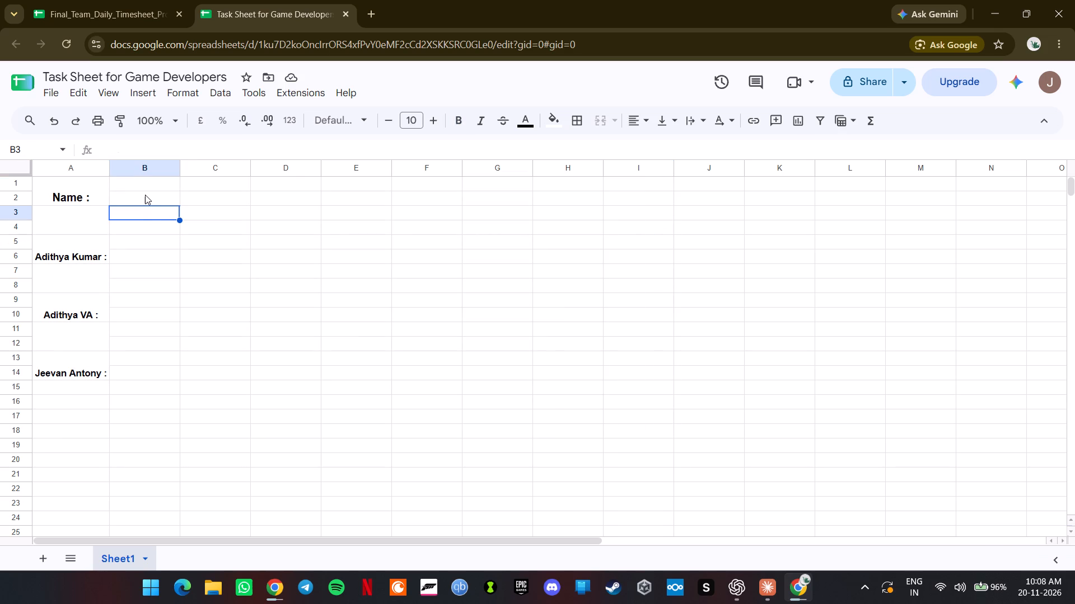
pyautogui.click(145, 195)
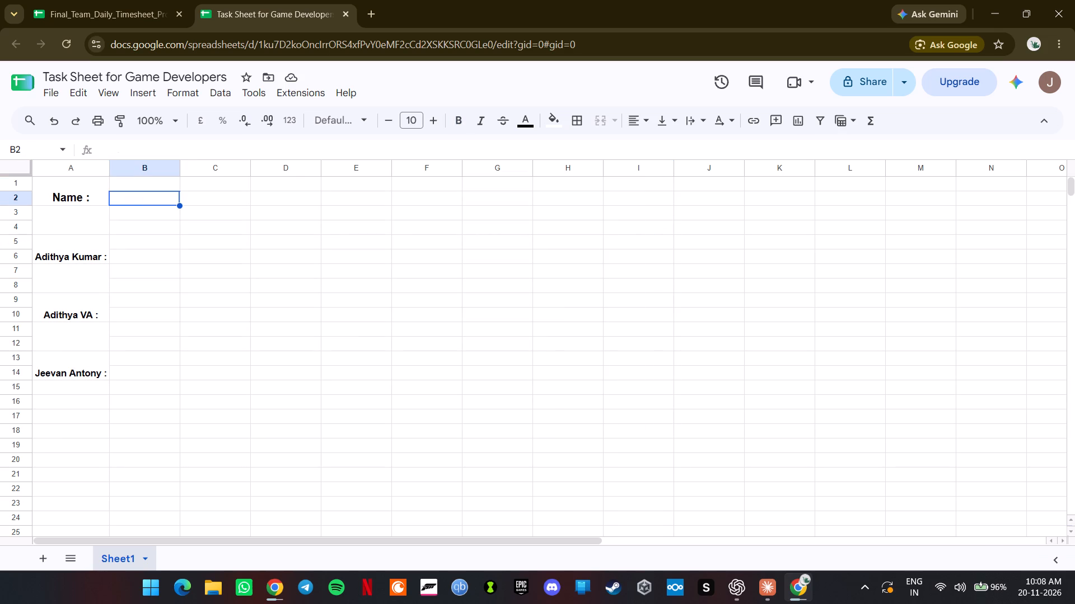
# Widen columns B, C, D, E and F one by one to about twice their default width.
pyautogui.moveTo(180, 167); pyautogui.dragTo(194, 167)
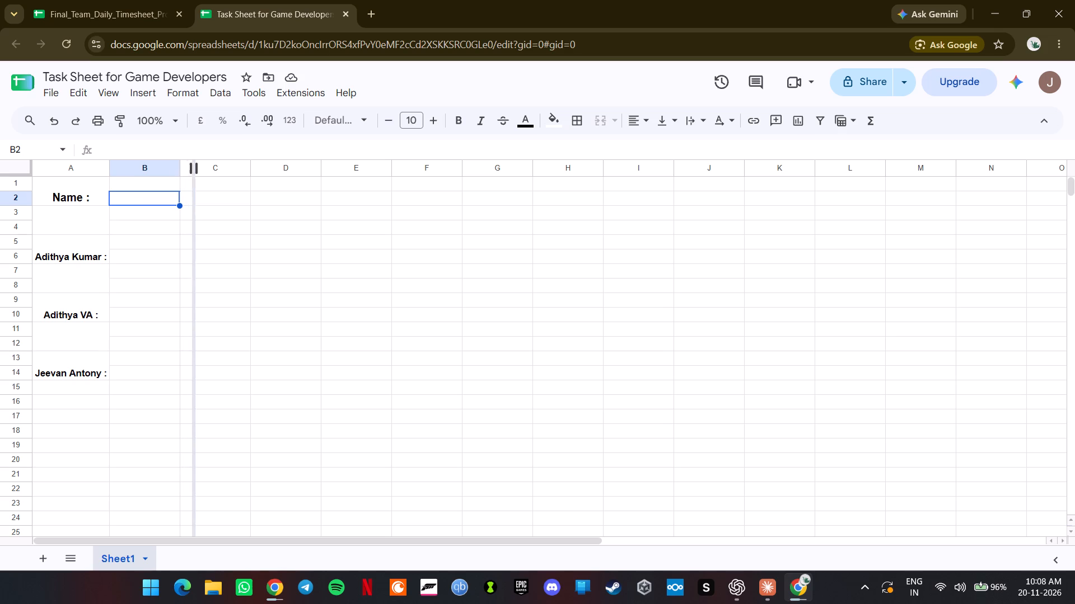
pyautogui.moveTo(194, 167); pyautogui.dragTo(249, 178)
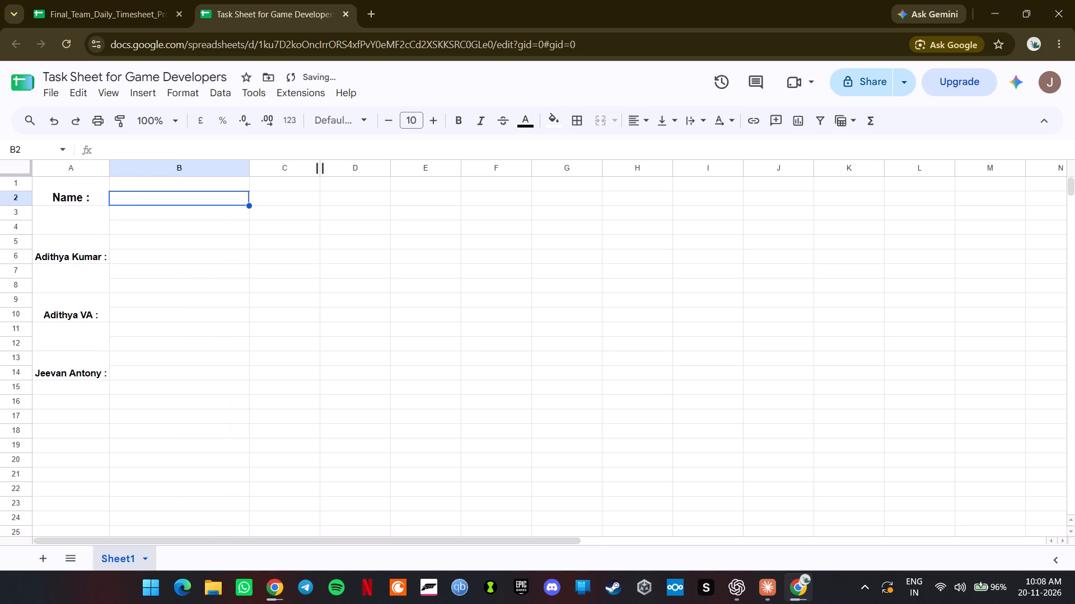
pyautogui.moveTo(320, 167); pyautogui.dragTo(326, 167)
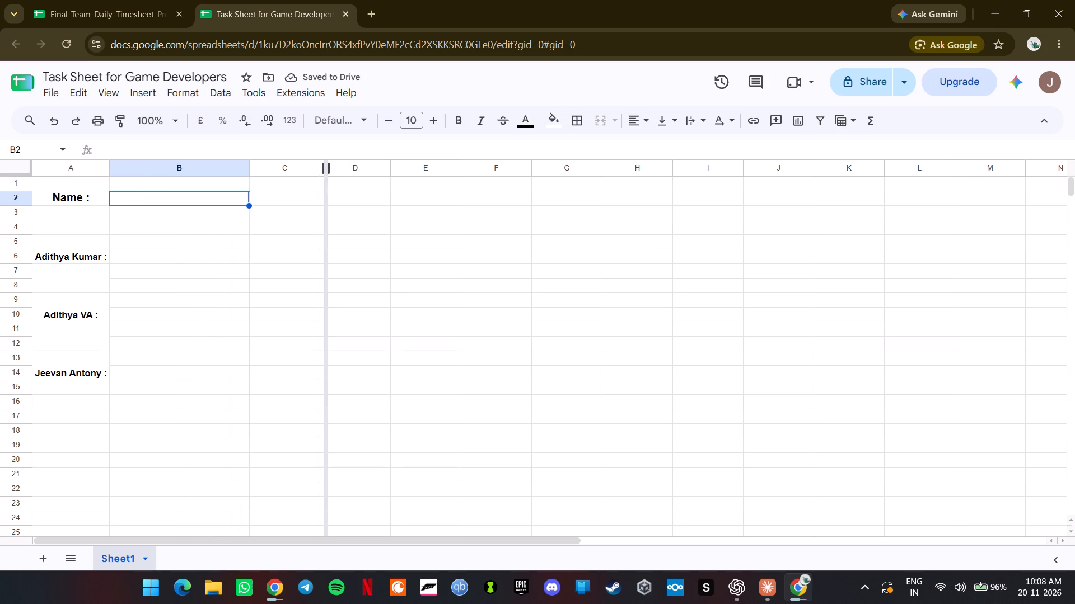
pyautogui.moveTo(326, 167); pyautogui.dragTo(389, 172)
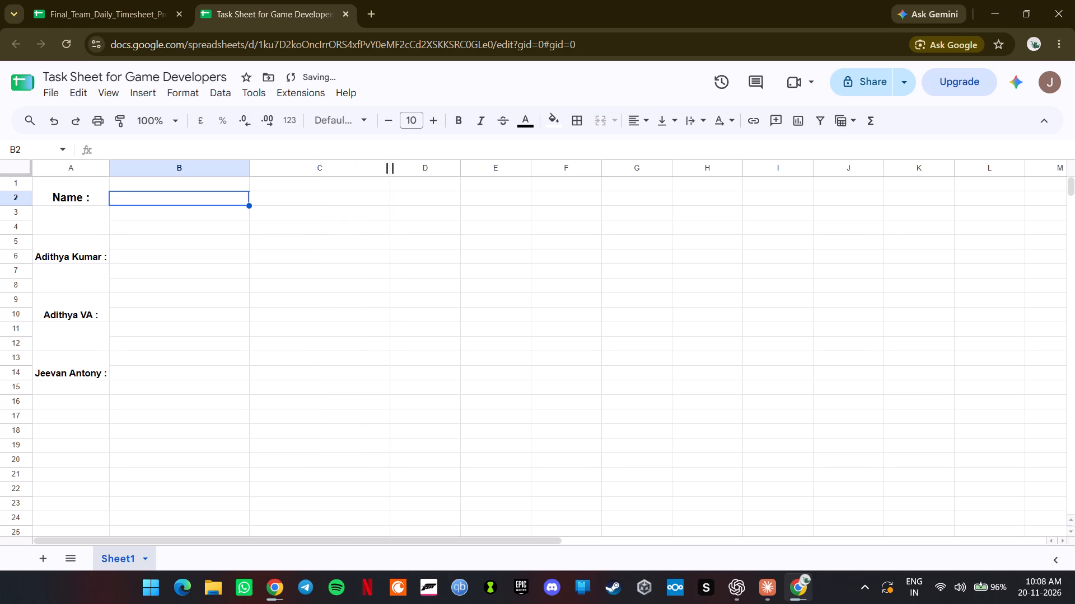
pyautogui.moveTo(460, 166); pyautogui.dragTo(518, 171)
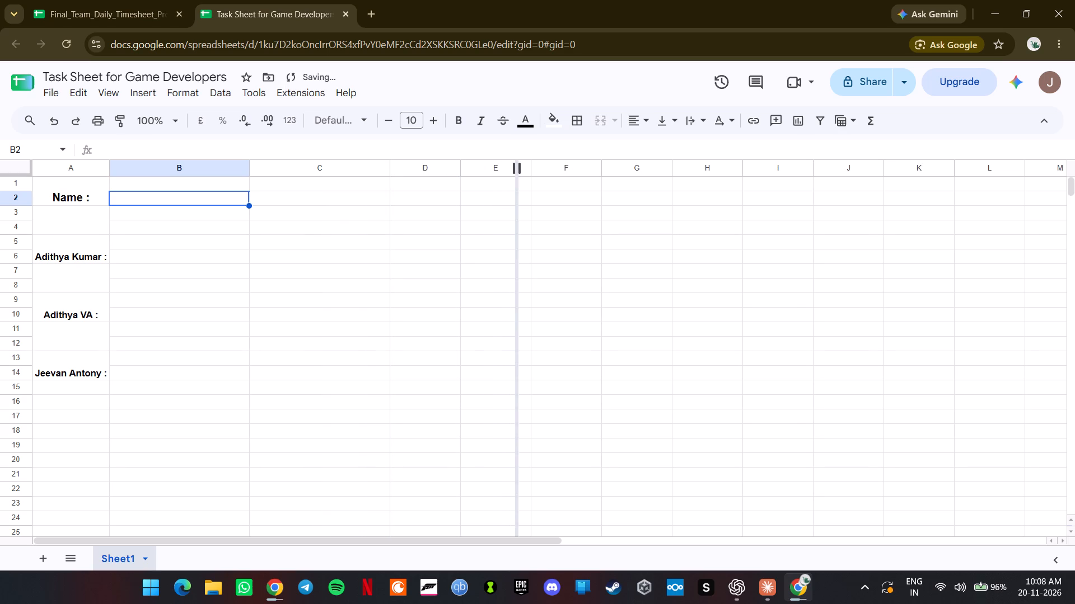
pyautogui.moveTo(518, 171); pyautogui.dragTo(529, 171)
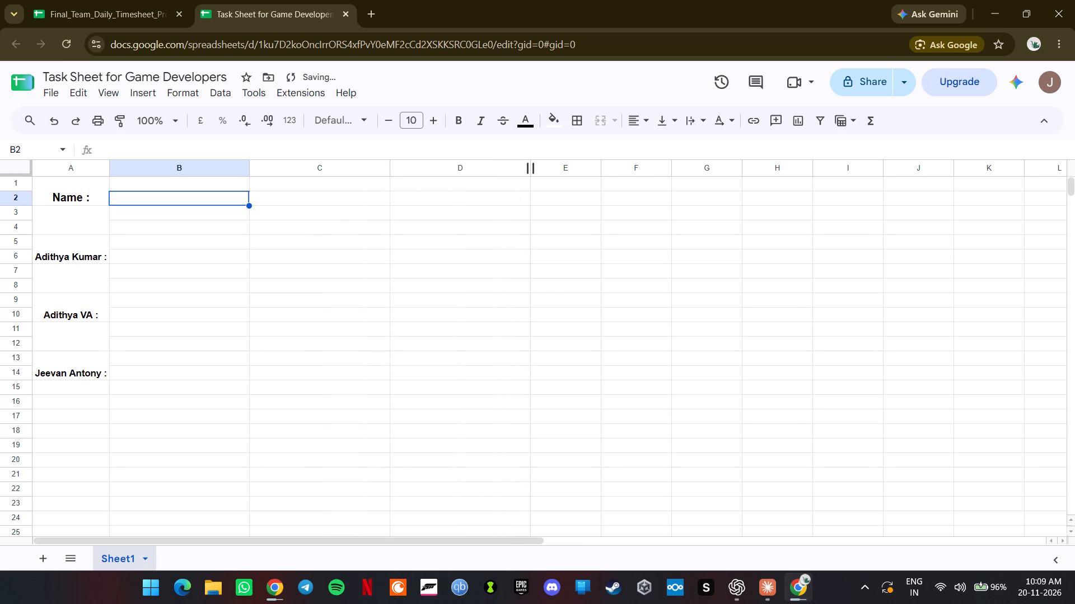
pyautogui.moveTo(604, 167); pyautogui.dragTo(665, 170)
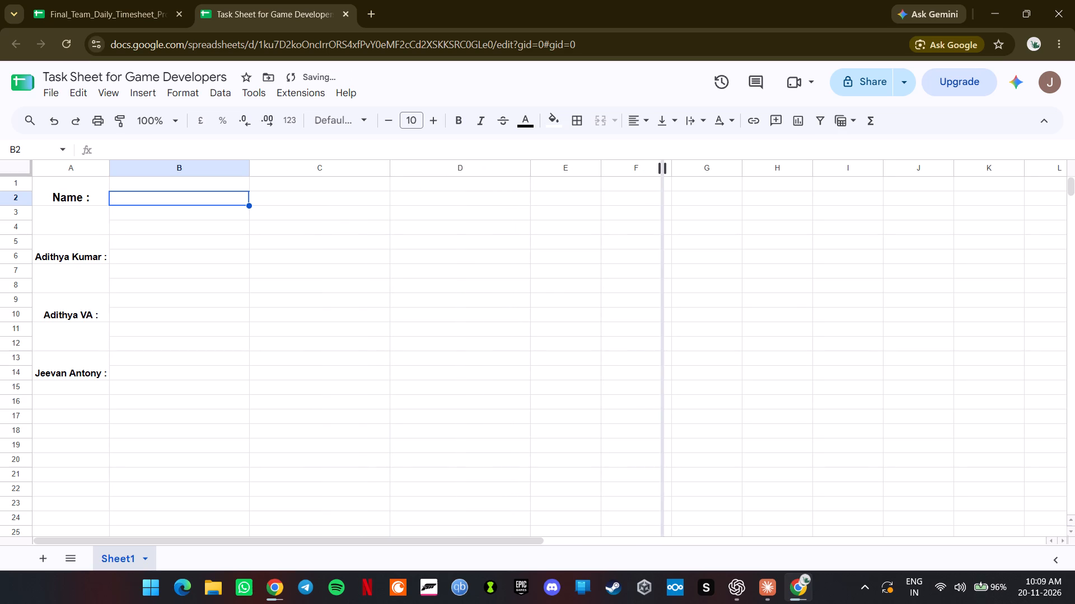
pyautogui.moveTo(665, 170); pyautogui.dragTo(675, 170)
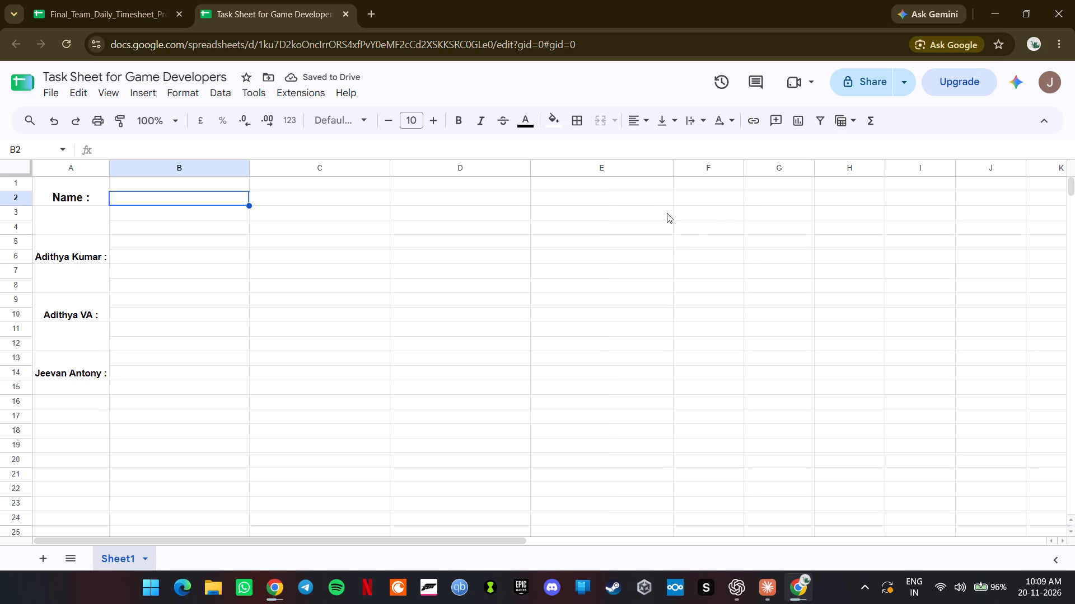
pyautogui.moveTo(741, 163); pyautogui.dragTo(758, 162)
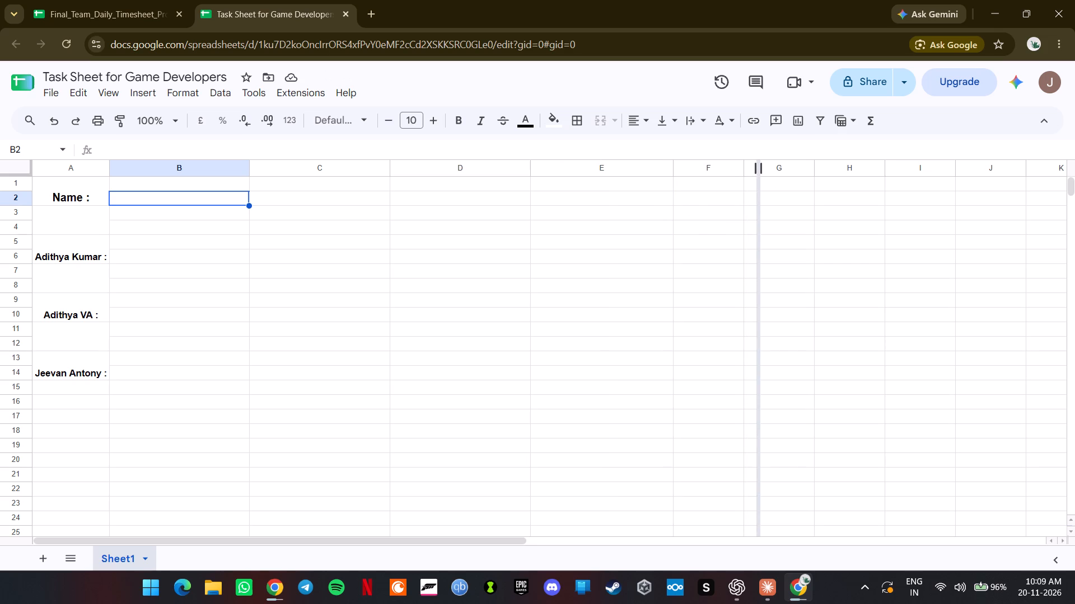
pyautogui.moveTo(758, 162); pyautogui.dragTo(811, 161)
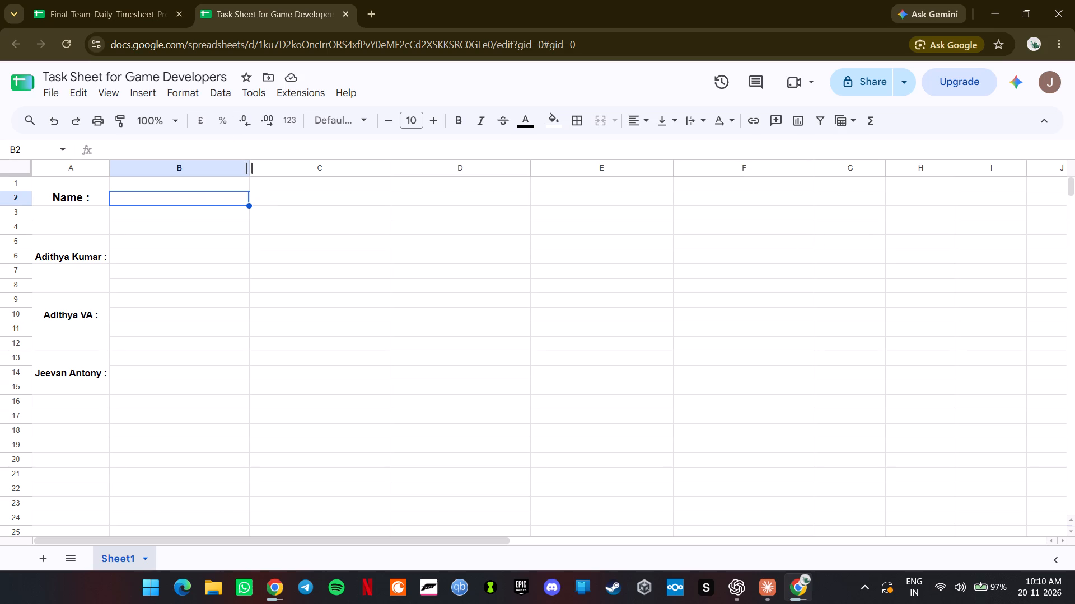
# Remove the colon and the space before it from the Name header in A1:A2.
pyautogui.click(99, 199)
pyautogui.click(99, 199)
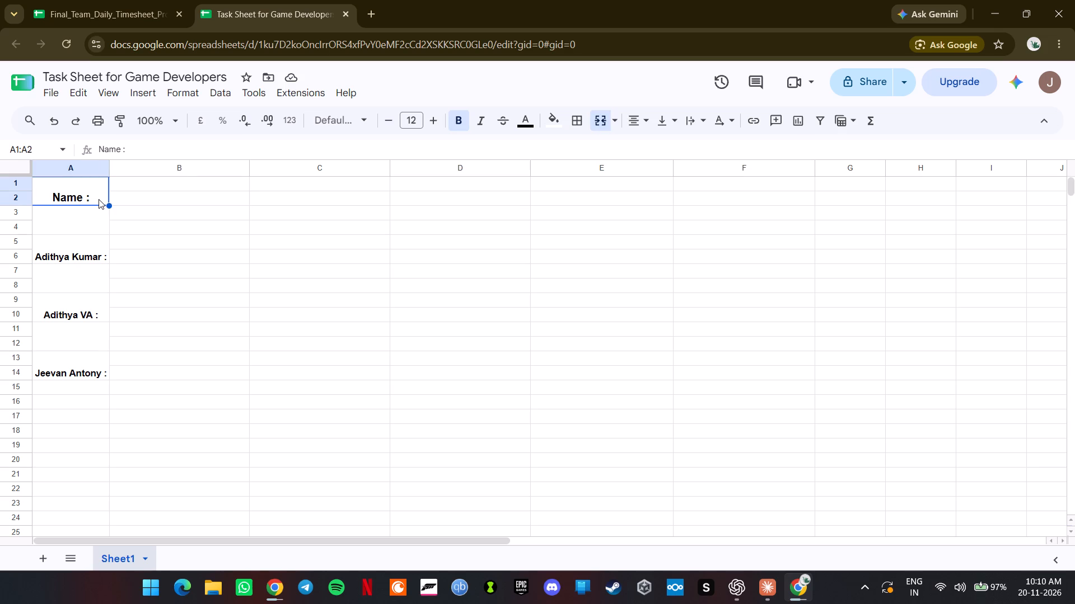
pyautogui.doubleClick(99, 199)
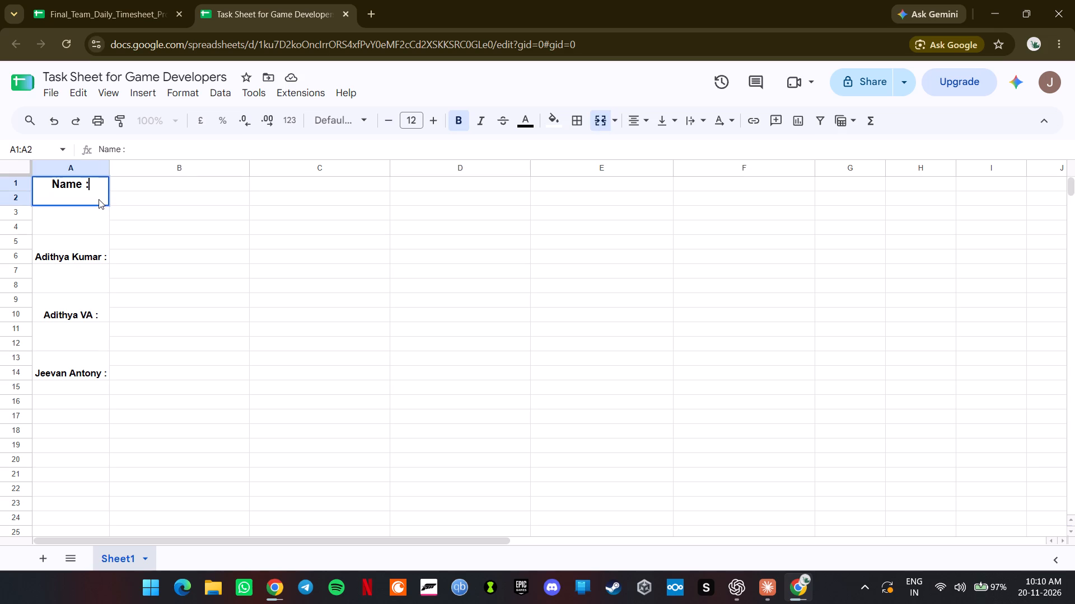
pyautogui.press('BackSpace')
pyautogui.press('BackSpace')
pyautogui.click(152, 201)
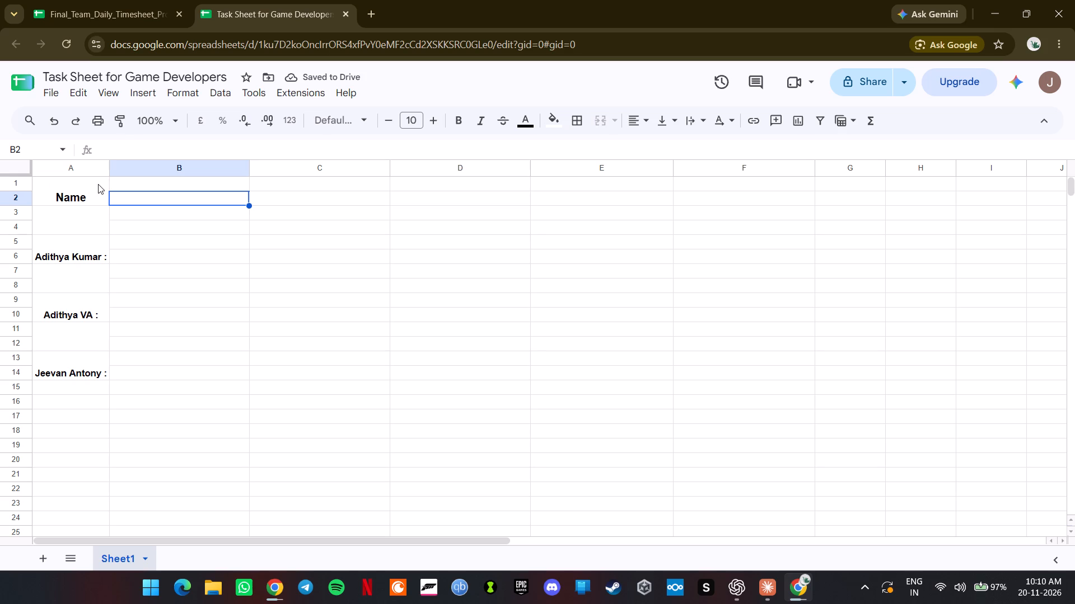
# Merge cells A15:A16 into one cell below the third developer's name.
pyautogui.moveTo(98, 184); pyautogui.dragTo(99, 377)
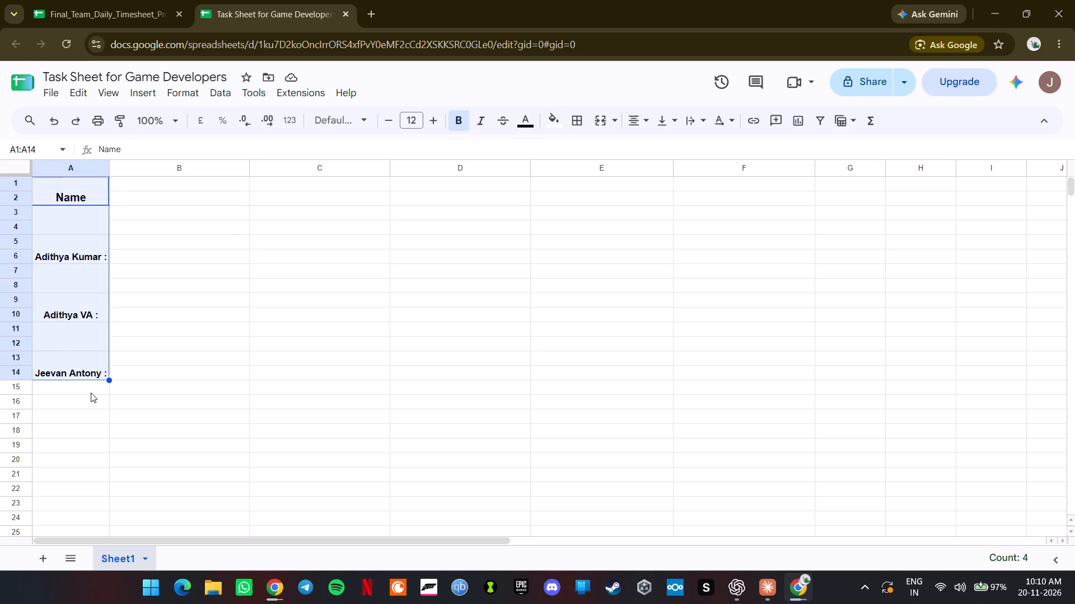
pyautogui.moveTo(91, 393); pyautogui.dragTo(90, 400)
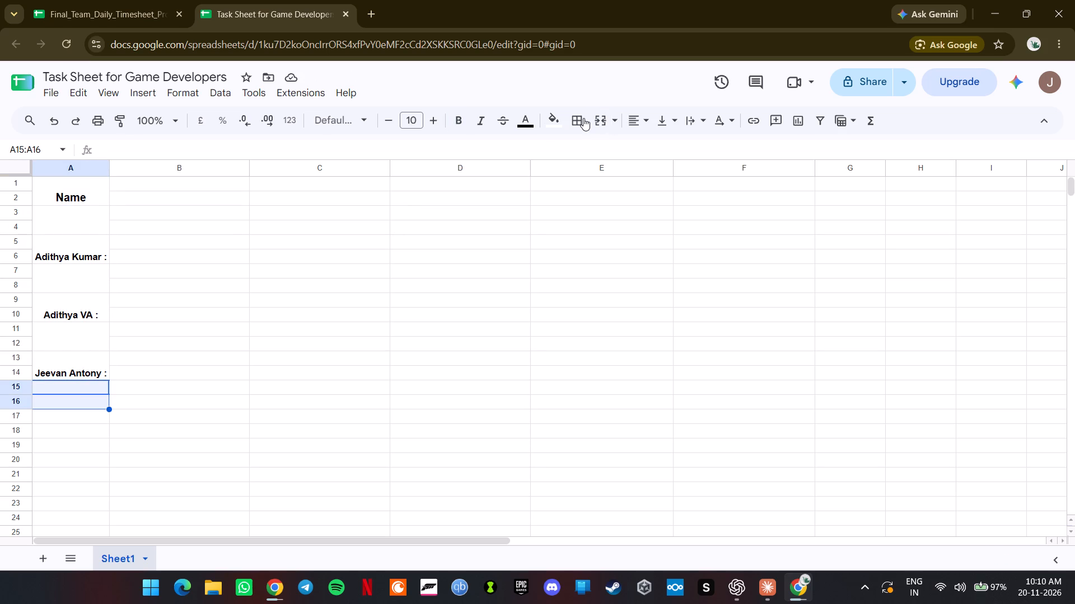
pyautogui.click(596, 122)
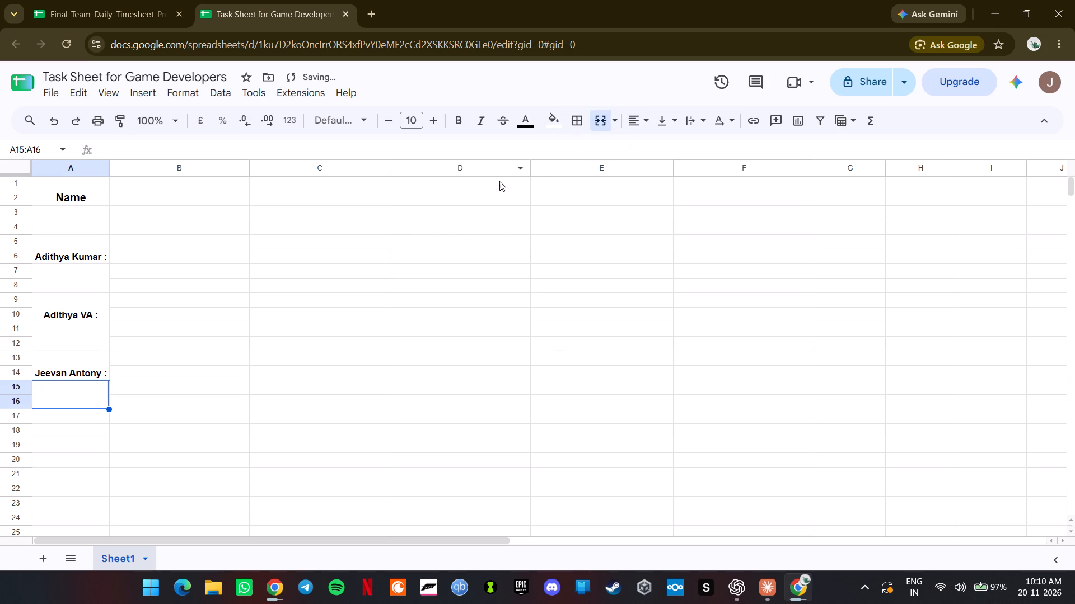
pyautogui.click(166, 400)
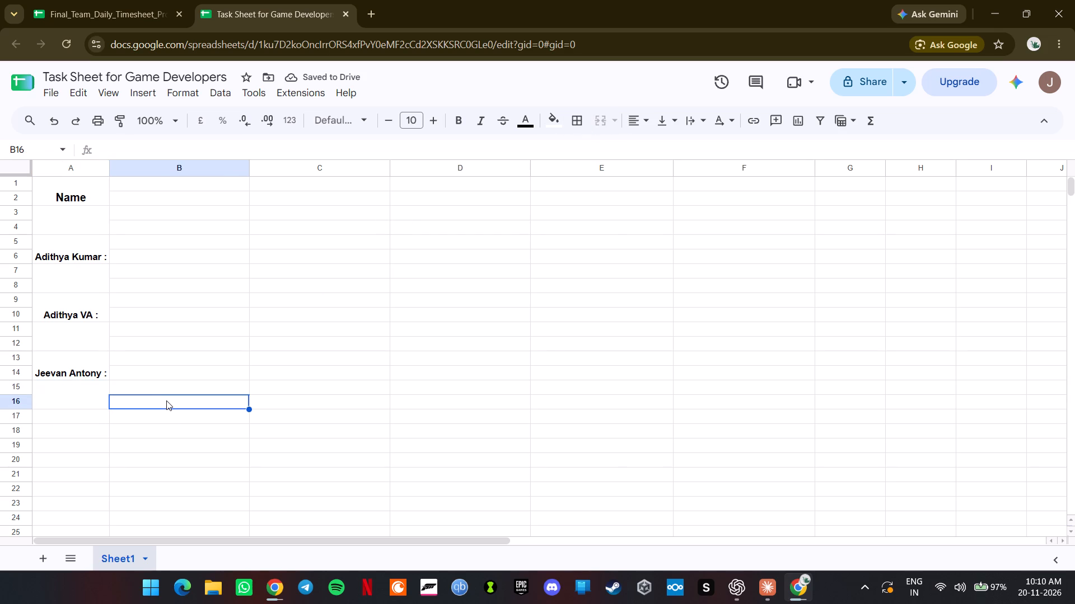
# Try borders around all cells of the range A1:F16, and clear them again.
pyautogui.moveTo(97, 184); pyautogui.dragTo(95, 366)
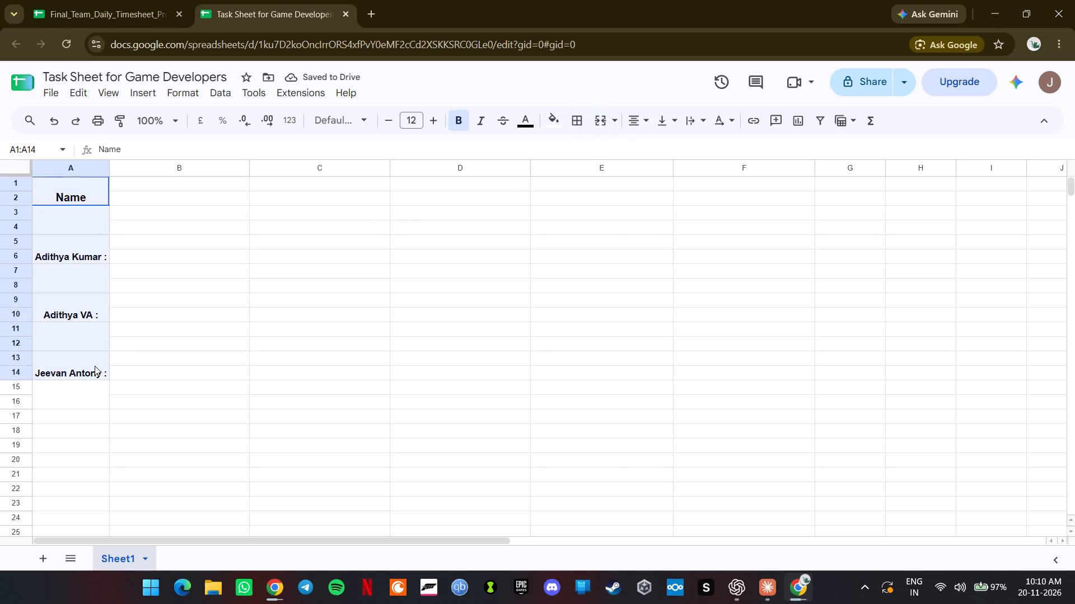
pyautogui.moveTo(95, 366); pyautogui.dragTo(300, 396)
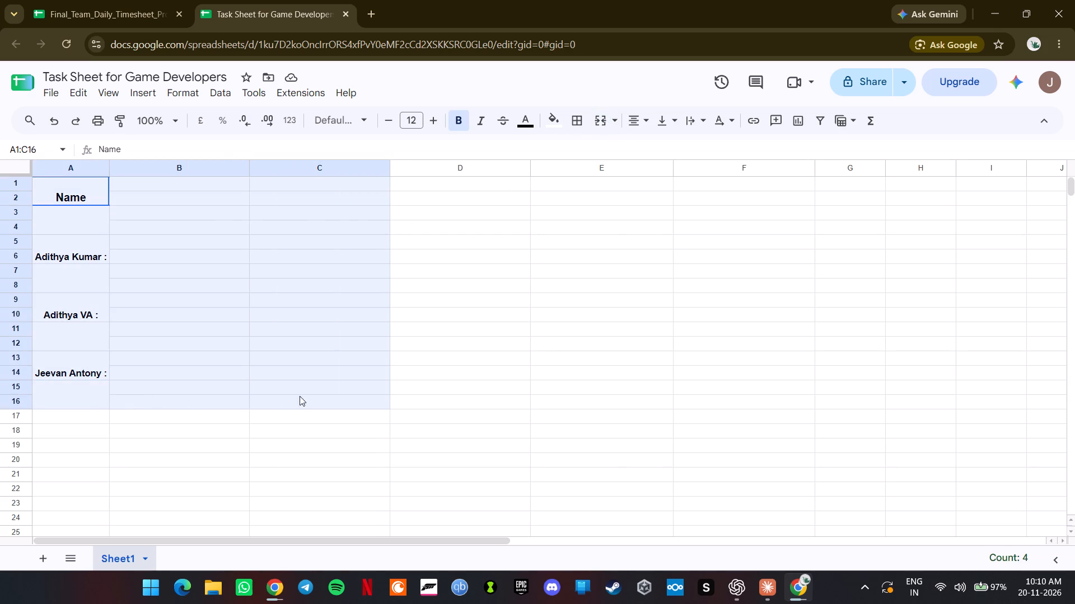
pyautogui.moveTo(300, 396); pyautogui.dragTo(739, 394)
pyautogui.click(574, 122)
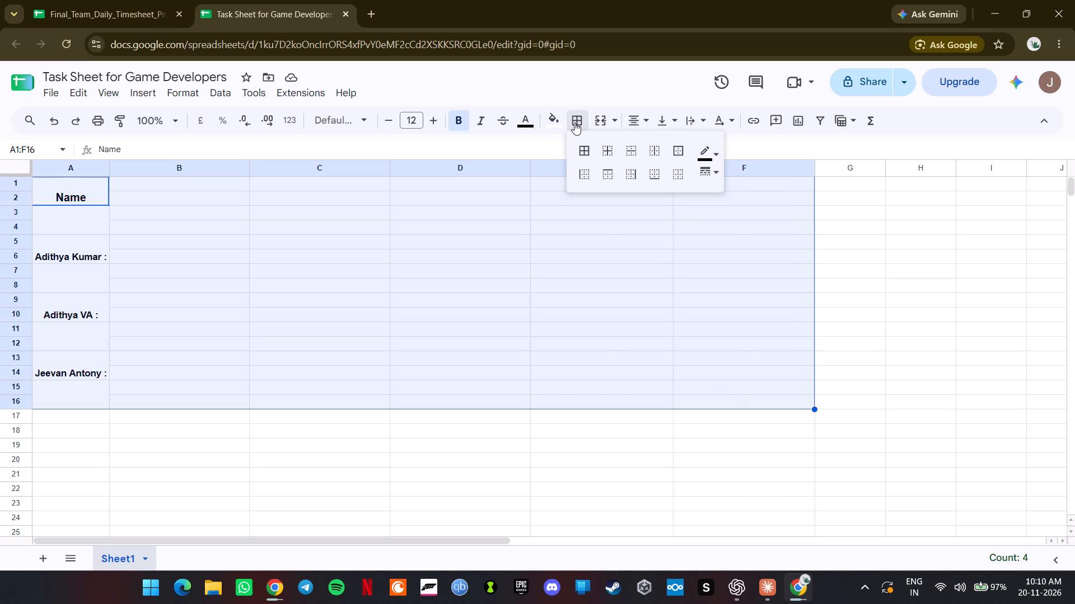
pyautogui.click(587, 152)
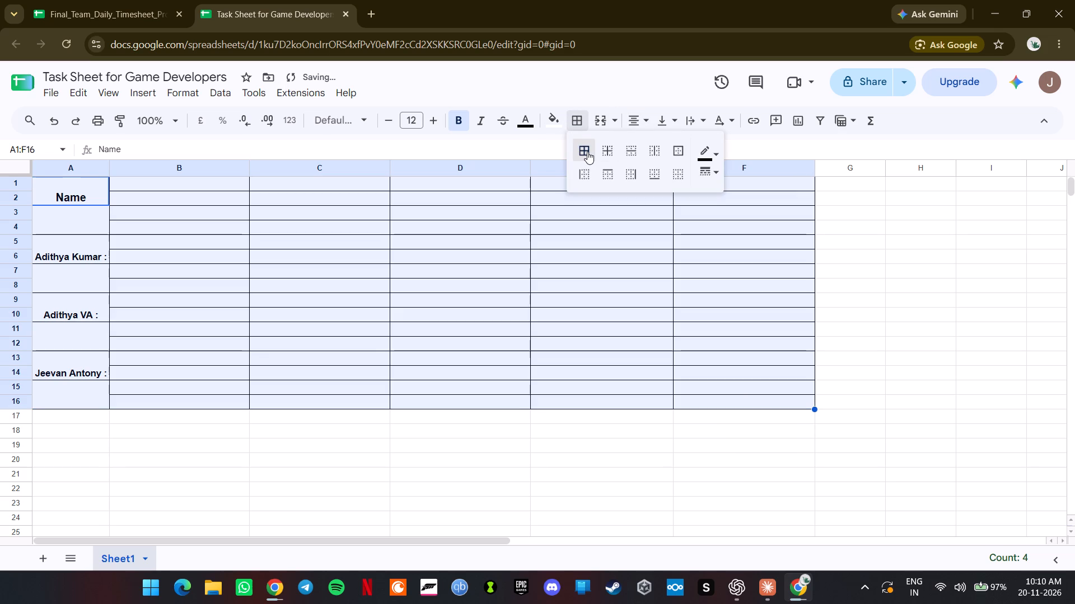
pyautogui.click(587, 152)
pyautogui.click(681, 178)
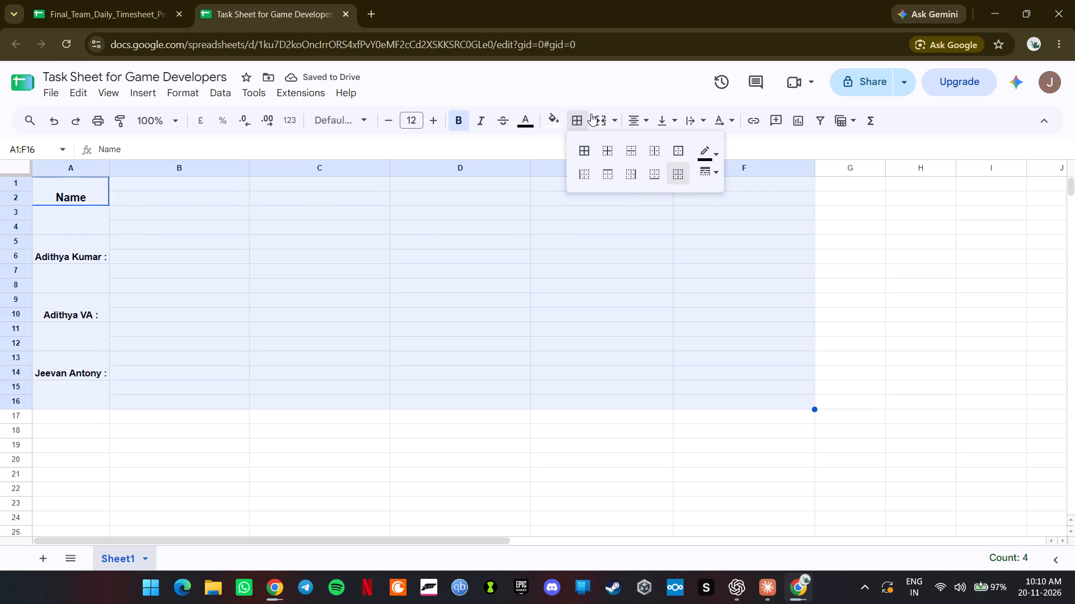
# Fill the whole table range A1:F16 with bright yellow.
pyautogui.click(547, 120)
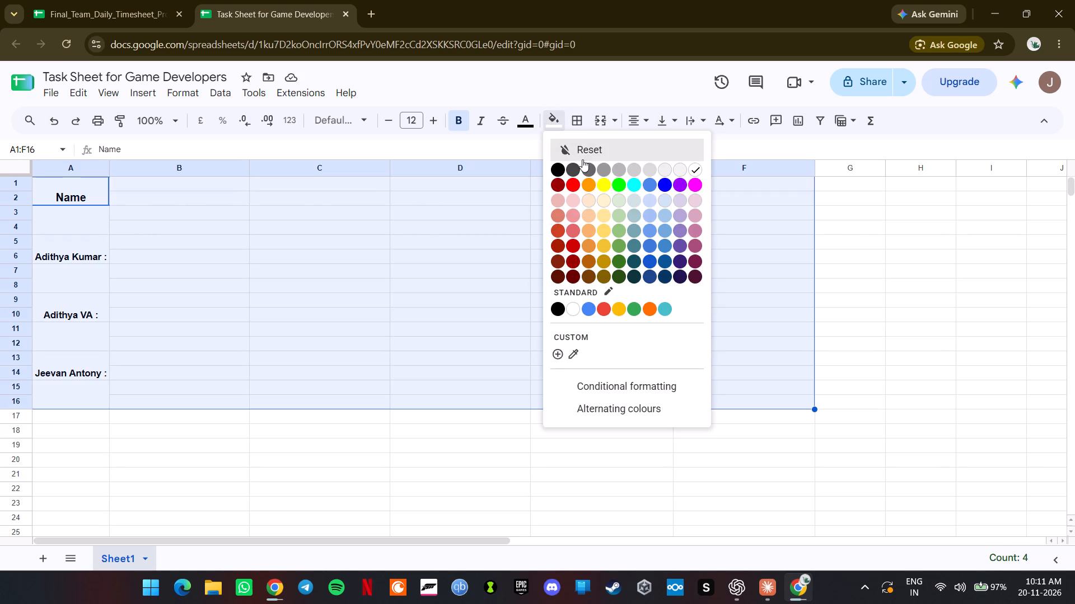
pyautogui.click(600, 187)
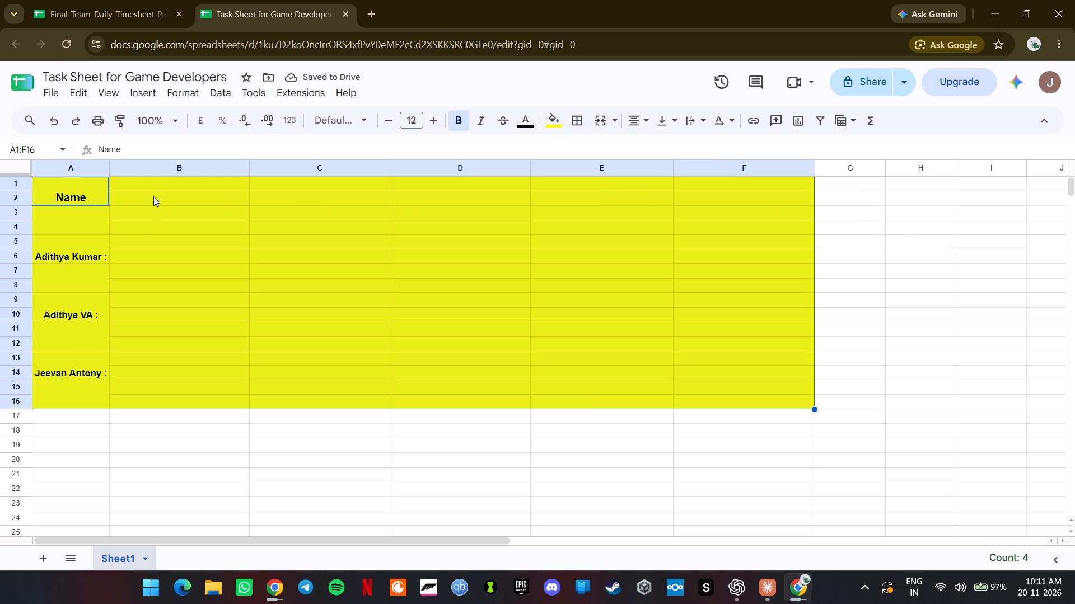
# Merge rows 1 and 2 into one header cell in each of the columns B to F separately.
pyautogui.moveTo(146, 184); pyautogui.dragTo(217, 194)
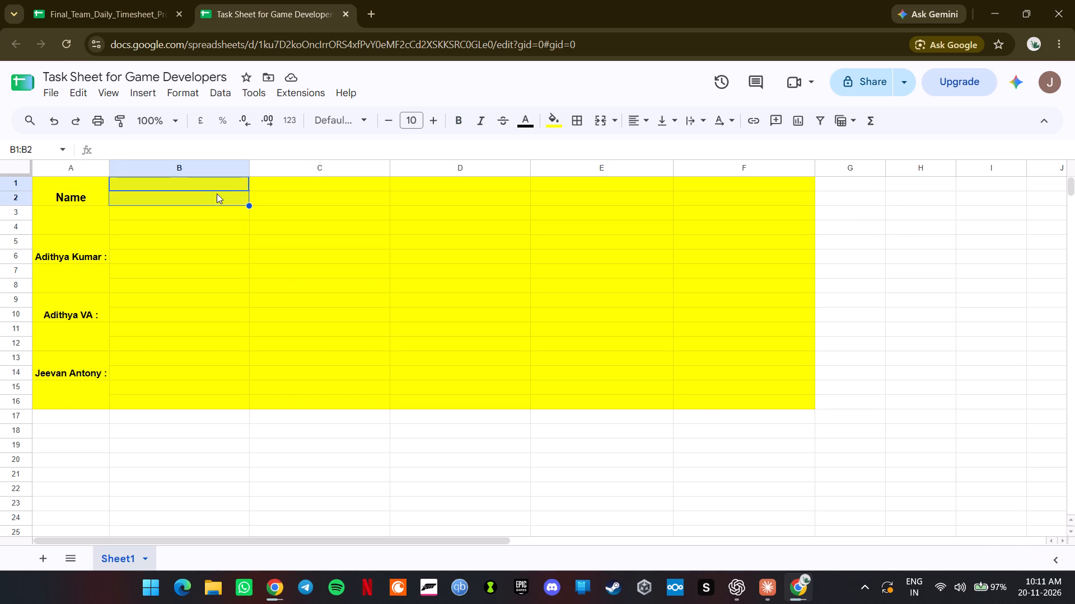
pyautogui.click(604, 122)
pyautogui.moveTo(302, 184); pyautogui.dragTo(303, 184)
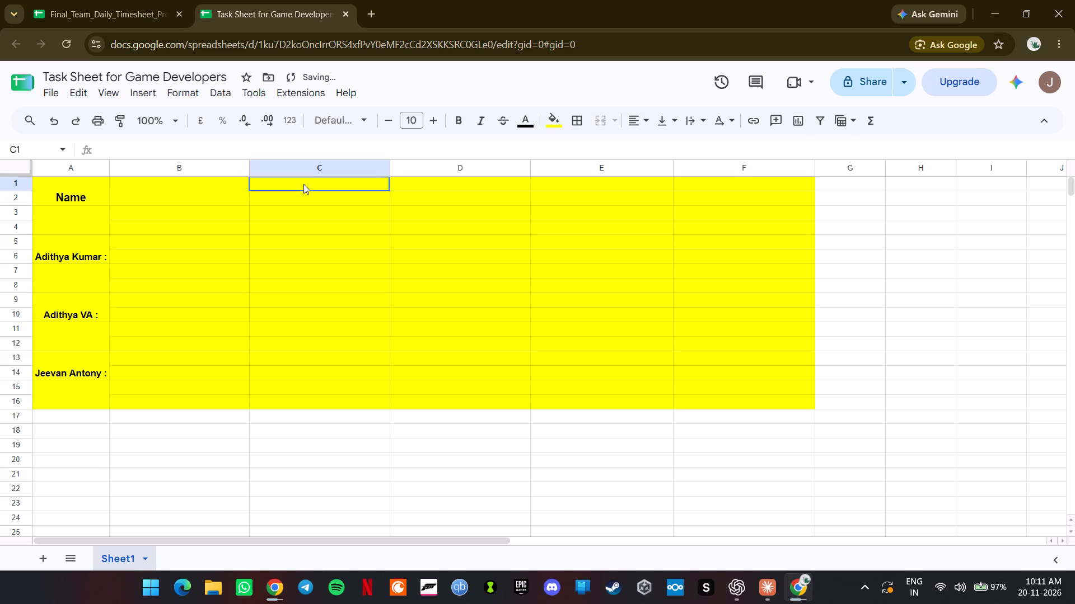
pyautogui.moveTo(303, 184); pyautogui.dragTo(309, 195)
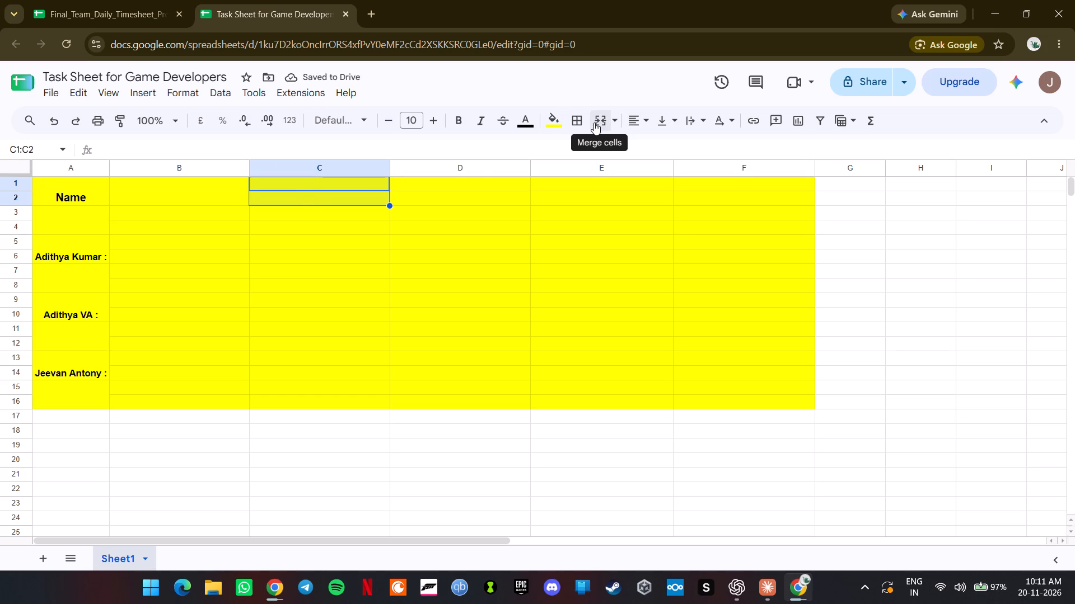
pyautogui.click(594, 122)
pyautogui.moveTo(468, 183); pyautogui.dragTo(469, 199)
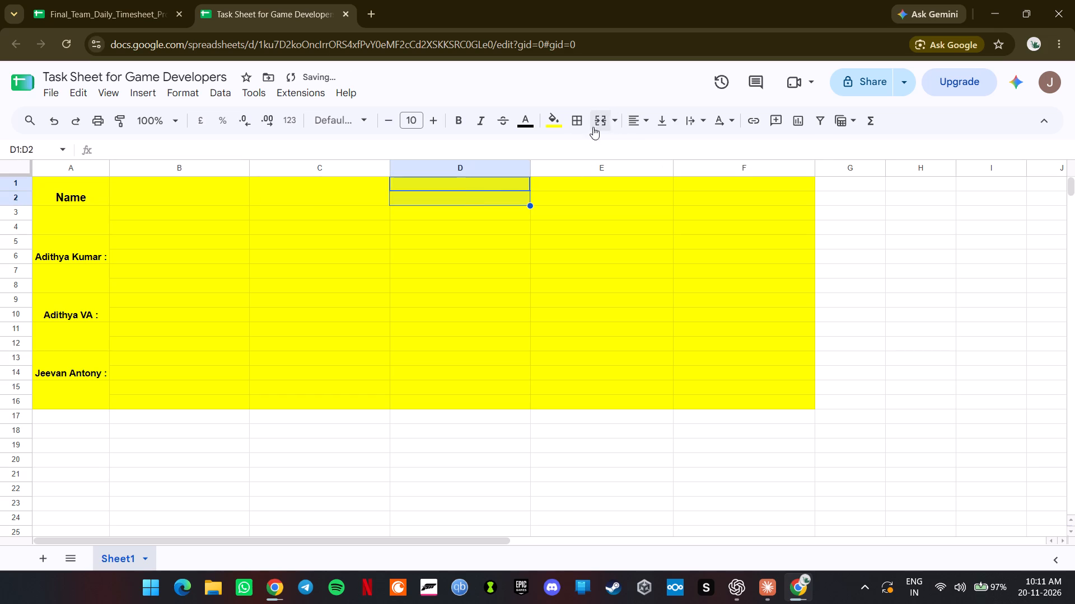
pyautogui.click(605, 119)
pyautogui.moveTo(586, 187); pyautogui.dragTo(582, 197)
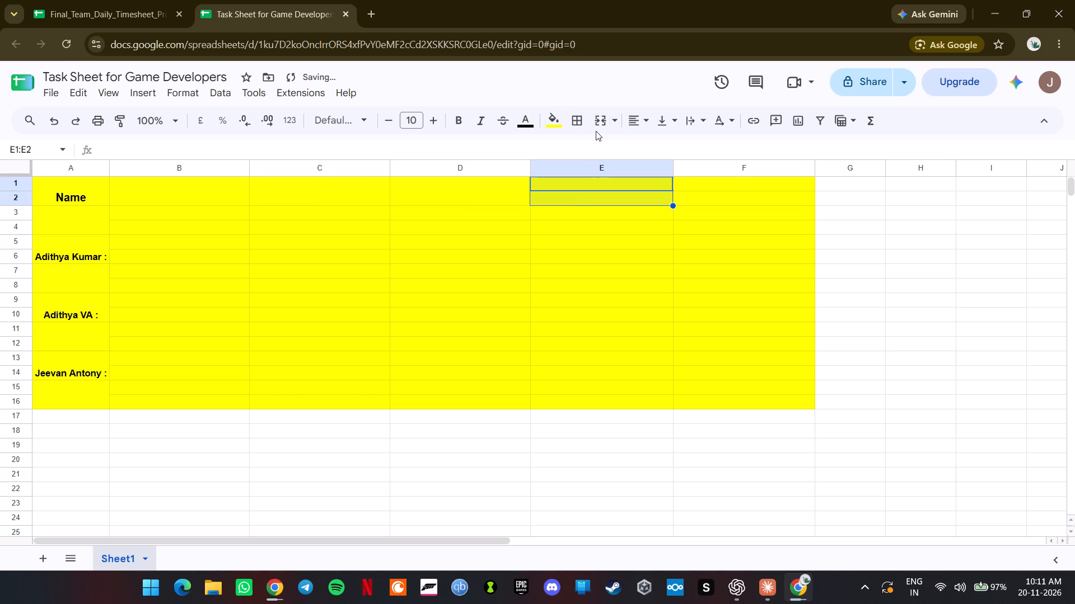
pyautogui.click(599, 125)
pyautogui.moveTo(712, 183); pyautogui.dragTo(712, 195)
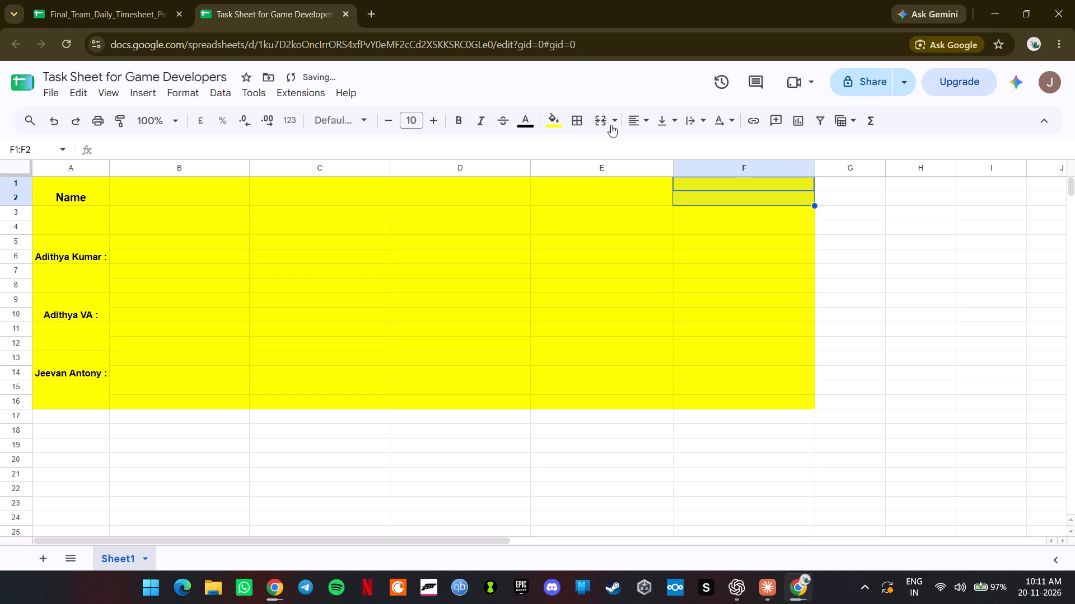
pyautogui.click(605, 121)
pyautogui.click(845, 184)
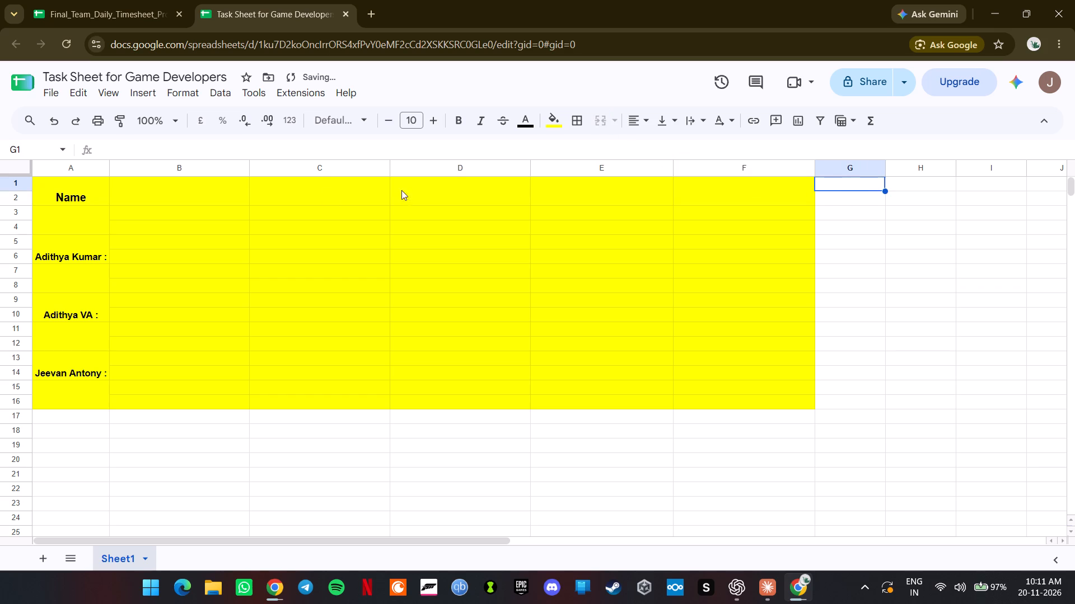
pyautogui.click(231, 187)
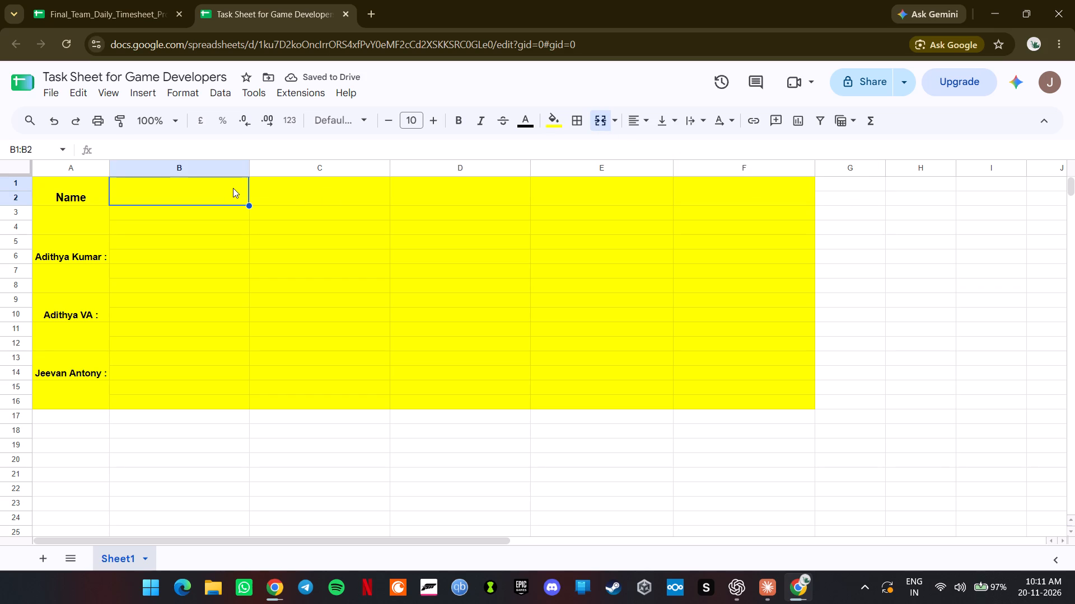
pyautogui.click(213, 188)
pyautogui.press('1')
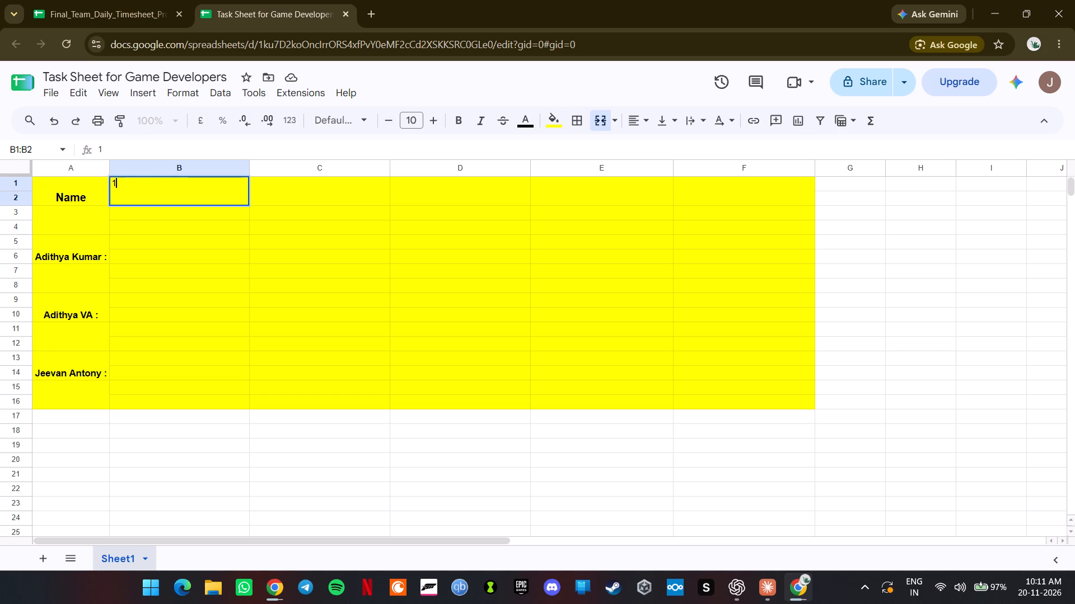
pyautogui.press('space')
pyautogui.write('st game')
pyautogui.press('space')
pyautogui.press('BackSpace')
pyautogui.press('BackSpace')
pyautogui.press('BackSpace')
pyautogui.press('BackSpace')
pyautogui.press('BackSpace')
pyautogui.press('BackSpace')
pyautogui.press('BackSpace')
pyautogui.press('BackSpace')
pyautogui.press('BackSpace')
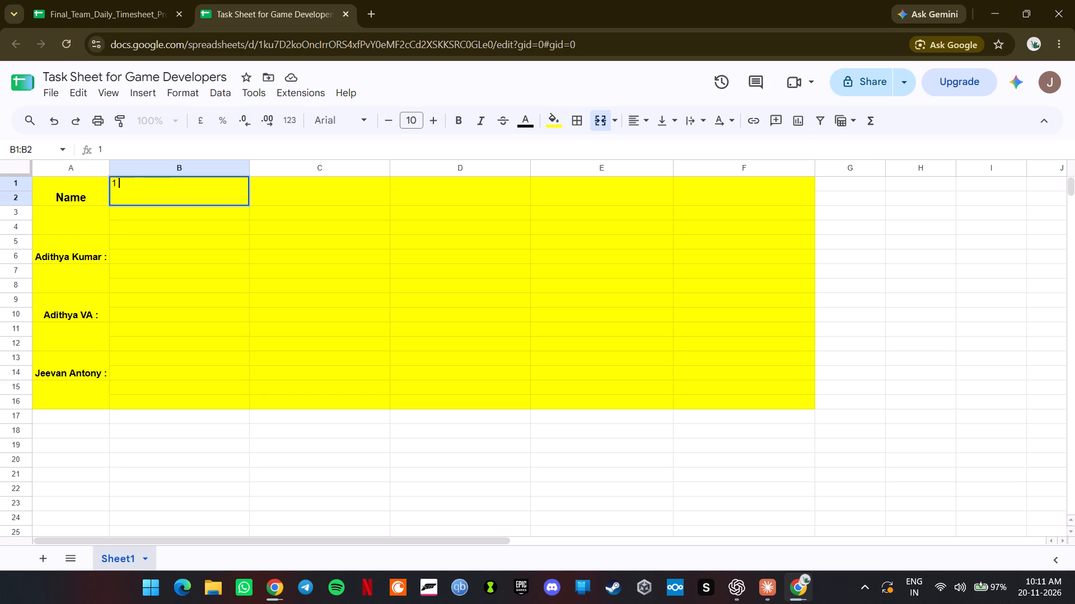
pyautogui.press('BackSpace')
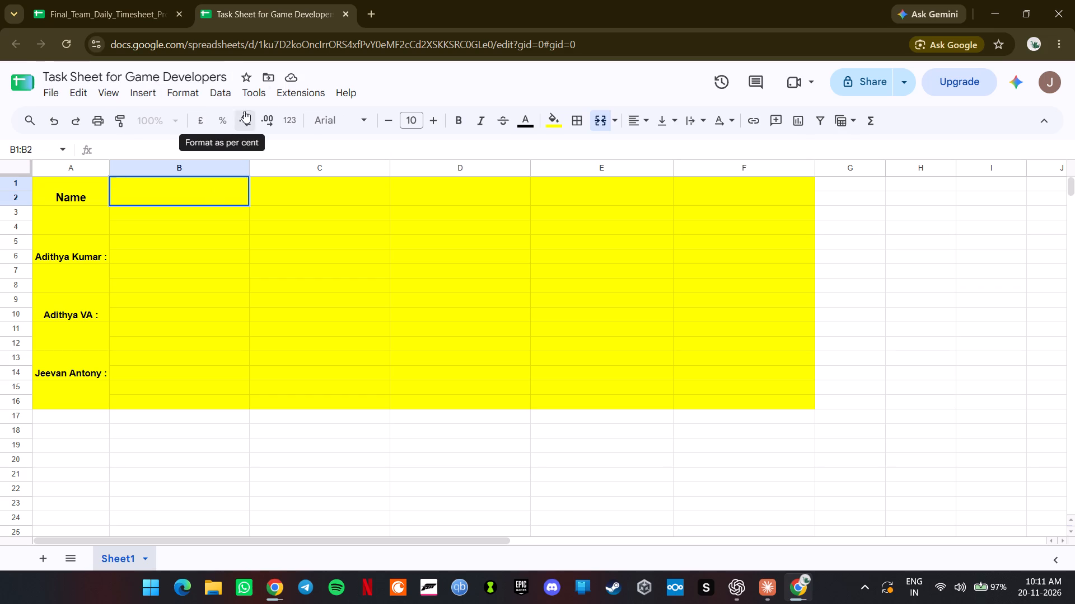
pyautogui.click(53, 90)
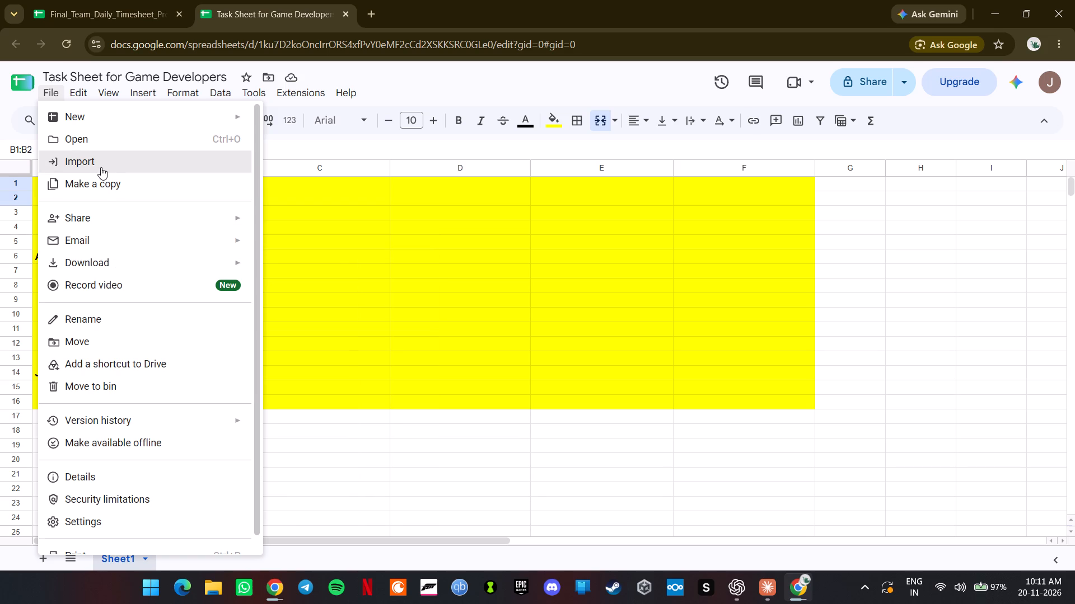
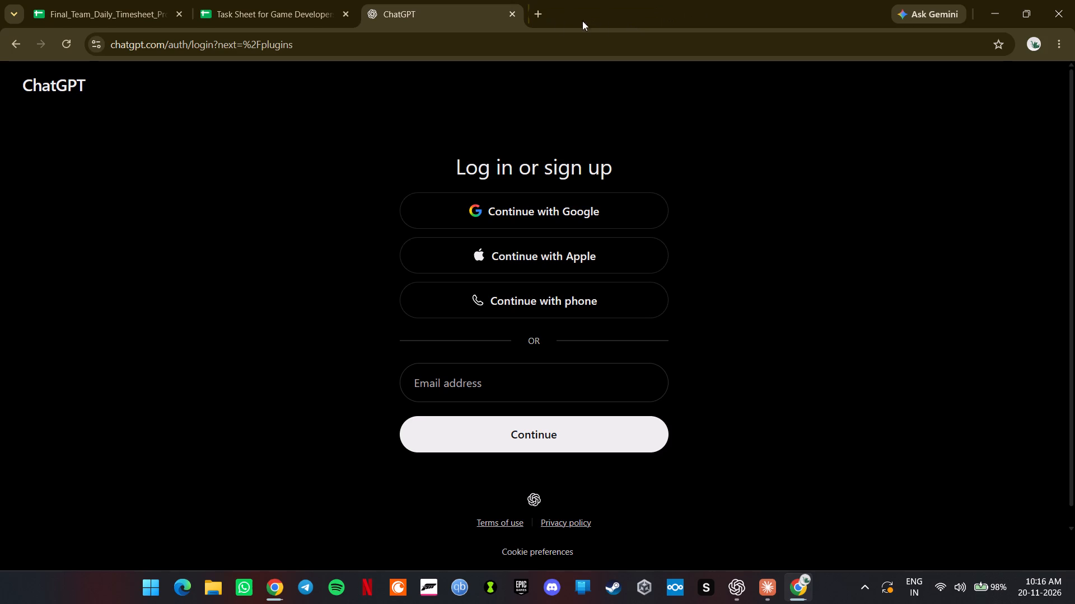
pyautogui.click(517, 15)
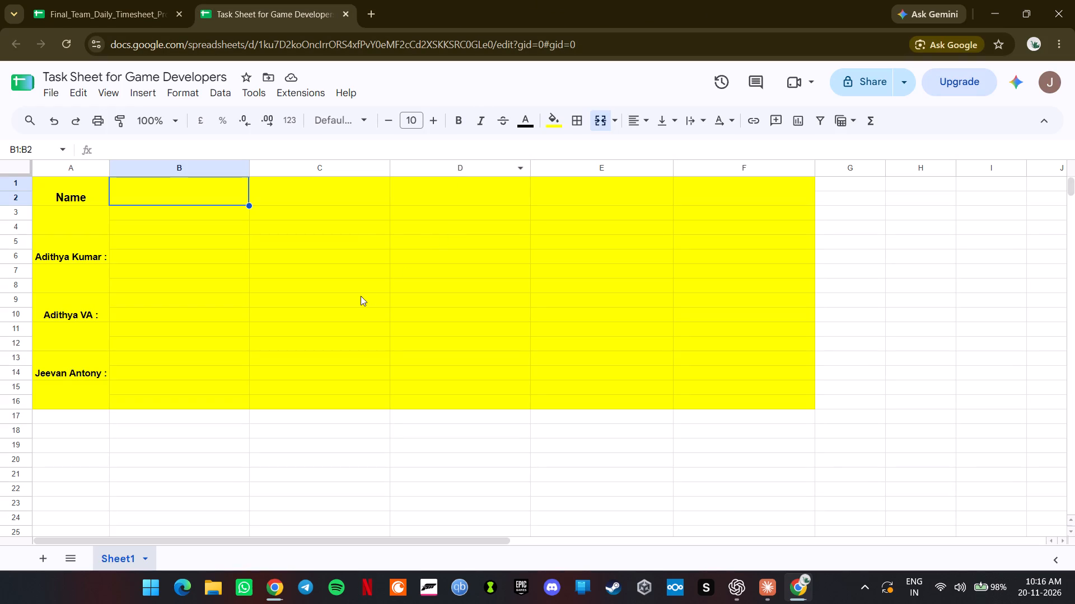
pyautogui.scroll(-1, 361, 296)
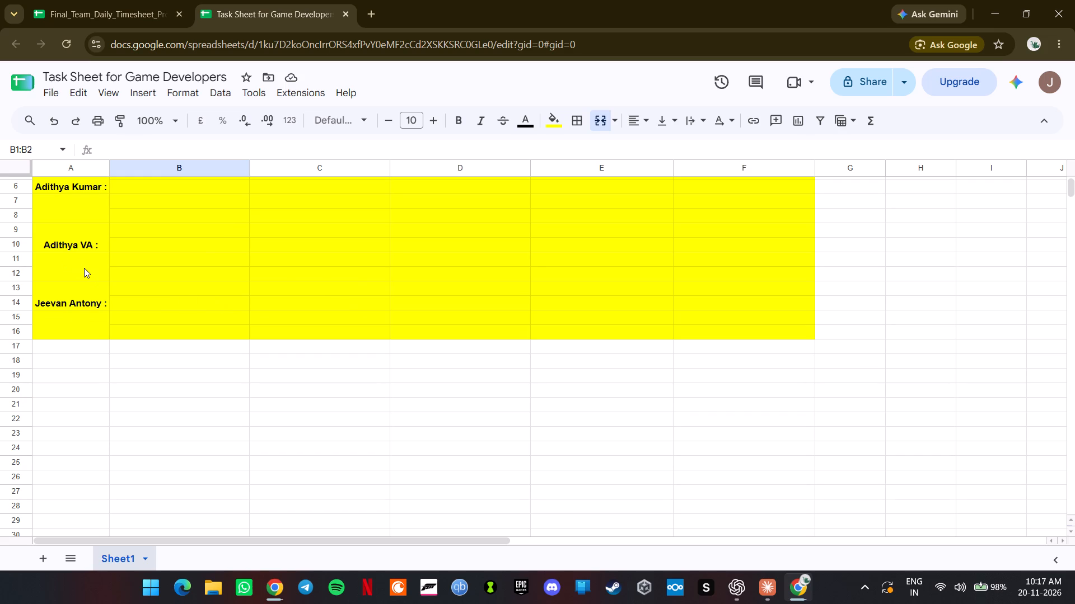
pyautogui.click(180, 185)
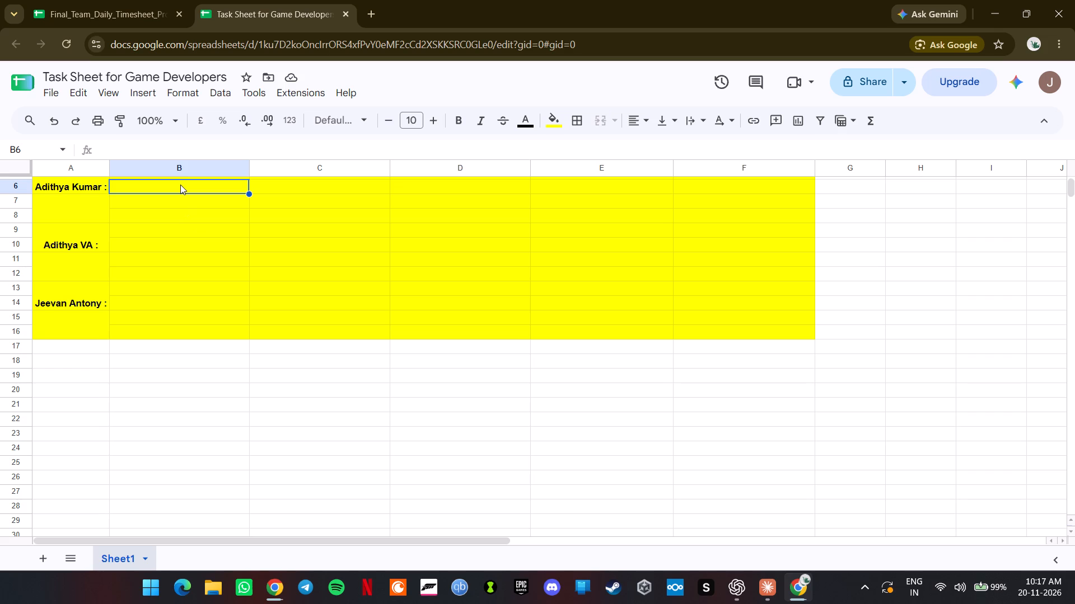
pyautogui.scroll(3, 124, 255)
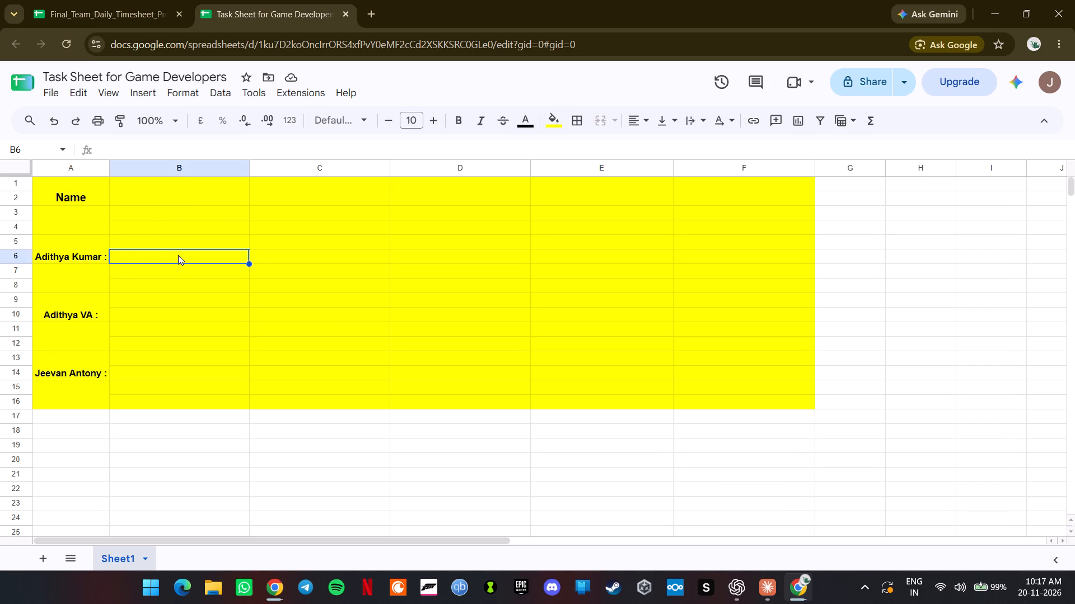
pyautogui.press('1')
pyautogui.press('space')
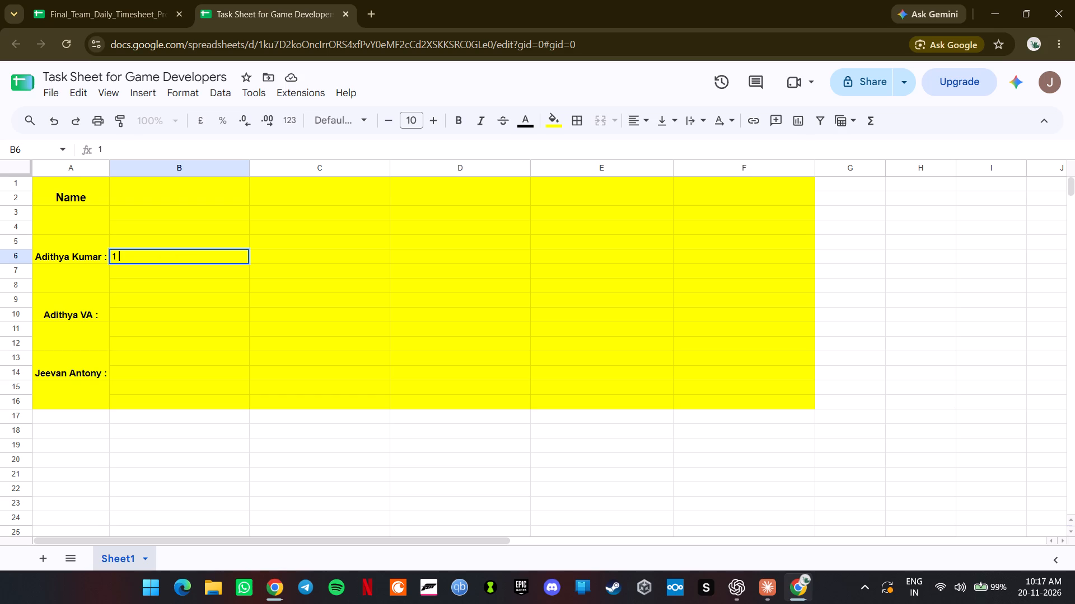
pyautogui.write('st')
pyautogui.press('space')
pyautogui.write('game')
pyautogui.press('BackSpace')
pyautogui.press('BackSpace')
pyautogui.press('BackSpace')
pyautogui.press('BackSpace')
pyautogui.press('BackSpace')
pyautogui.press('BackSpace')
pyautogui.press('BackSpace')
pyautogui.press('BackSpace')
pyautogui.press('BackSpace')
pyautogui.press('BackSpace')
# Enter the header "1st Game" in the merged cell B1:B2, beside the Name header.
pyautogui.click(141, 190)
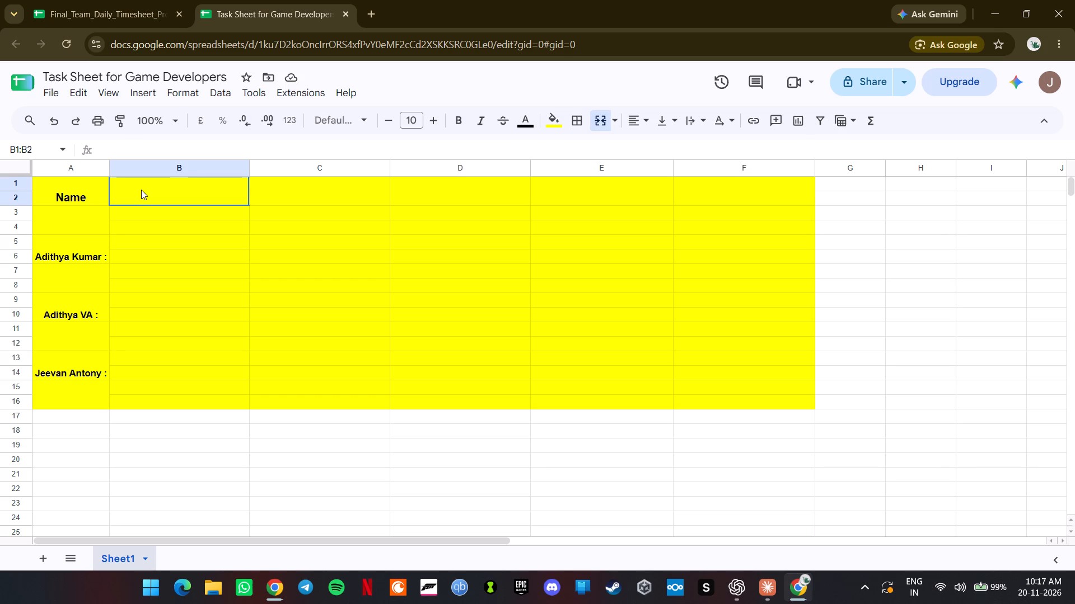
pyautogui.hotkey('shift', '!')
pyautogui.press('BackSpace')
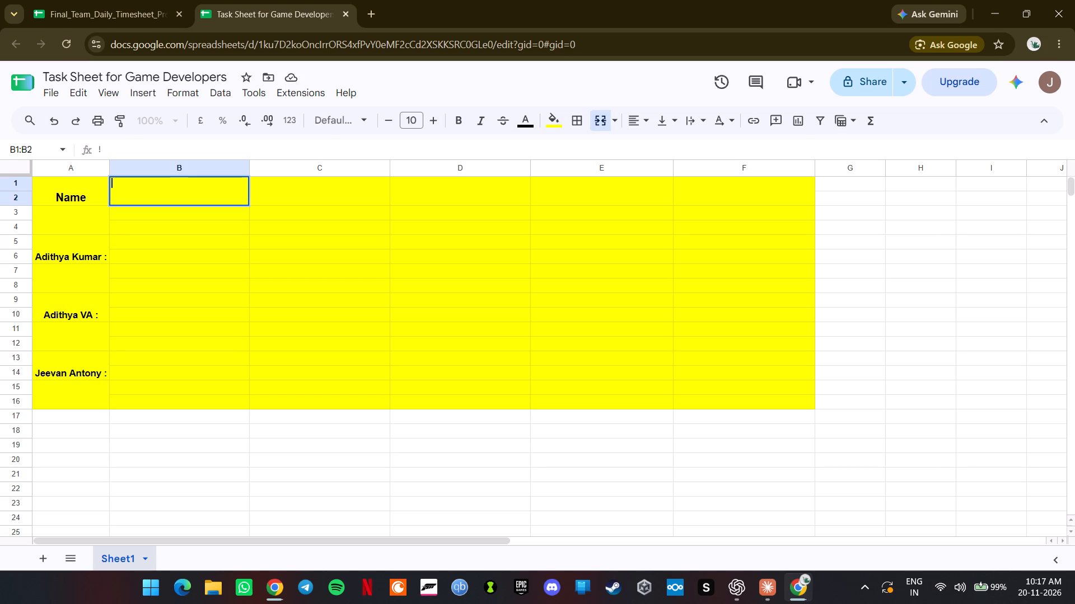
pyautogui.press('1')
pyautogui.write('st')
pyautogui.press('space')
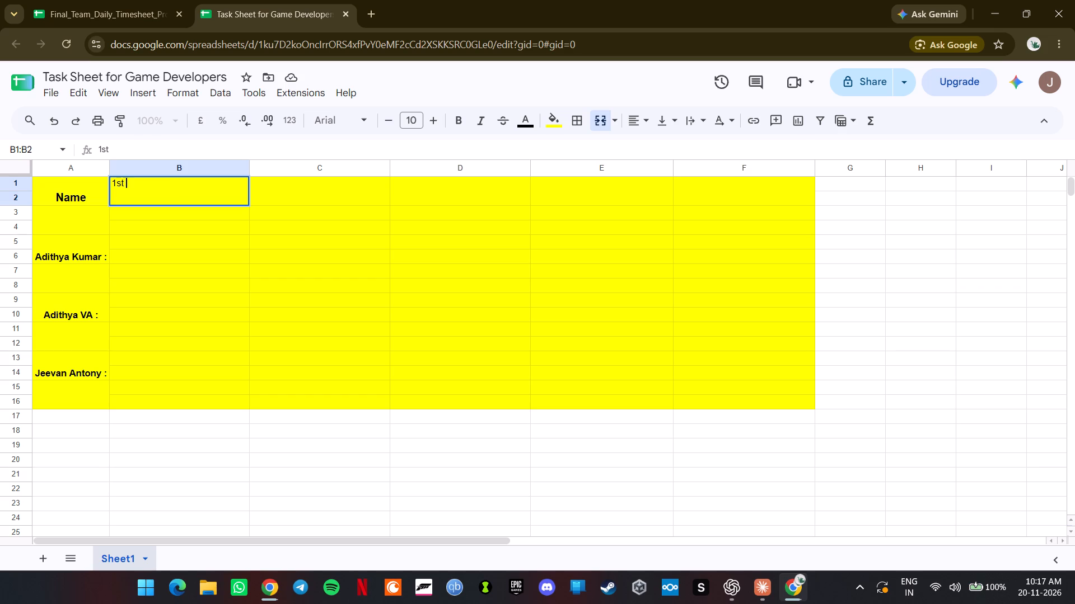
pyautogui.write('Game')
# Make the "1st Game" header bold, centre it horizontally and increase its font size by one.
pyautogui.click(462, 119)
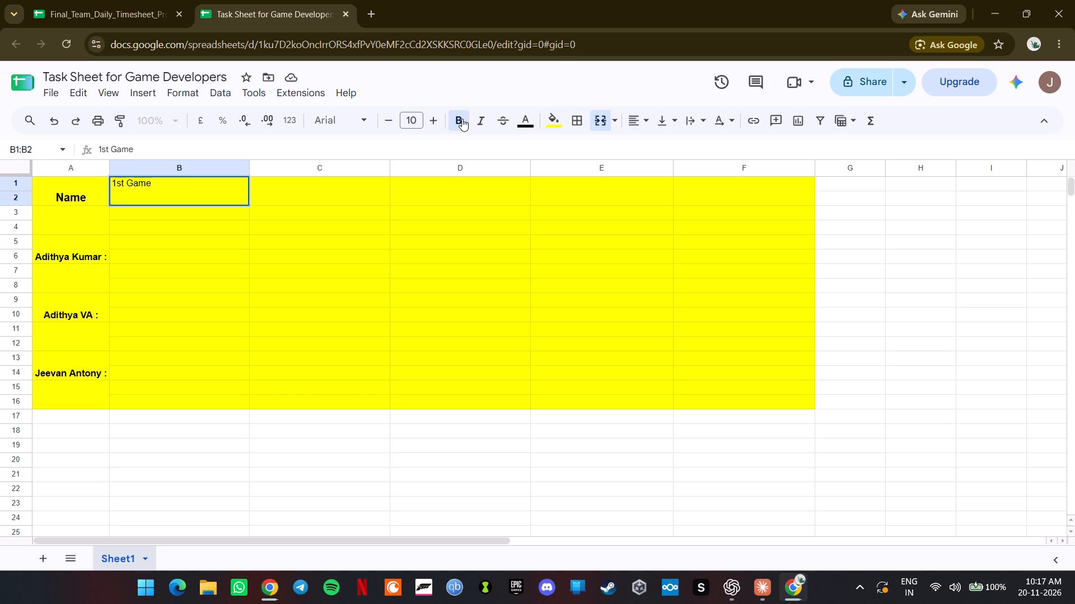
pyautogui.click(189, 191)
pyautogui.hotkey('ctrl', 'a')
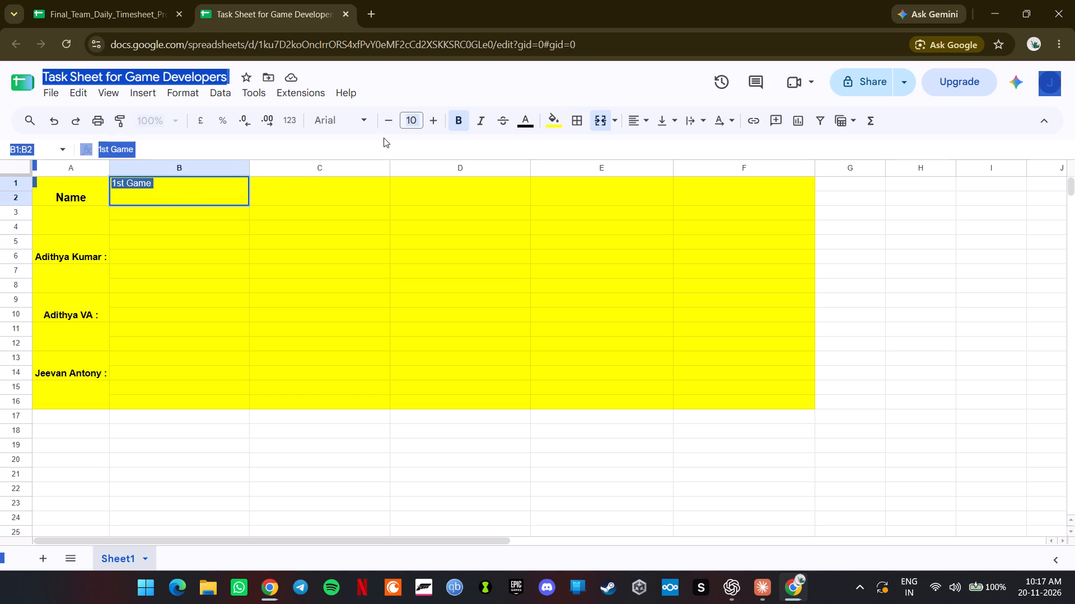
pyautogui.click(163, 187)
pyautogui.moveTo(163, 187); pyautogui.dragTo(113, 188)
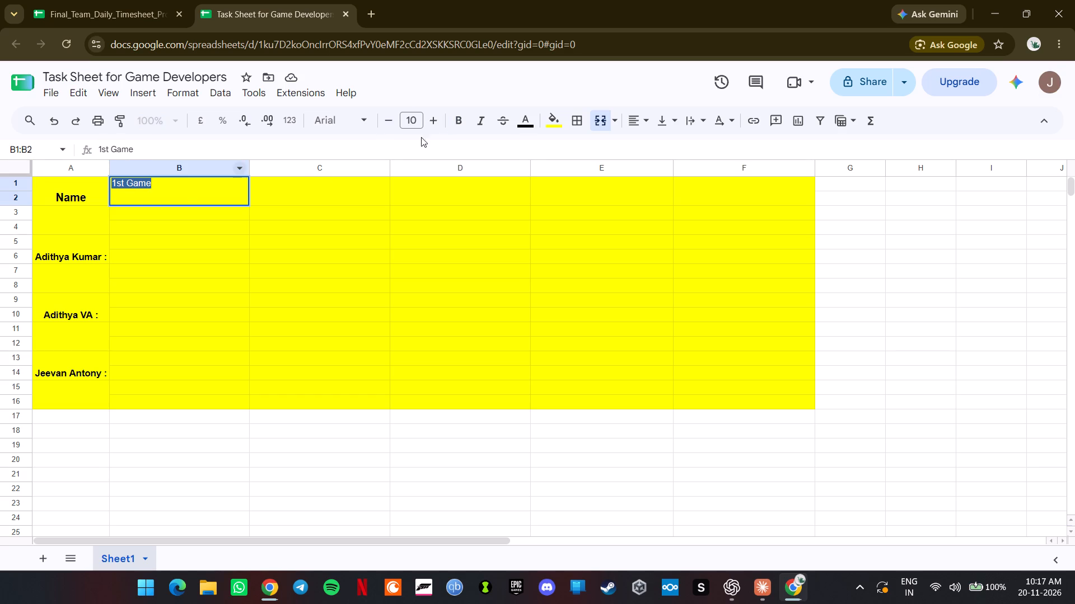
pyautogui.click(456, 113)
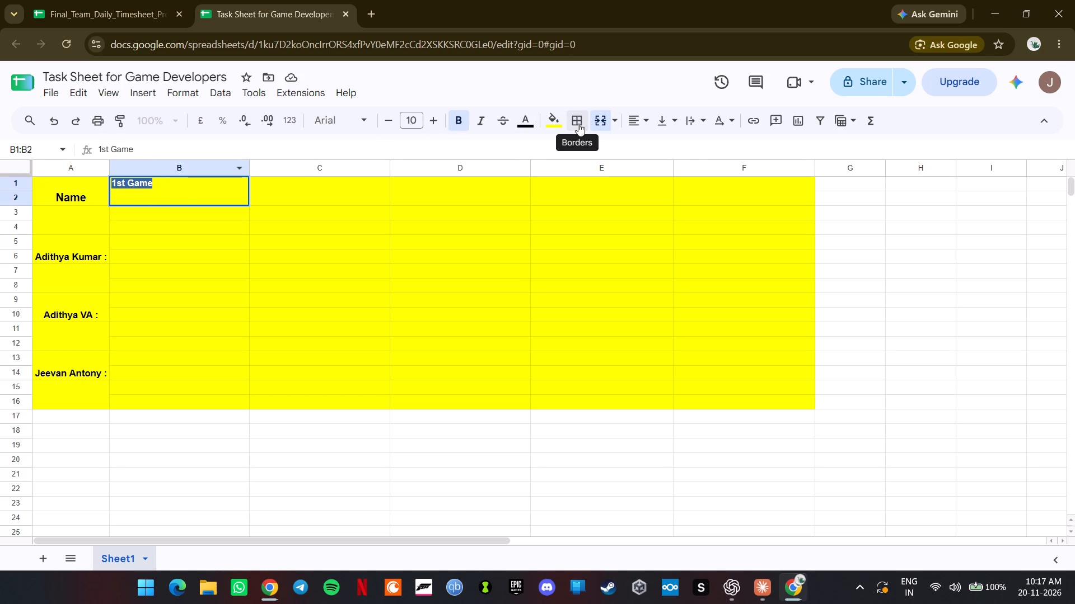
pyautogui.click(626, 122)
pyautogui.click(664, 147)
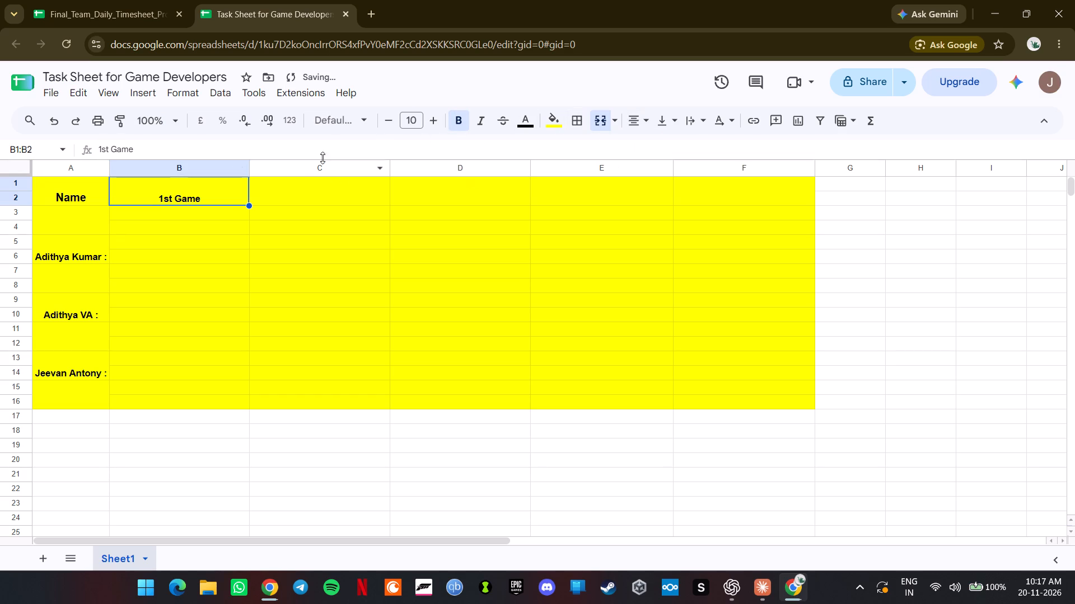
pyautogui.click(432, 124)
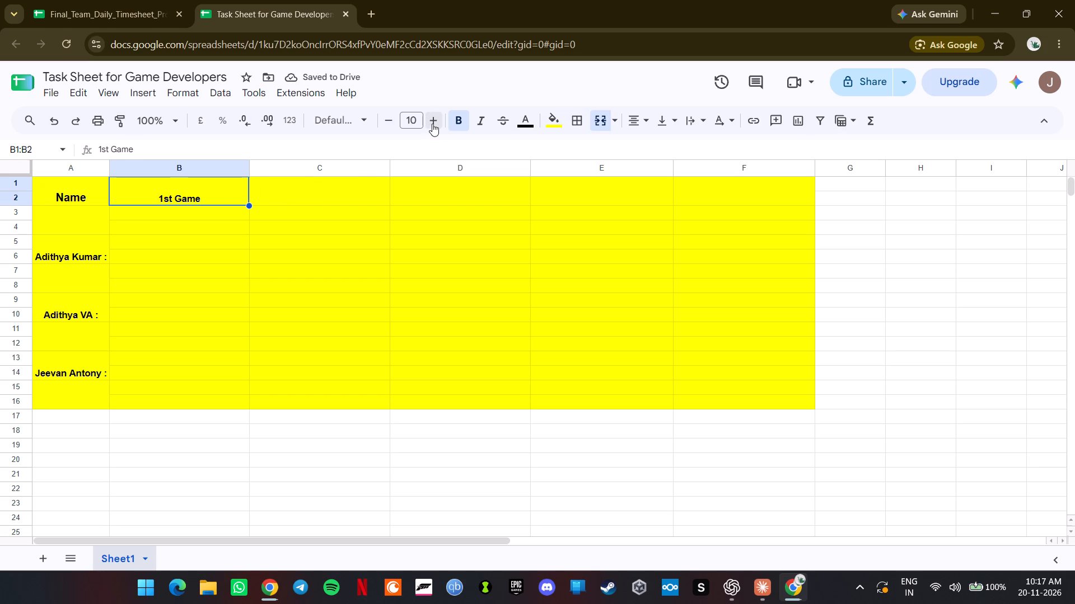
# Enter the header "2nd Game" in the merged cell C1:C2.
pyautogui.click(360, 187)
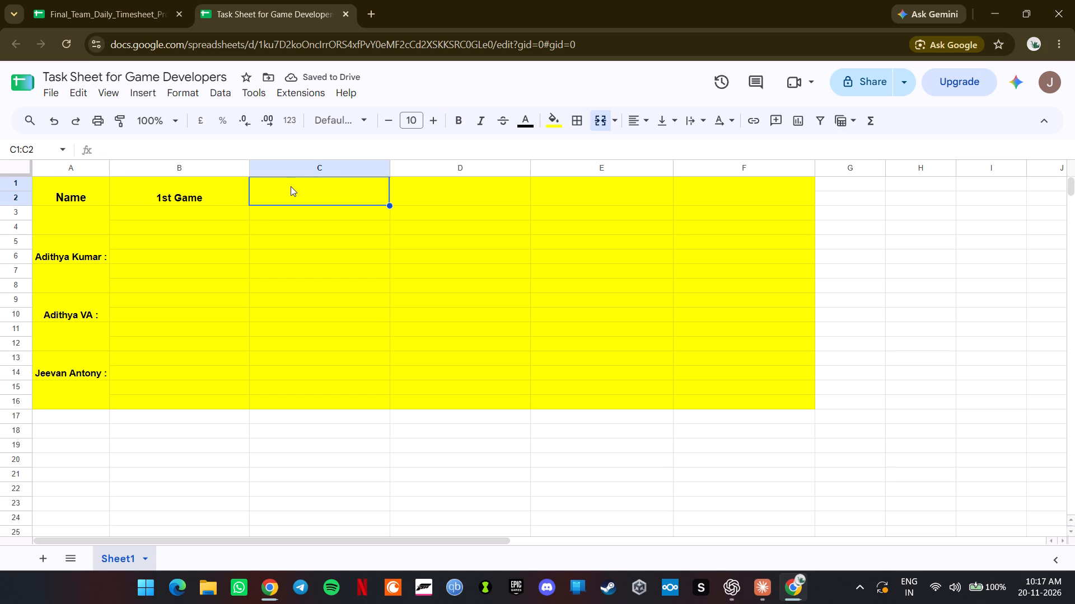
pyautogui.press('2')
pyautogui.write('nd')
pyautogui.press('space')
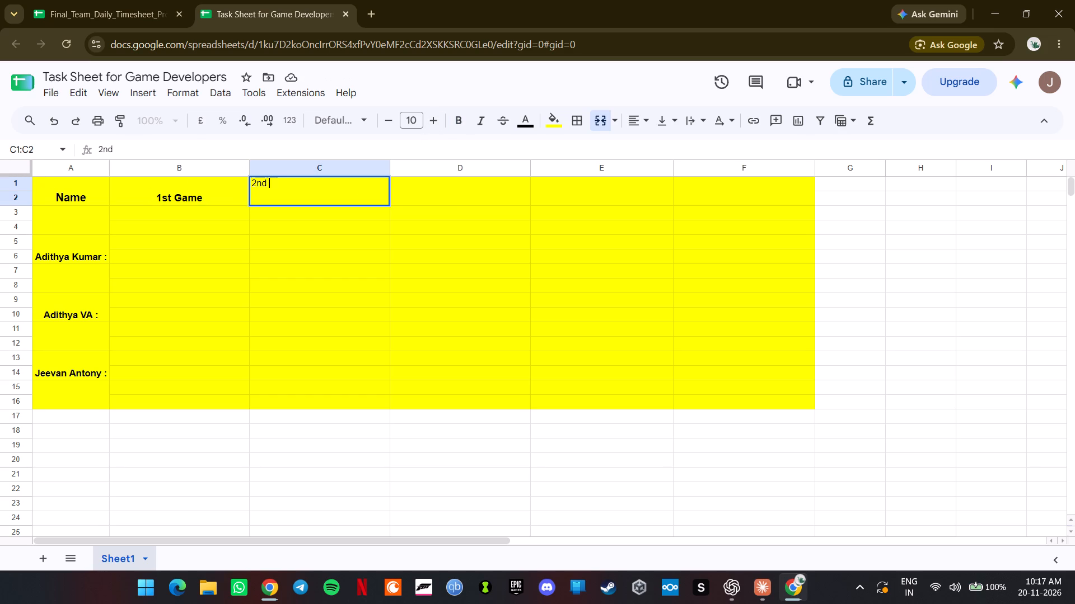
pyautogui.write('GA')
pyautogui.hotkey('shift', 'BackSpace')
pyautogui.hotkey('shift', 'a')
pyautogui.press('BackSpace')
pyautogui.write('ame')
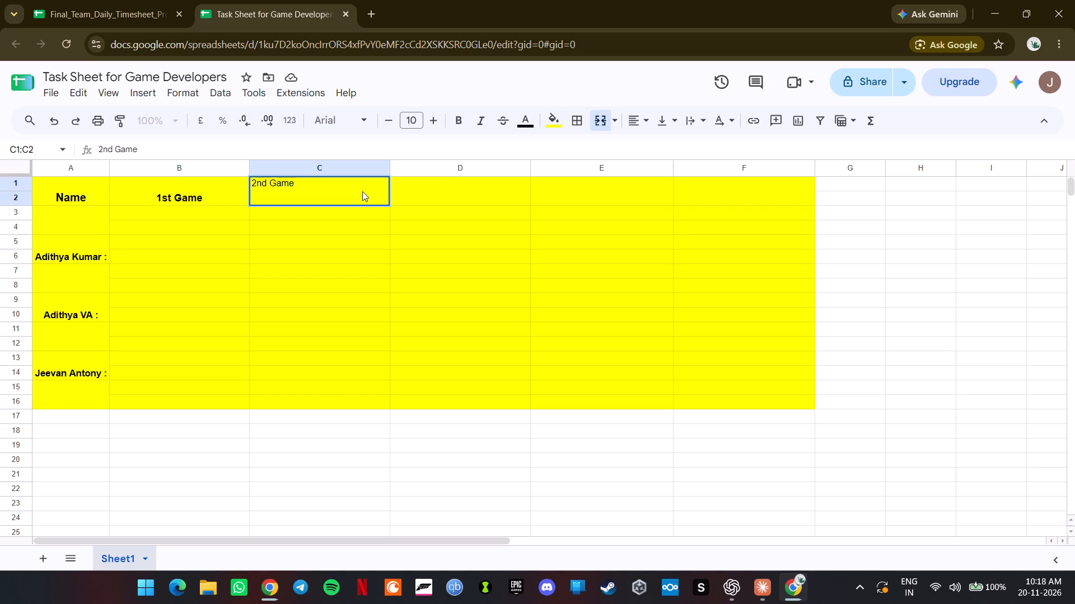
# Enter the header "3rd Game" in the merged cell D1:D2.
pyautogui.click(465, 197)
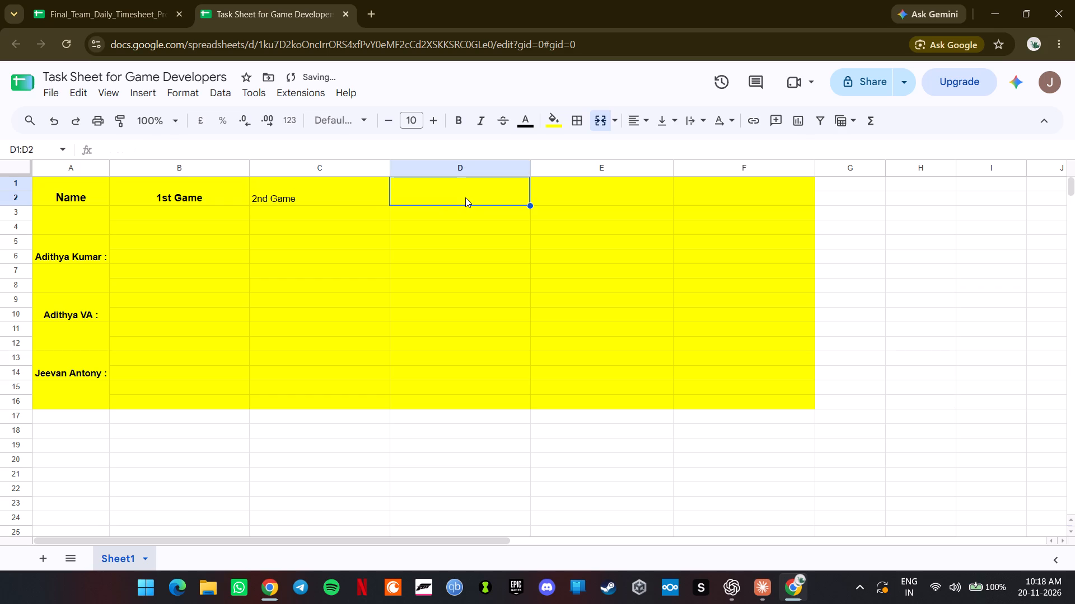
pyautogui.write('3rd')
pyautogui.press('space')
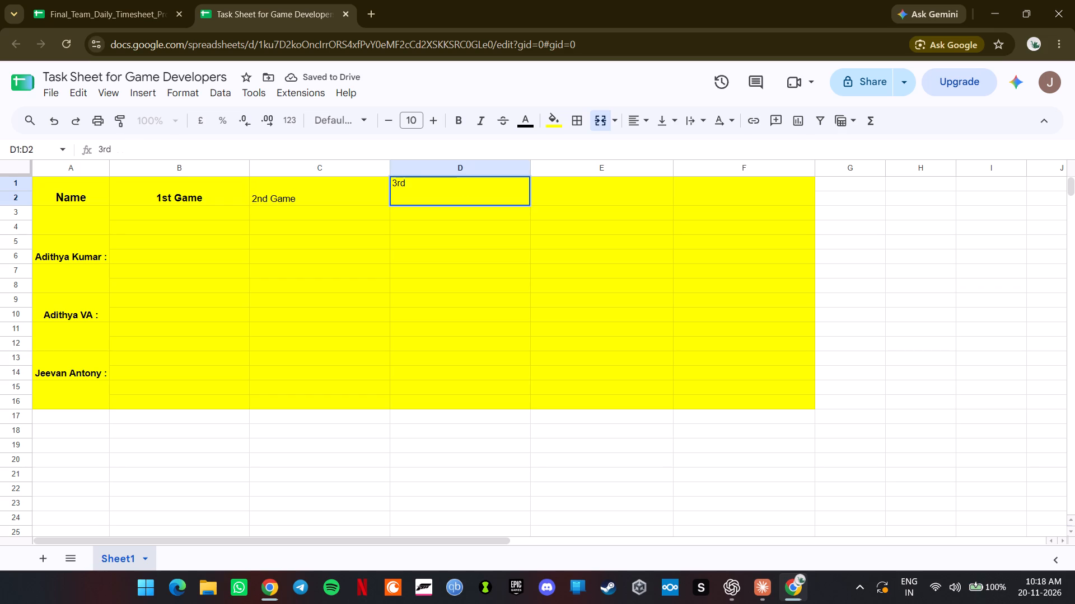
pyautogui.hotkey('shift', 'g')
pyautogui.write('ame')
pyautogui.press('space')
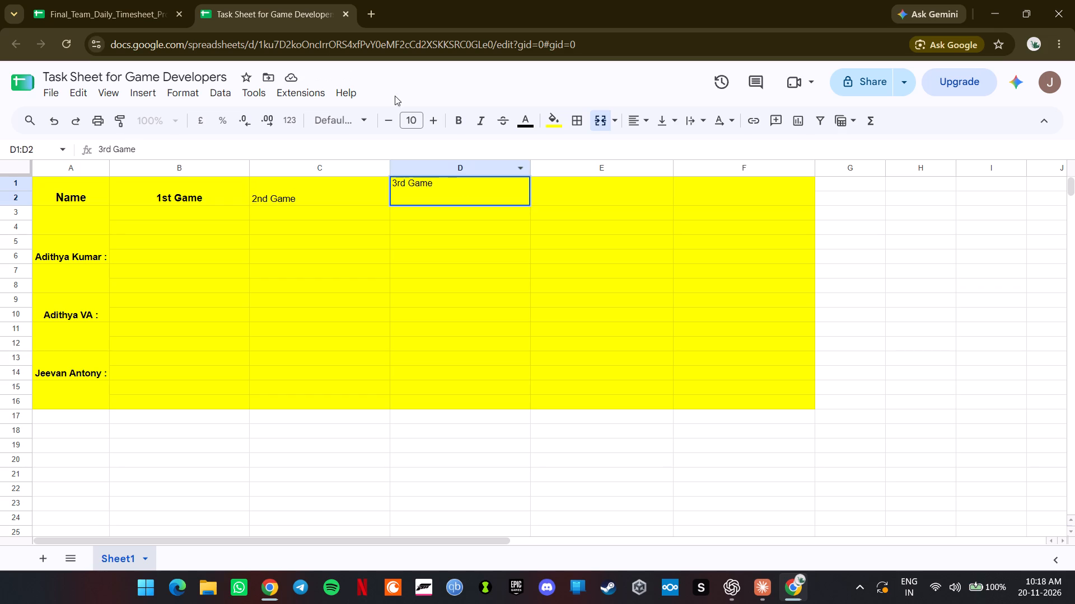
# Enter the header "4th Game" in the merged cell E1:E2.
pyautogui.click(586, 194)
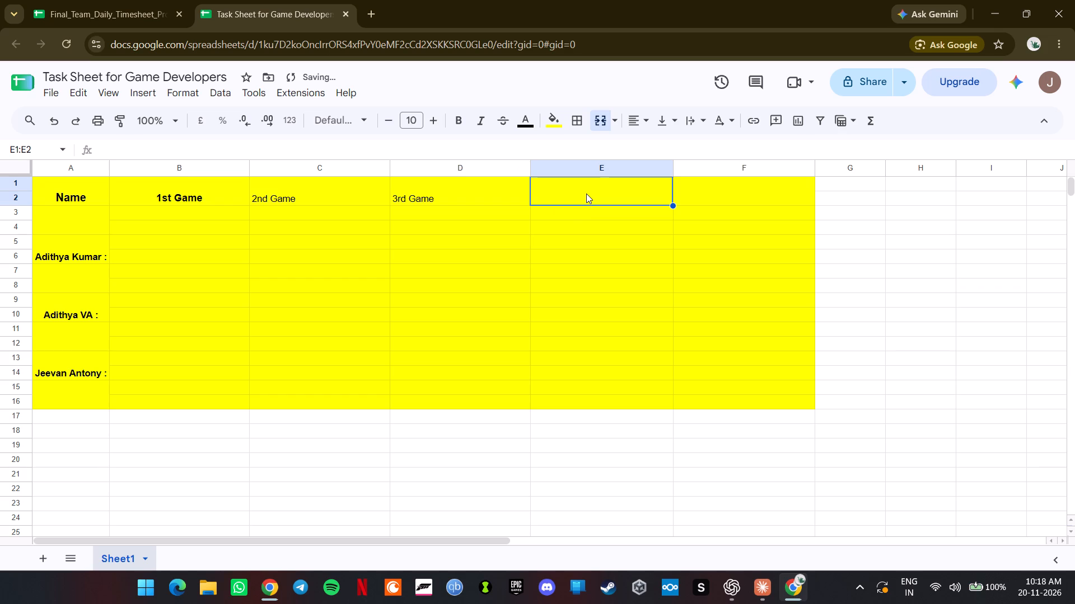
pyautogui.hotkey('shift', 'p')
pyautogui.press('BackSpace')
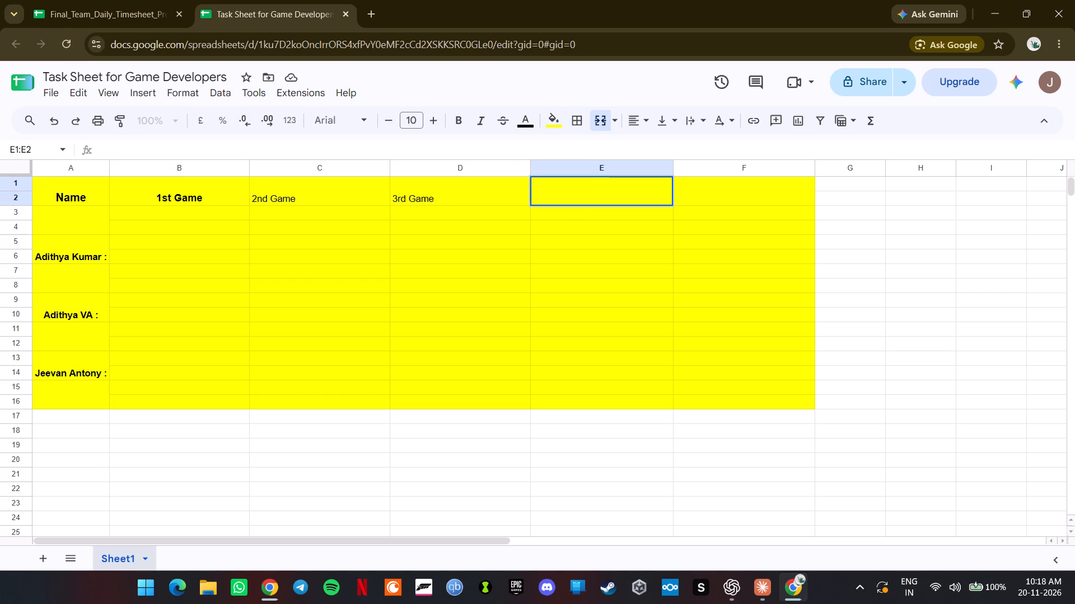
pyautogui.hotkey('shift', '$')
pyautogui.press('BackSpace')
pyautogui.write('4th')
pyautogui.press('space')
pyautogui.write('Game')
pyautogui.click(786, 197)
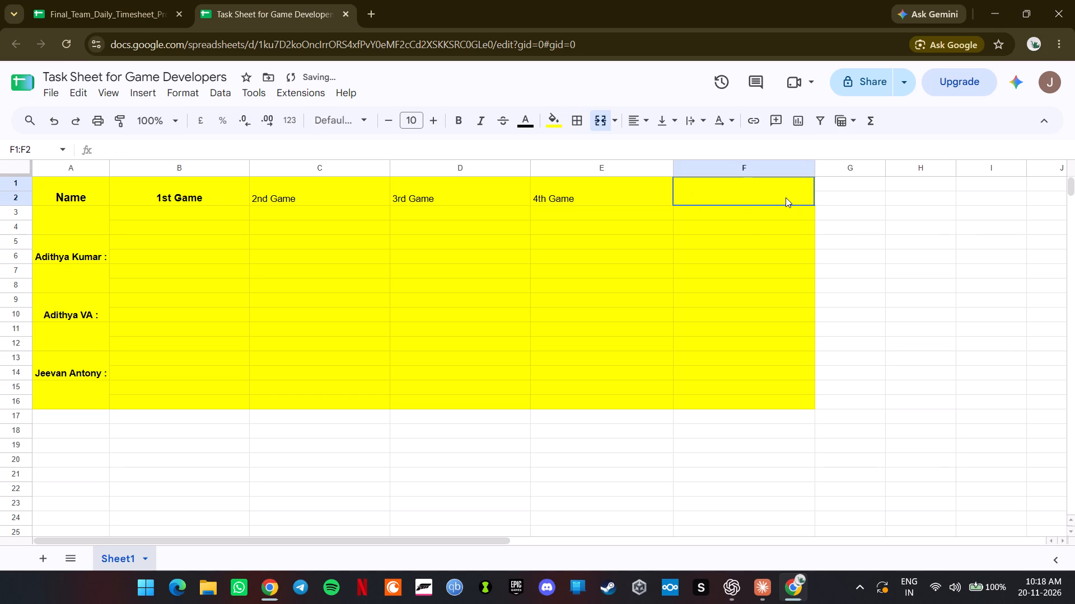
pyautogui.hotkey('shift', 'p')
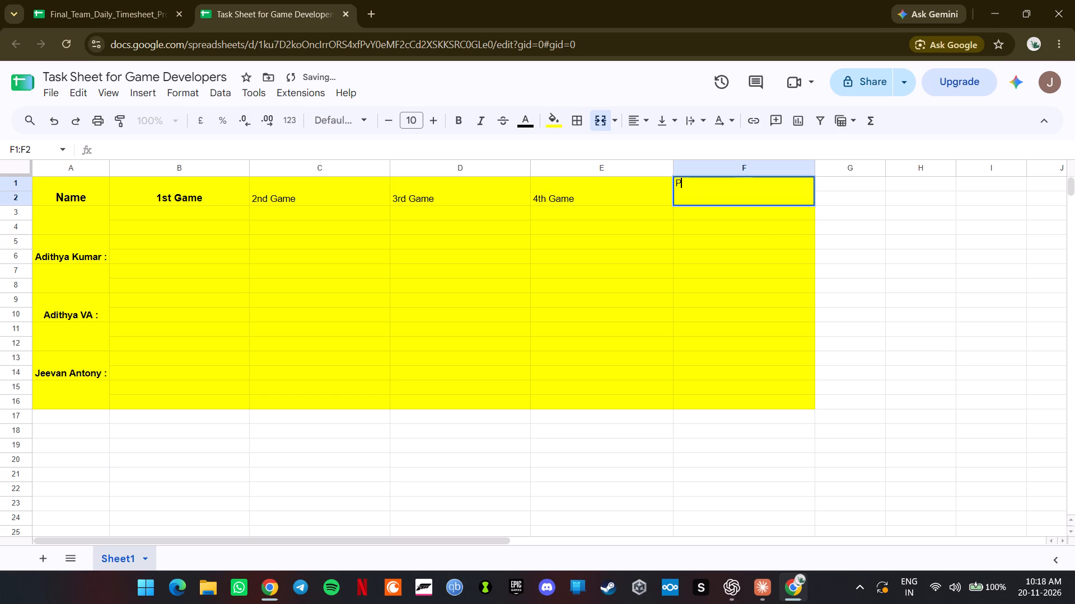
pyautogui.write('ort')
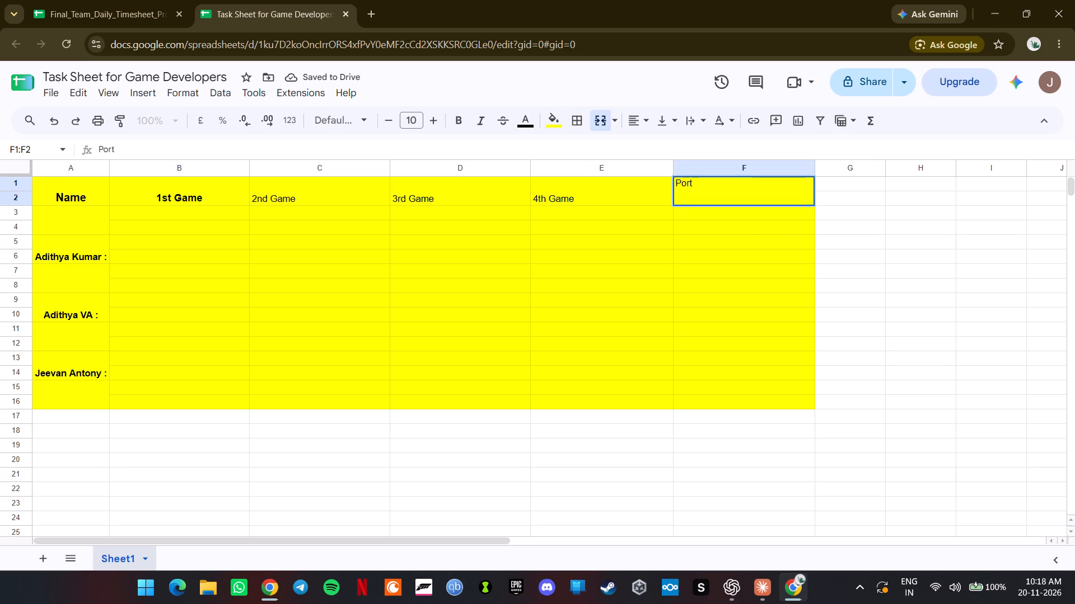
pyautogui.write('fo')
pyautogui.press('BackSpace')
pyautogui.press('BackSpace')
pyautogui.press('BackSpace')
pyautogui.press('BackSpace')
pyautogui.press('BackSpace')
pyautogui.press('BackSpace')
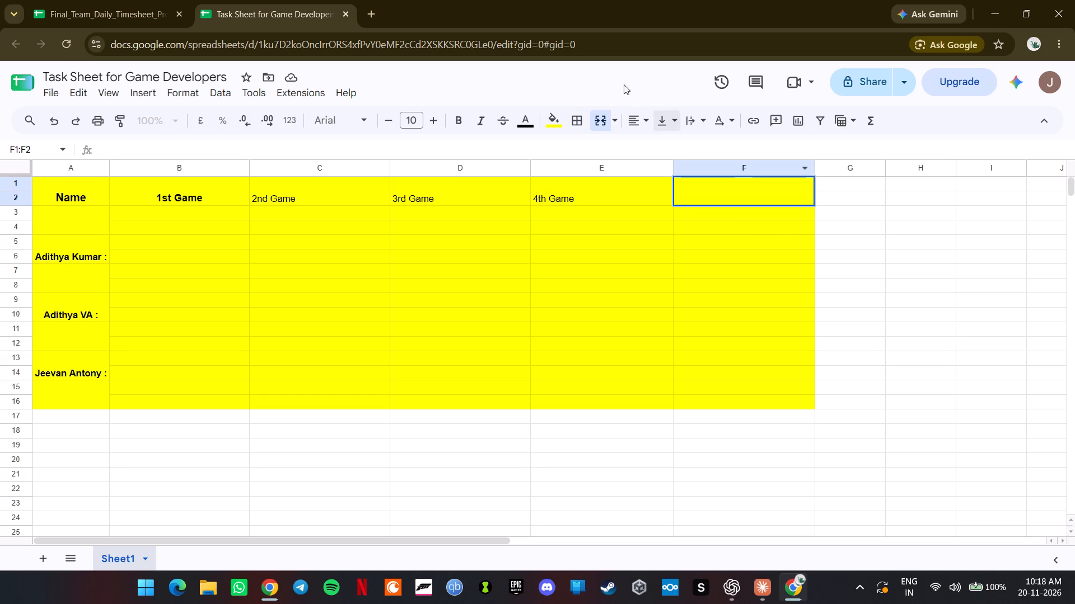
# Search the web for "portfolio" in a new browser tab, copy the word, and return to the task sheet.
pyautogui.click(378, 13)
pyautogui.write('port')
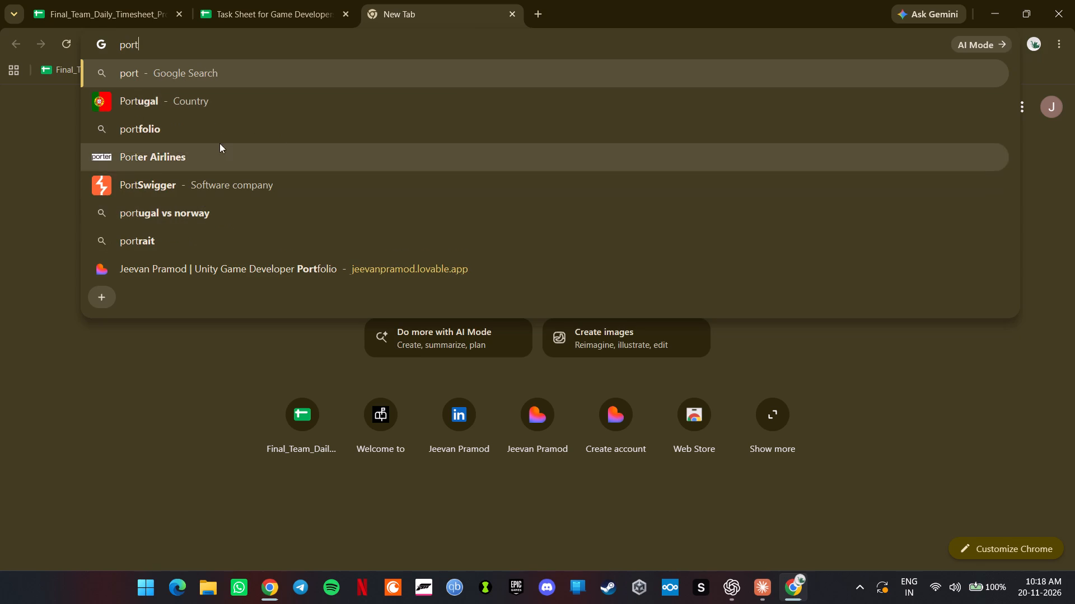
pyautogui.click(219, 129)
pyautogui.moveTo(200, 100); pyautogui.dragTo(124, 96)
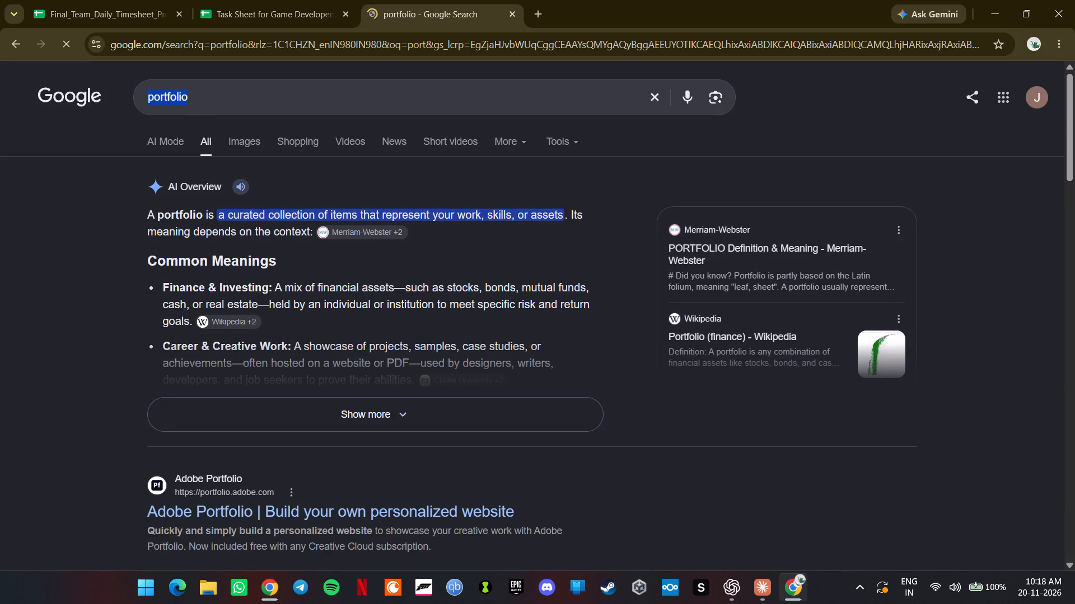
pyautogui.hotkey('ctrl', 'c')
pyautogui.click(513, 15)
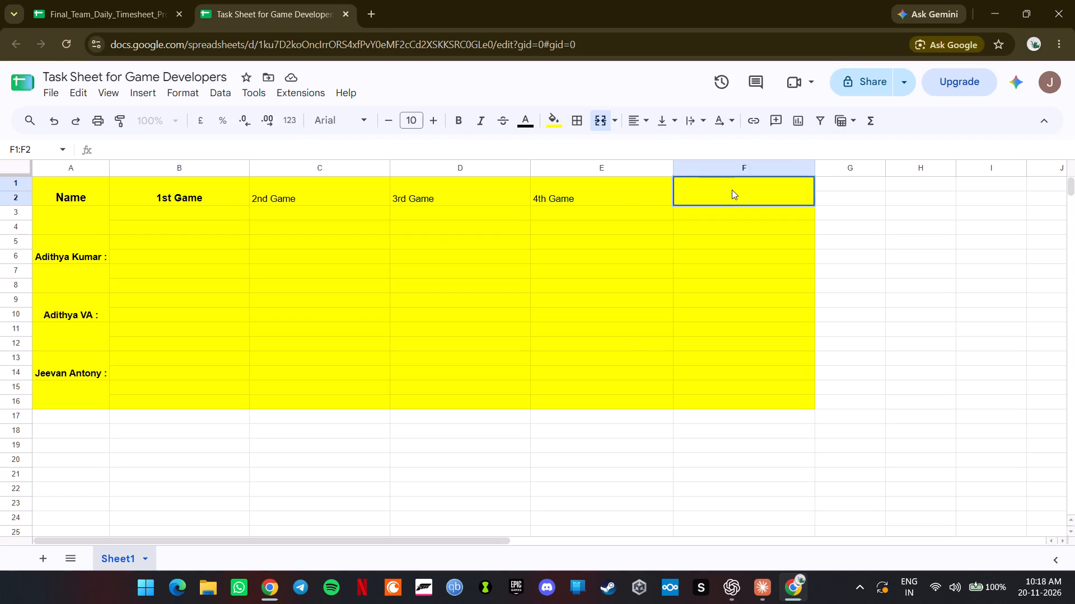
# Enter the header "Portfolio" in the merged cell F1:F2 from the copied word, capitalising its first letter.
pyautogui.hotkey('ctrl', 'v')
pyautogui.click(681, 182)
pyautogui.press('BackSpace')
pyautogui.hotkey('shift', 'p')
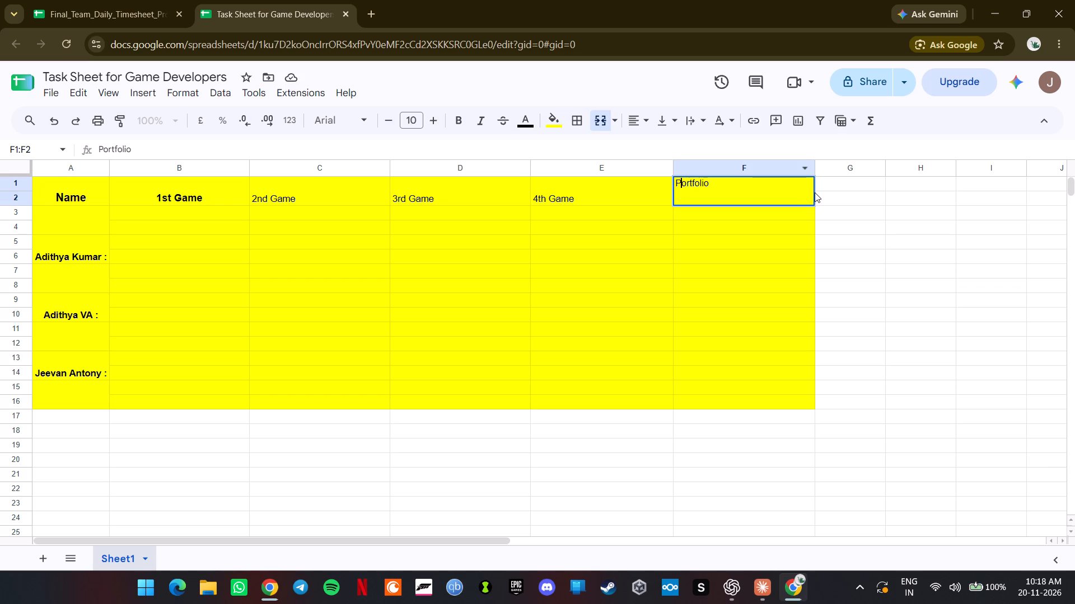
pyautogui.click(832, 192)
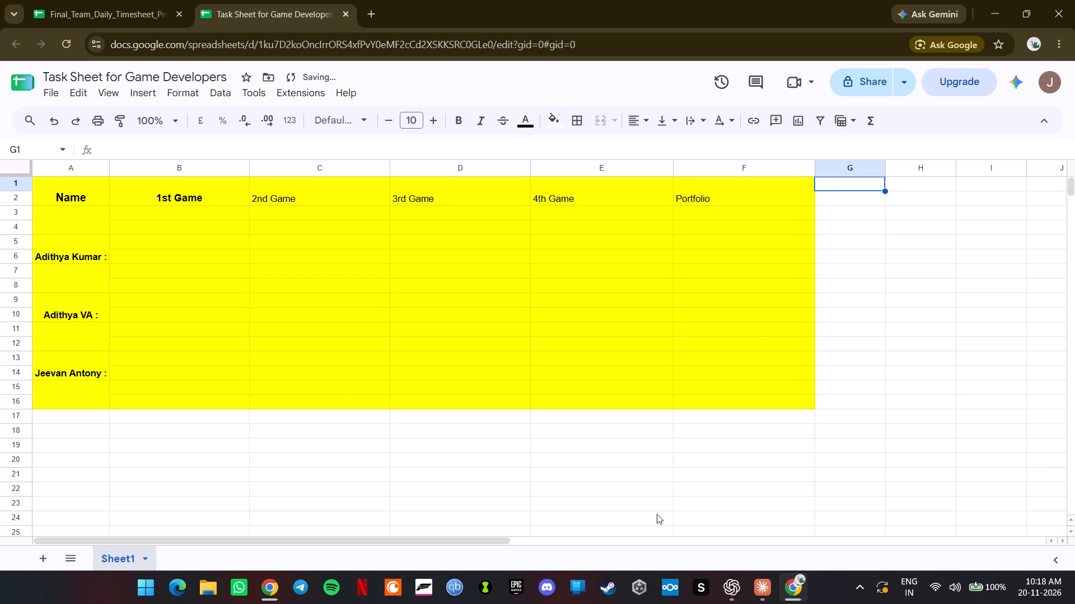
# Widen column G to about the same width as column F.
pyautogui.click(483, 546)
pyautogui.moveTo(481, 541); pyautogui.dragTo(587, 528)
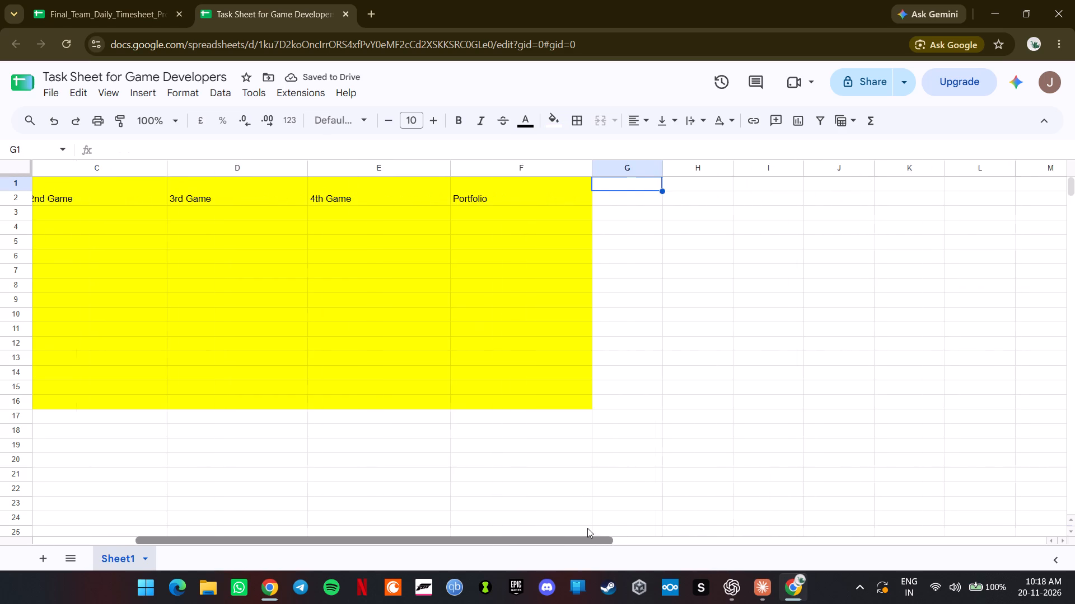
pyautogui.moveTo(587, 528); pyautogui.dragTo(642, 518)
pyautogui.moveTo(534, 165); pyautogui.dragTo(601, 163)
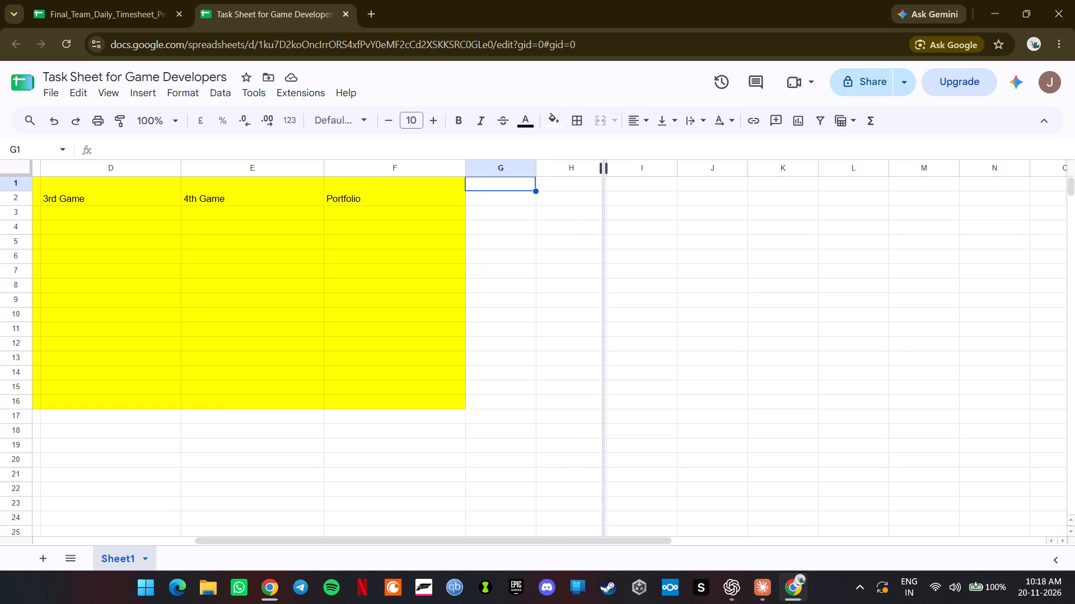
pyautogui.moveTo(601, 163); pyautogui.dragTo(604, 163)
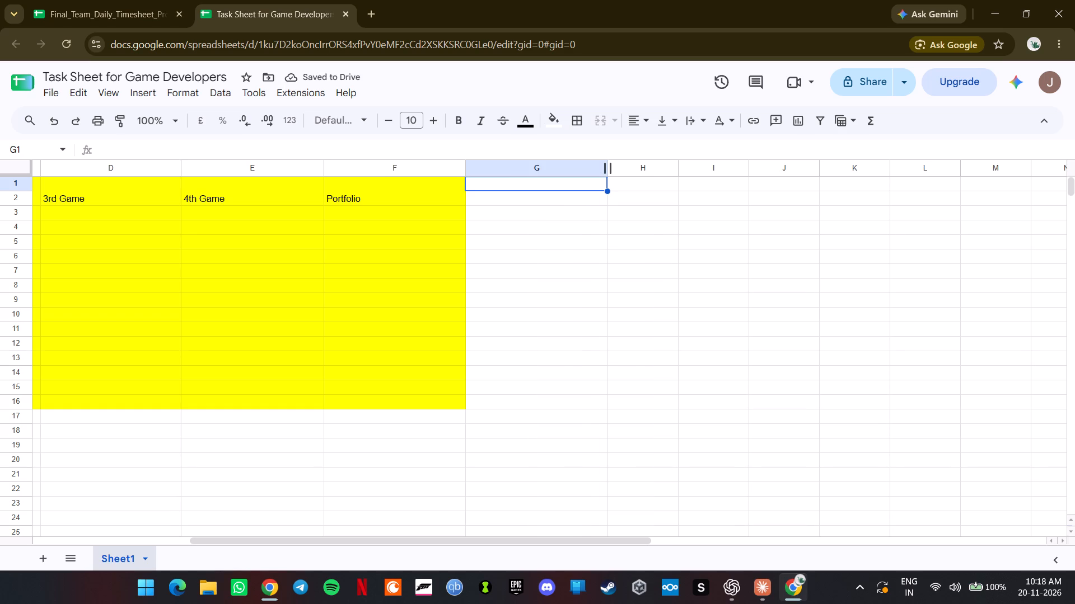
# Merge cells G1 and G2 into one header cell beside "Portfolio".
pyautogui.click(532, 194)
pyautogui.moveTo(536, 186); pyautogui.dragTo(536, 197)
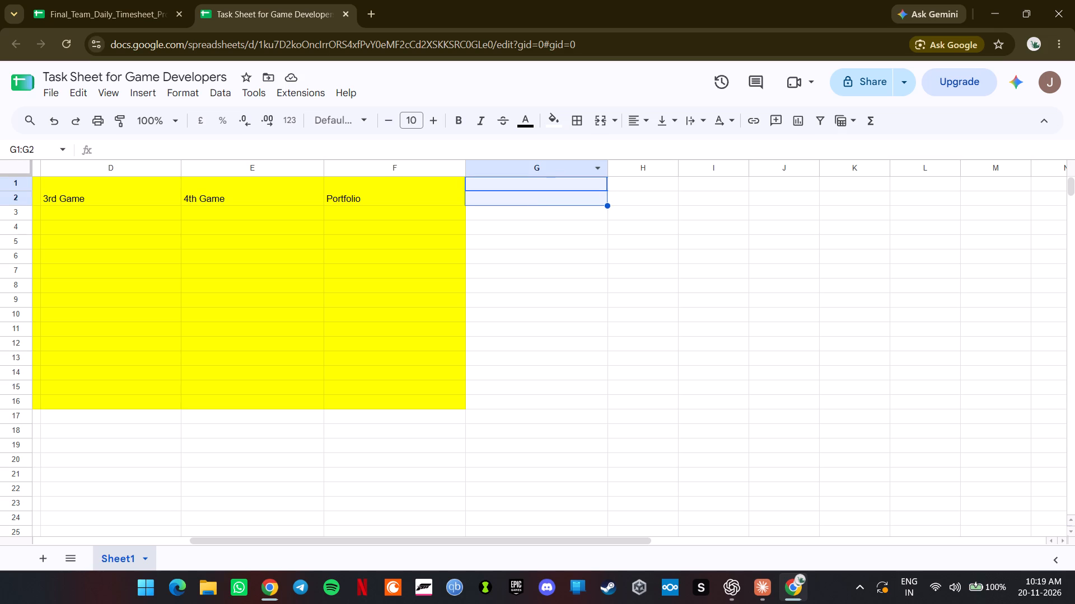
pyautogui.click(601, 125)
pyautogui.click(538, 207)
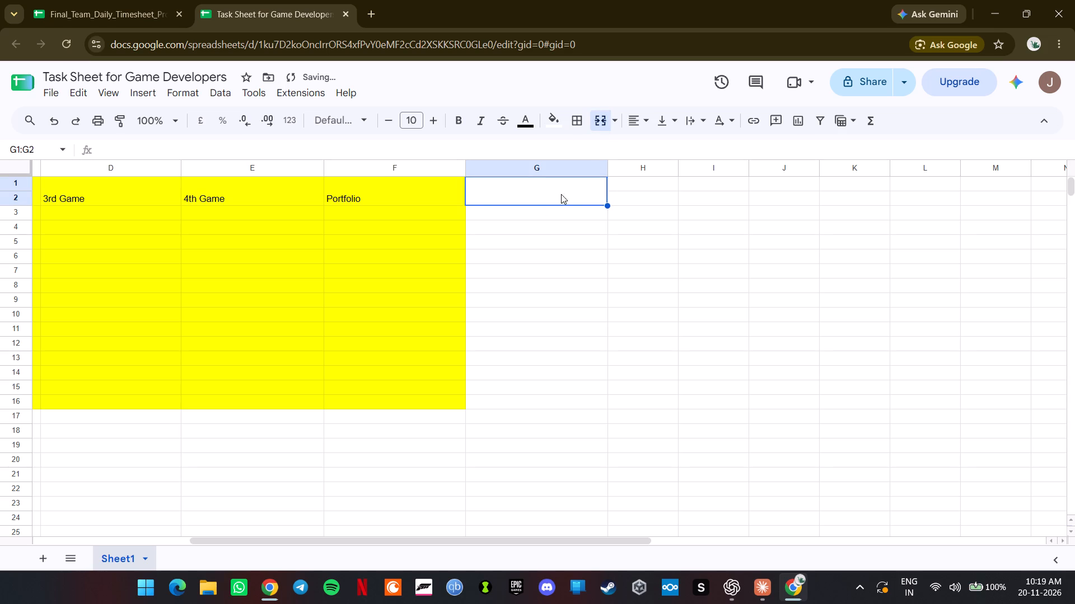
# Fill the range G1:G16 with yellow to extend the coloured table by one column.
pyautogui.moveTo(517, 190); pyautogui.dragTo(511, 397)
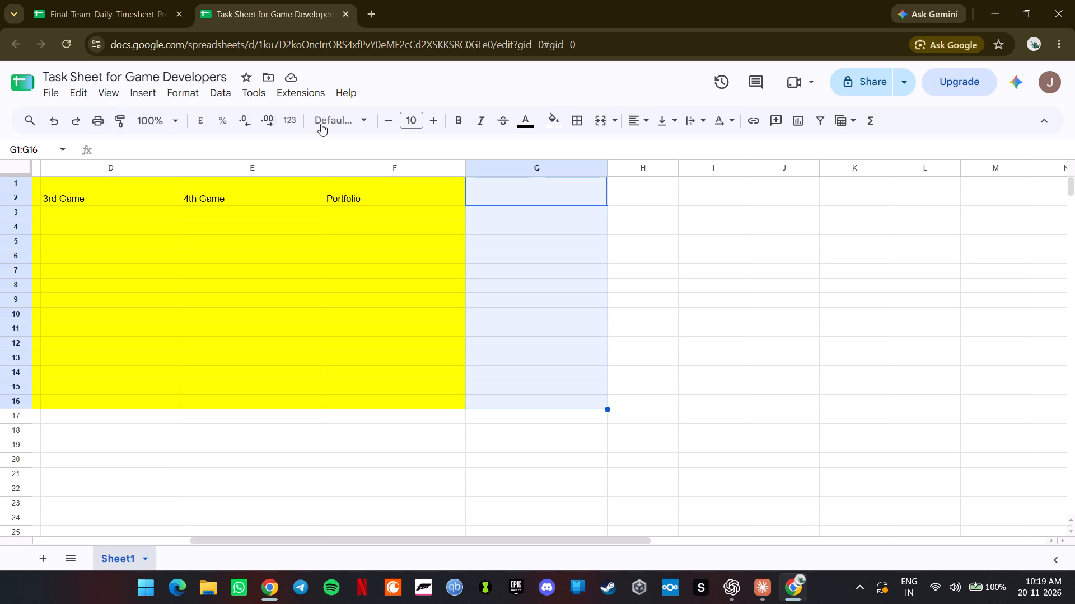
pyautogui.click(552, 120)
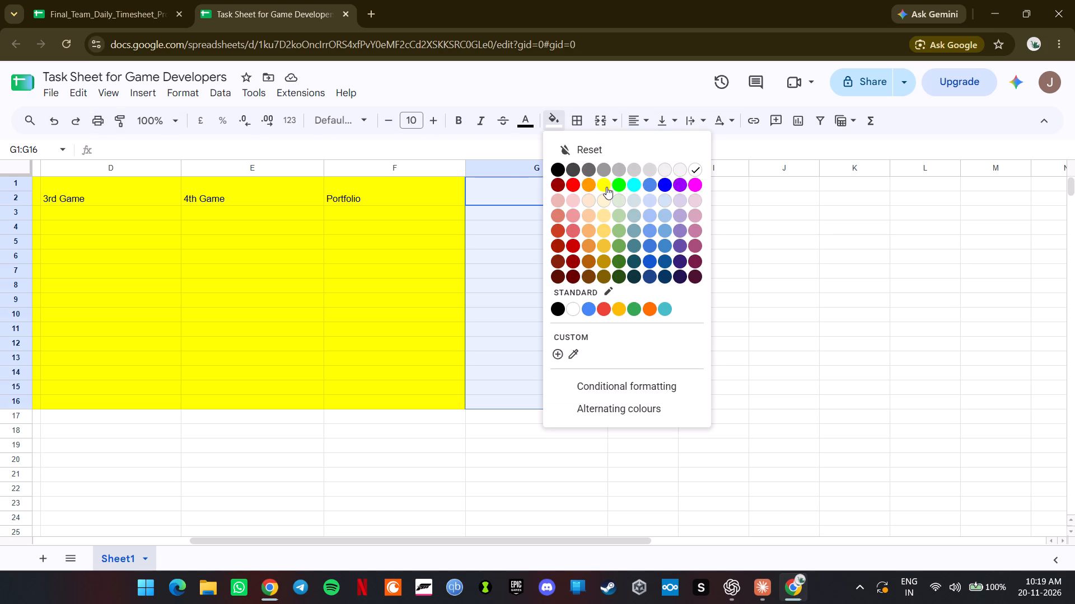
pyautogui.click(606, 187)
# Enter the header "5th Game" in the merged cell G1:G2.
pyautogui.click(527, 195)
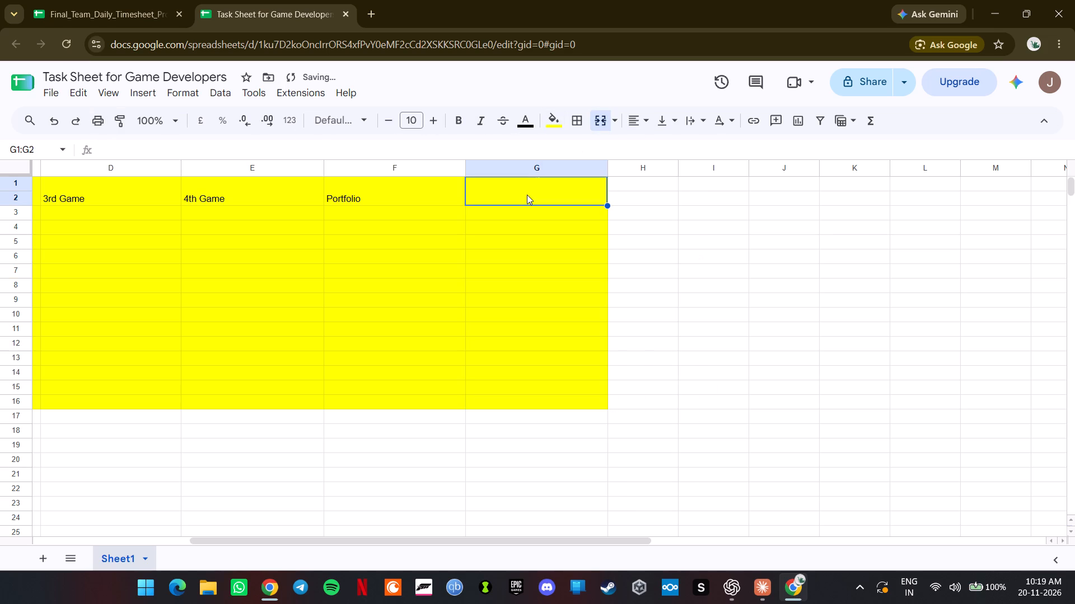
pyautogui.hotkey('shift', '%')
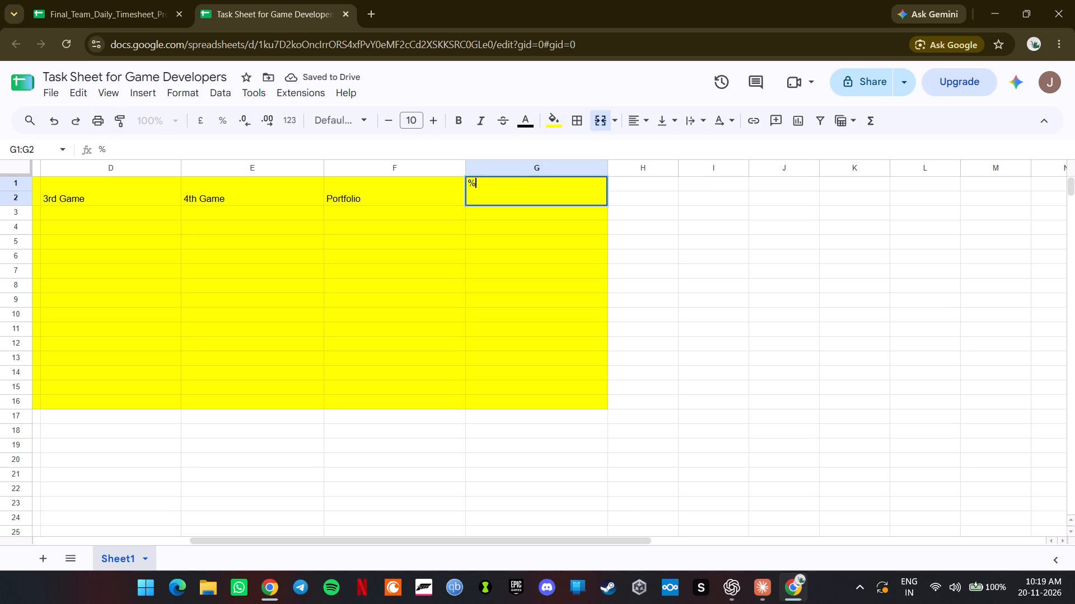
pyautogui.press('BackSpace')
pyautogui.write('5th Game')
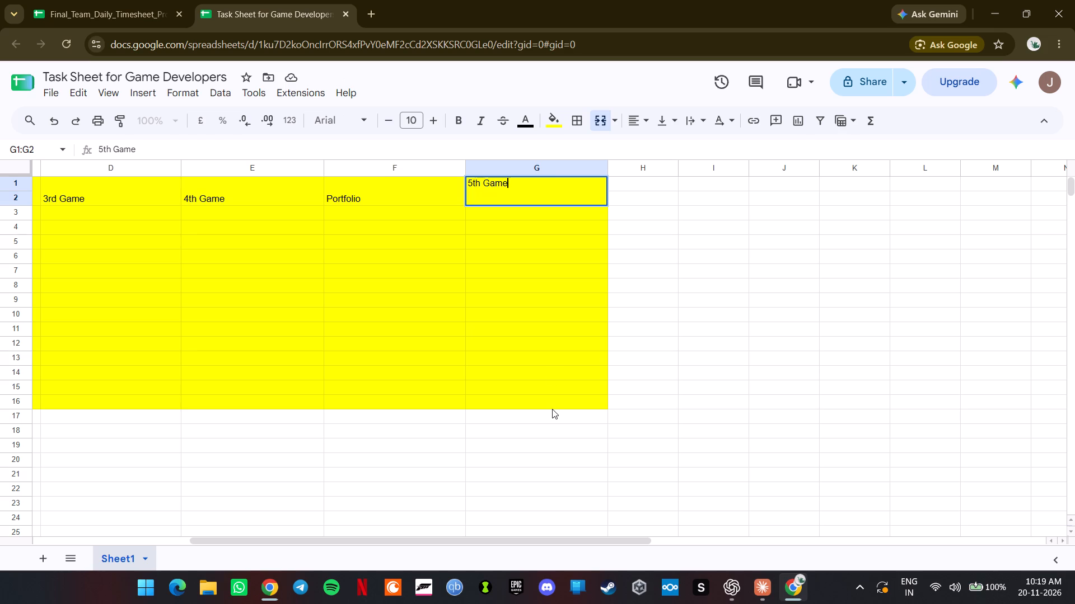
pyautogui.click(635, 195)
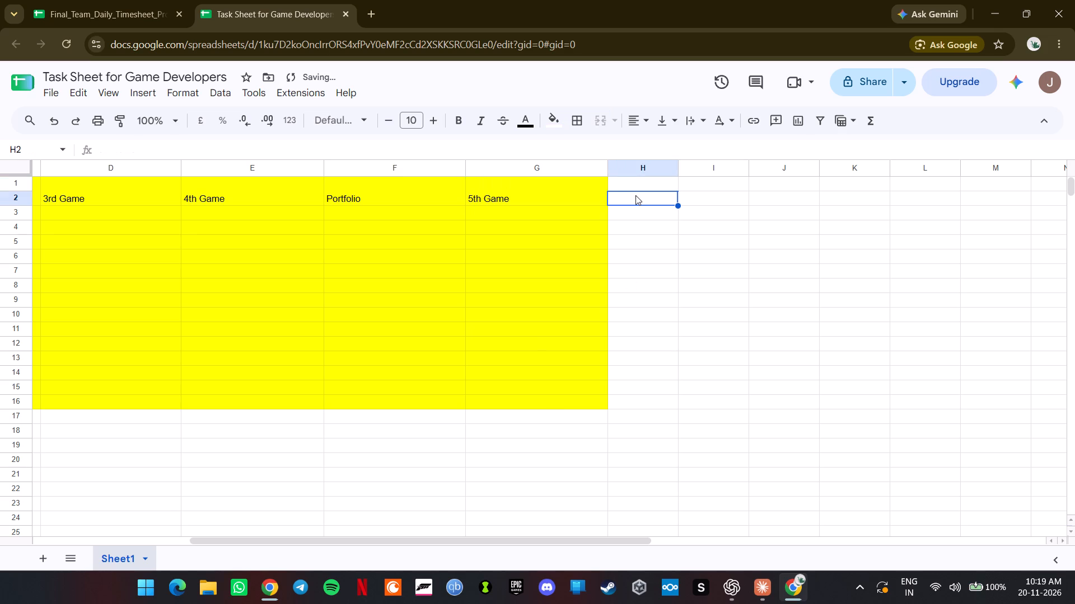
# Widen column H to about the same width as column G.
pyautogui.moveTo(677, 168); pyautogui.dragTo(694, 162)
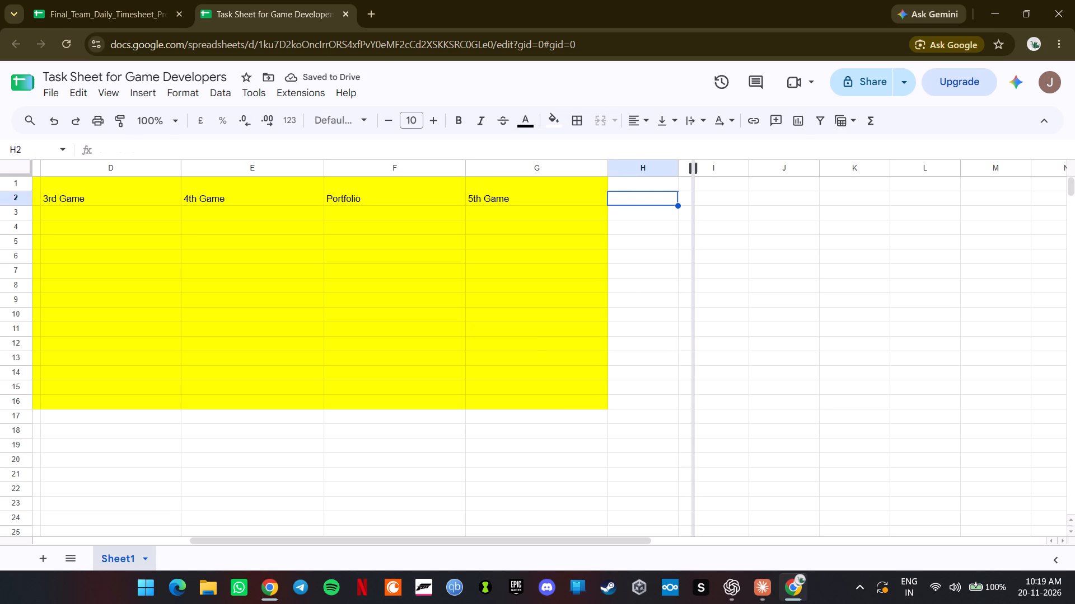
pyautogui.moveTo(694, 162); pyautogui.dragTo(747, 169)
# Fill cells H1:H2 with yellow and merge them into one header cell.
pyautogui.moveTo(681, 180); pyautogui.dragTo(680, 195)
pyautogui.click(554, 117)
pyautogui.click(601, 184)
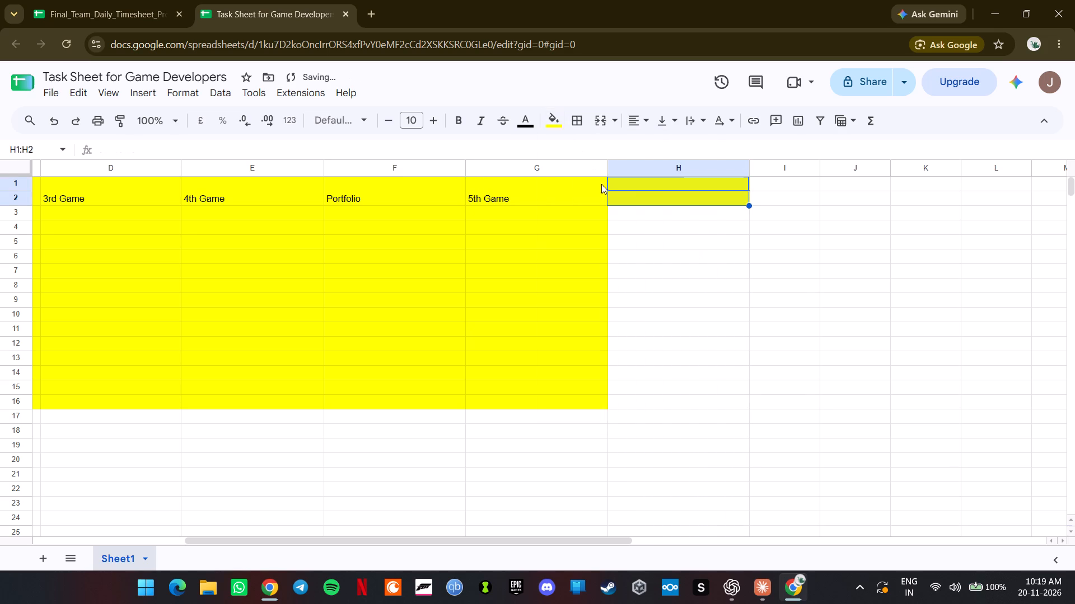
pyautogui.click(600, 121)
# Enter the header "Presentation" in the merged cell H1:H2.
pyautogui.click(671, 200)
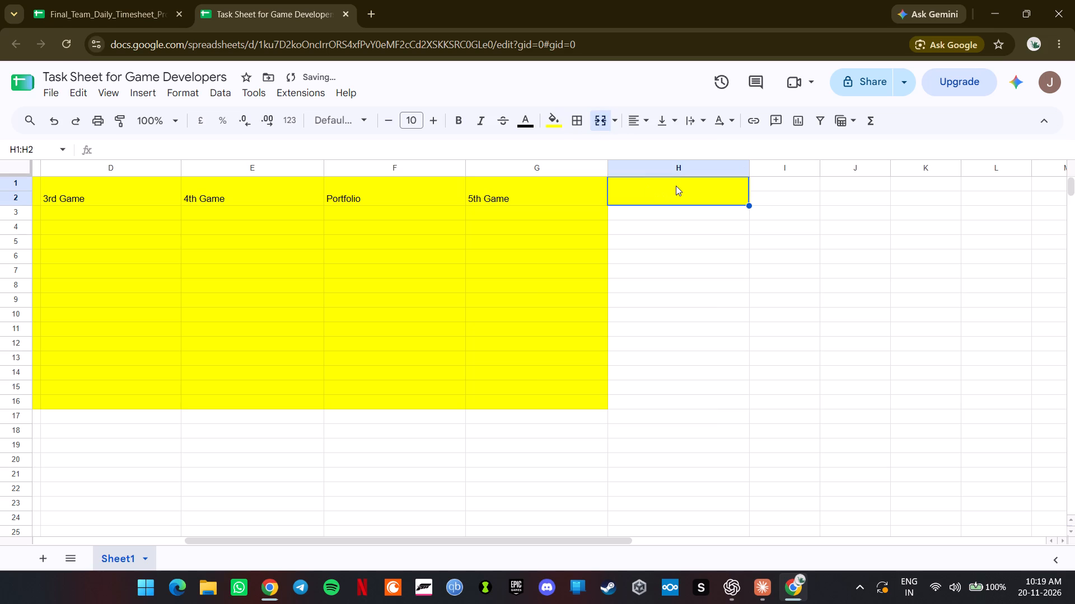
pyautogui.hotkey('shift', 'm')
pyautogui.press('BackSpace')
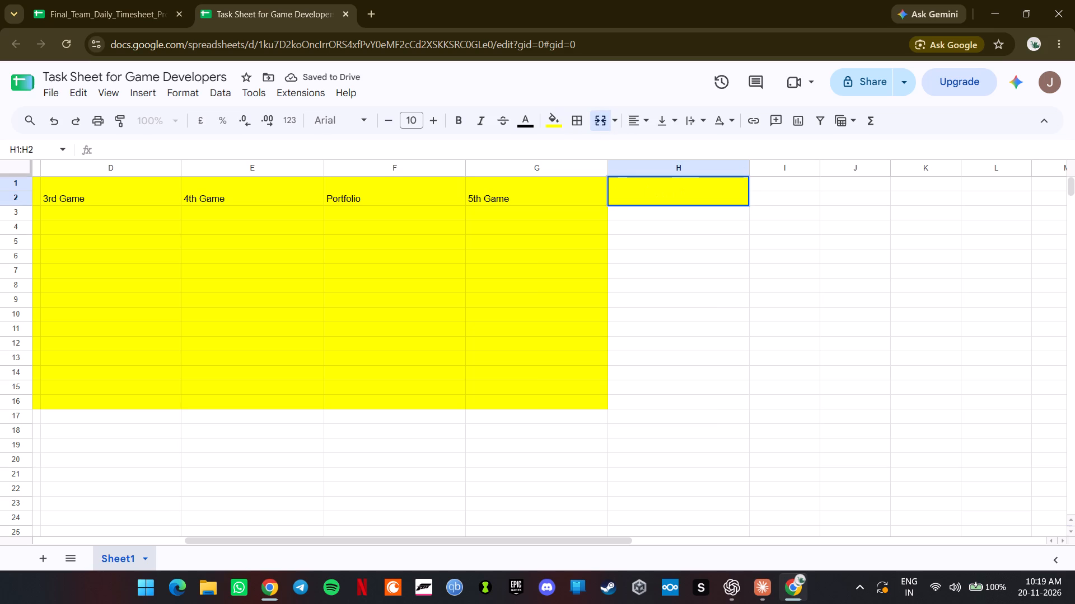
pyautogui.hotkey('shift', 's')
pyautogui.hotkey('shift', 'BackSpace')
pyautogui.write('Presentation')
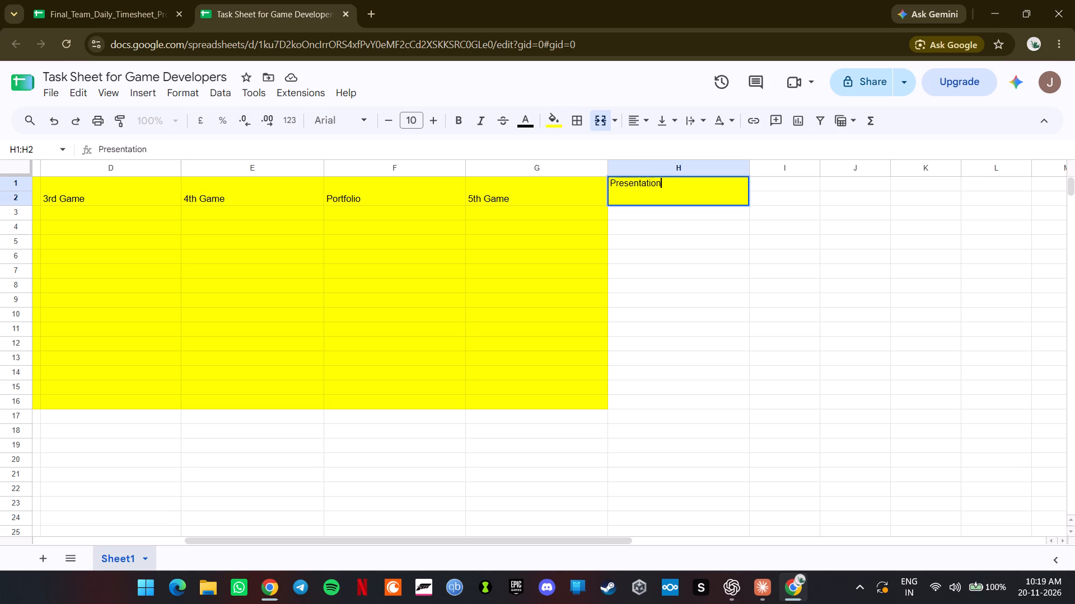
pyautogui.click(799, 194)
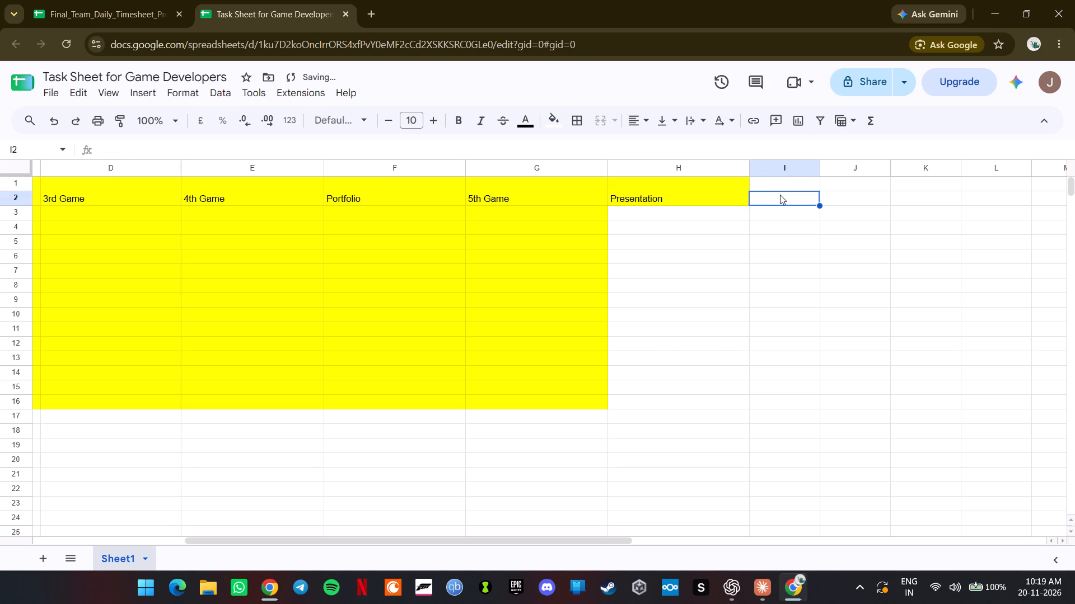
# Widen column I to about the same width as column H.
pyautogui.moveTo(775, 184); pyautogui.dragTo(828, 194)
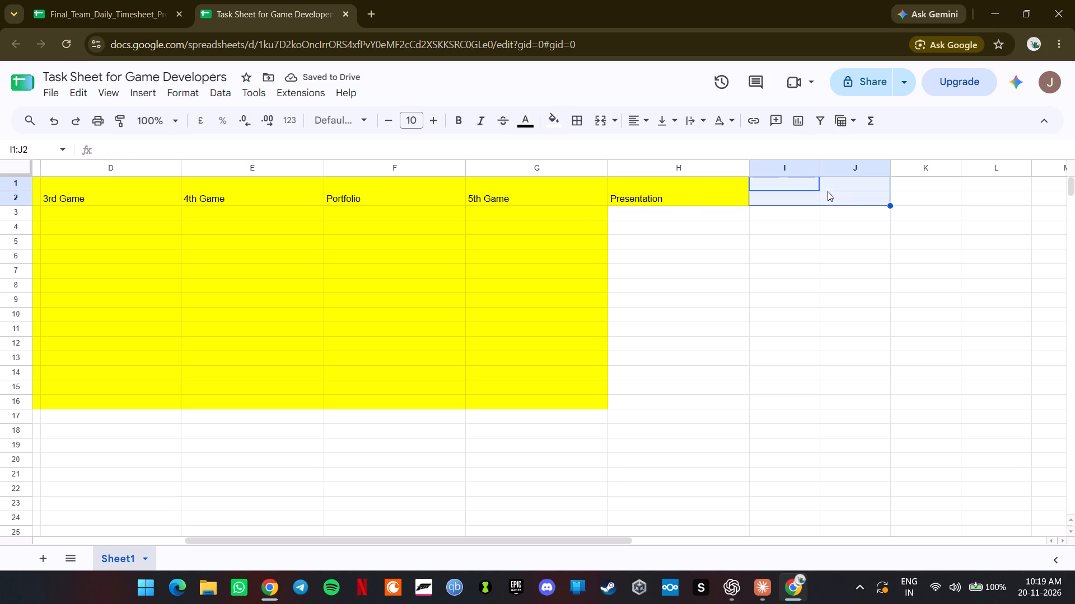
pyautogui.click(828, 239)
pyautogui.moveTo(818, 169); pyautogui.dragTo(877, 166)
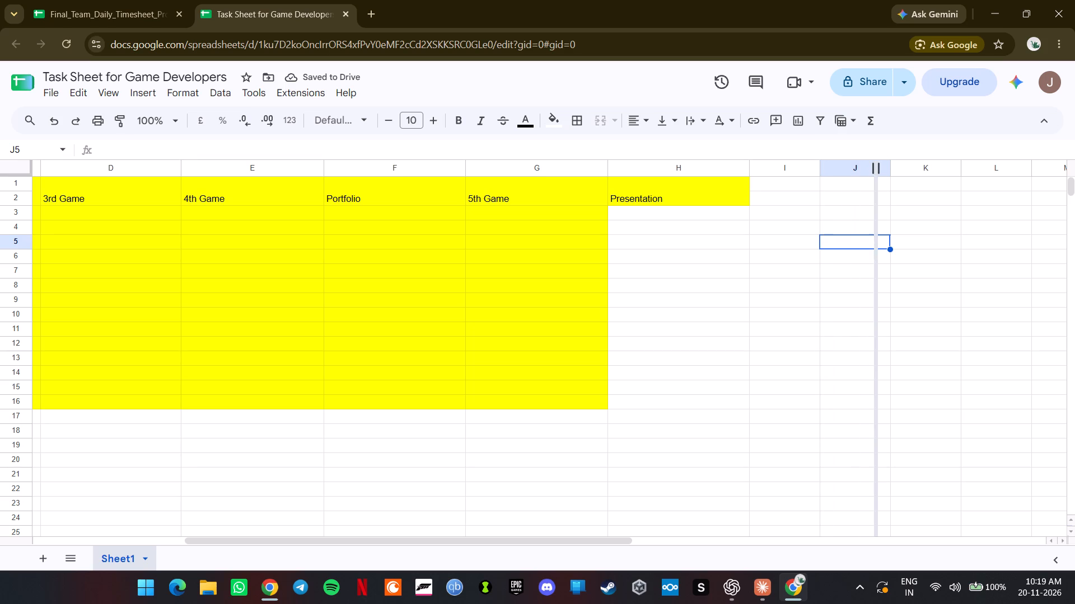
pyautogui.moveTo(877, 166); pyautogui.dragTo(889, 166)
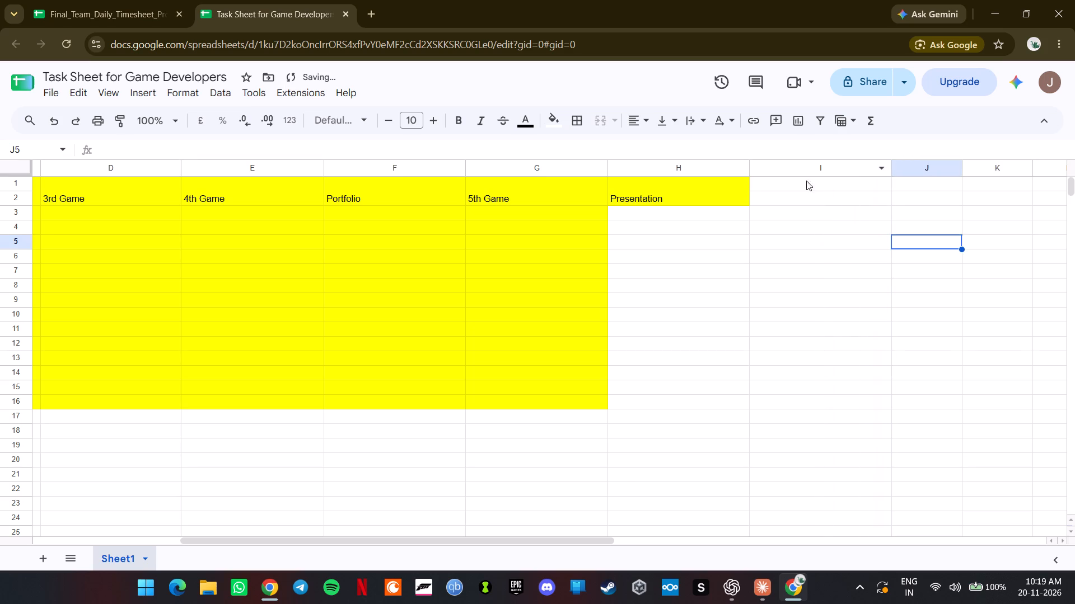
# Fill cells I1:I2 with yellow and merge them into one header cell beside "Presentation".
pyautogui.moveTo(803, 176); pyautogui.dragTo(799, 194)
pyautogui.click(813, 196)
pyautogui.moveTo(814, 183); pyautogui.dragTo(811, 198)
pyautogui.click(553, 121)
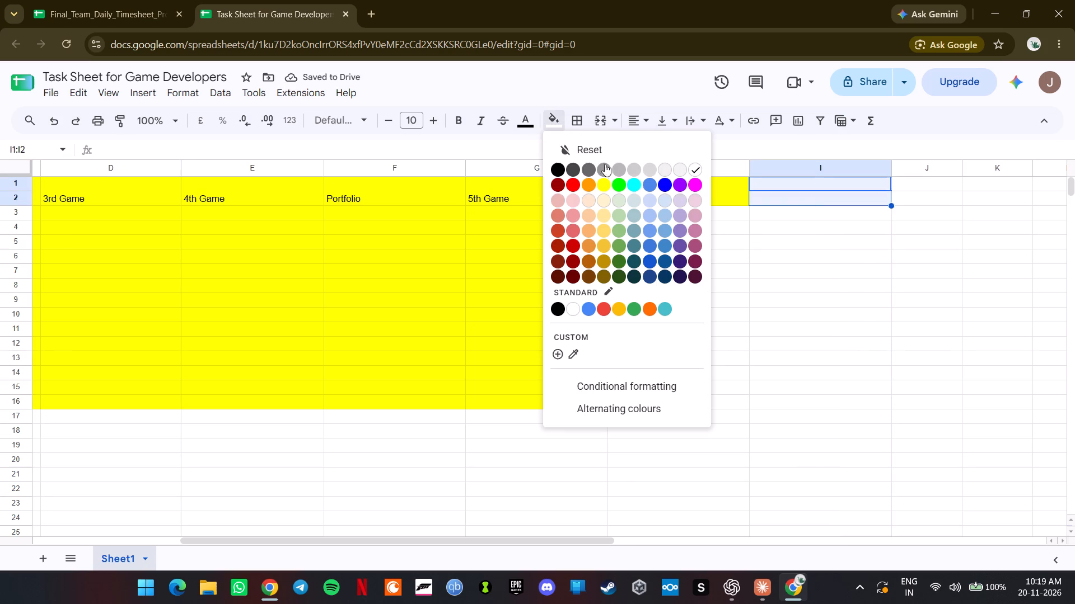
pyautogui.click(606, 183)
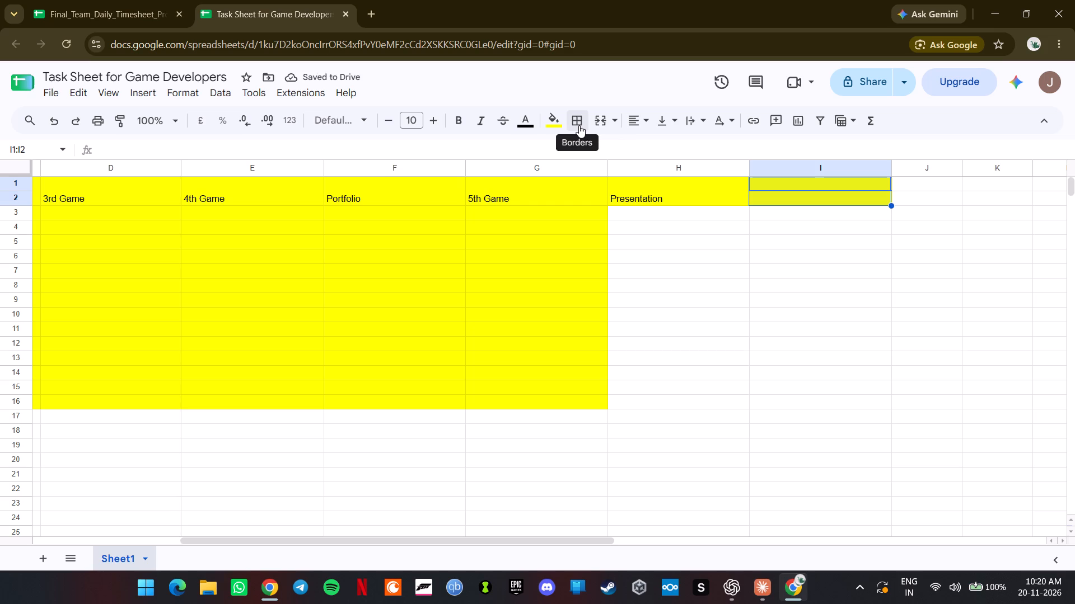
pyautogui.click(600, 121)
pyautogui.click(808, 195)
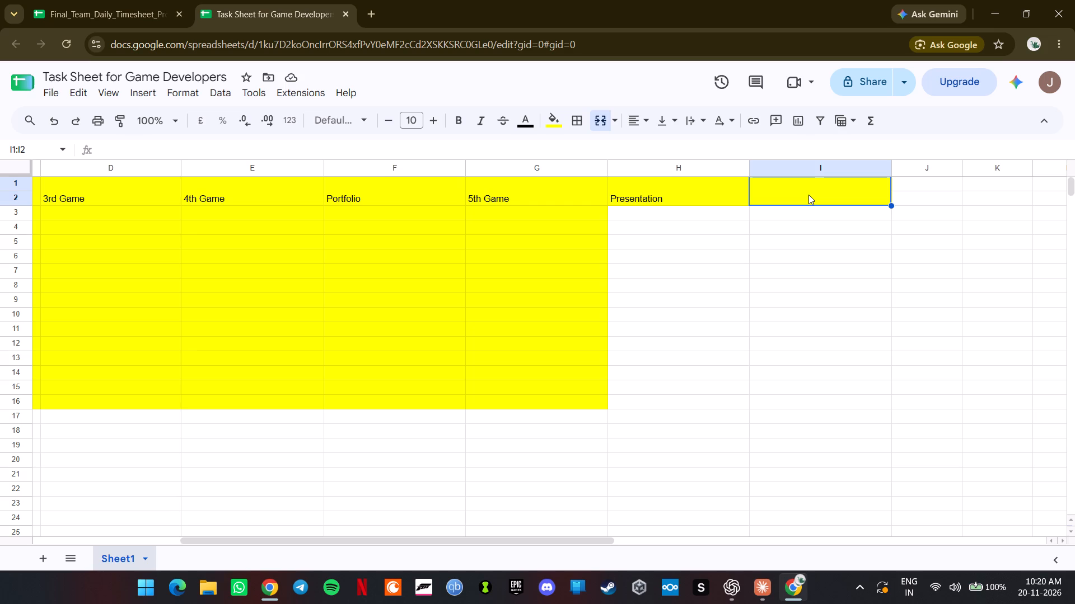
# Enter the header "Mock Interview" in the merged cell I1:I2.
pyautogui.scroll(1, 808, 195)
pyautogui.hotkey('shift', 'm')
pyautogui.write('ock')
pyautogui.press('space')
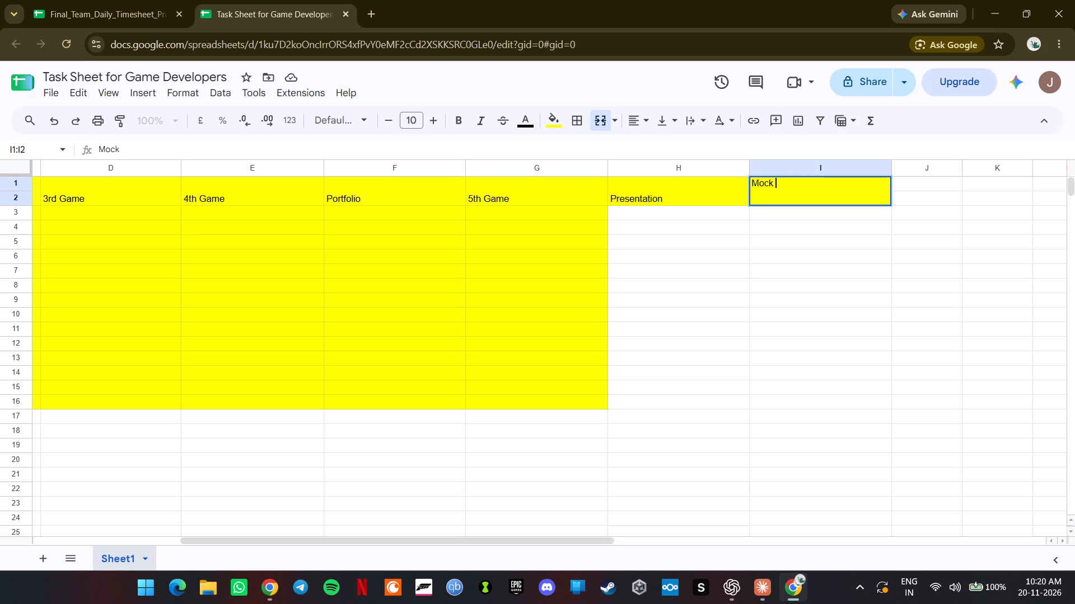
pyautogui.hotkey('shift', 'i')
pyautogui.write('nterview')
pyautogui.click(945, 188)
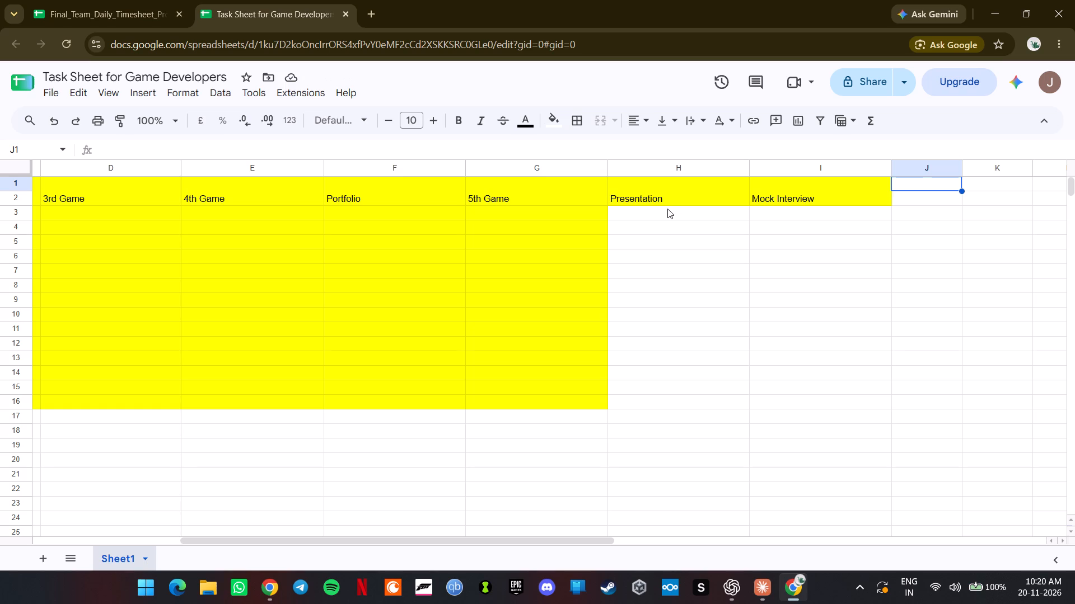
# Fill cells H3:I16 below the "Presentation" and "Mock Interview" headers with yellow.
pyautogui.moveTo(667, 209); pyautogui.dragTo(808, 403)
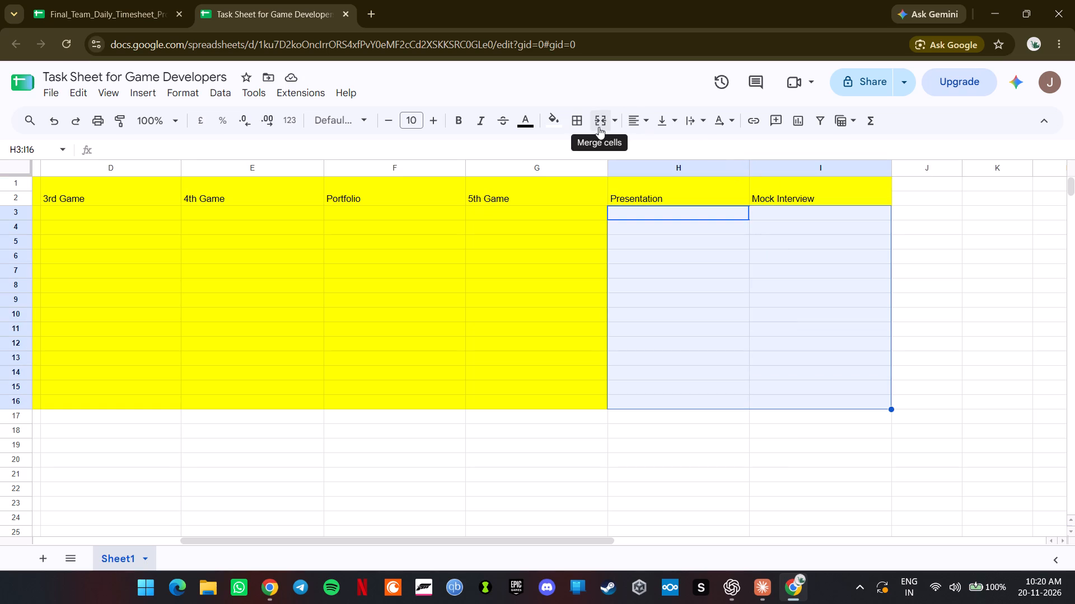
pyautogui.click(604, 123)
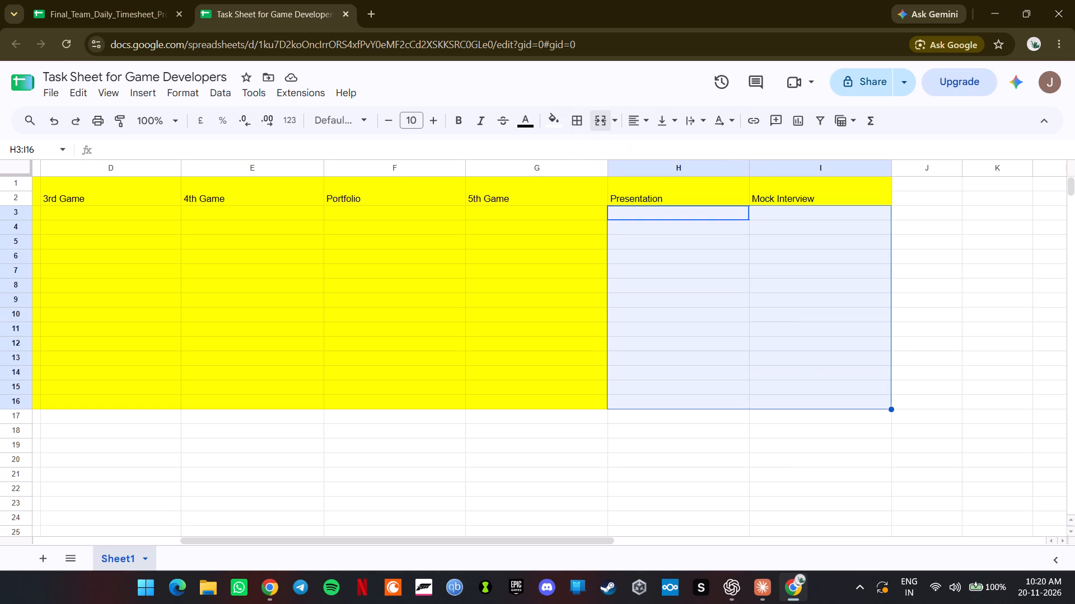
pyautogui.hotkey('ctrl', 'z')
pyautogui.click(557, 123)
pyautogui.click(602, 182)
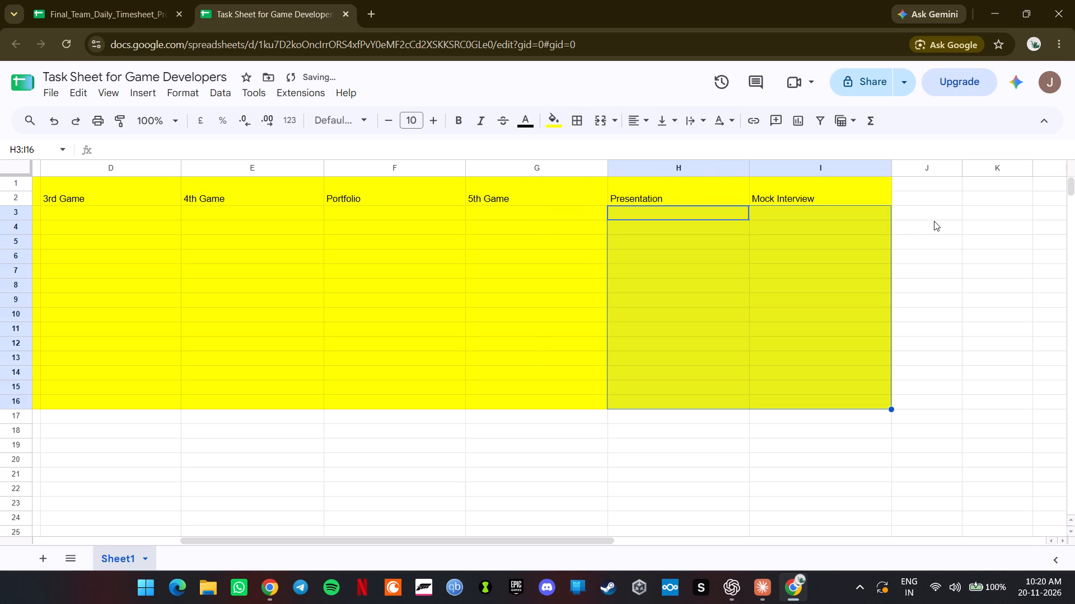
pyautogui.click(922, 178)
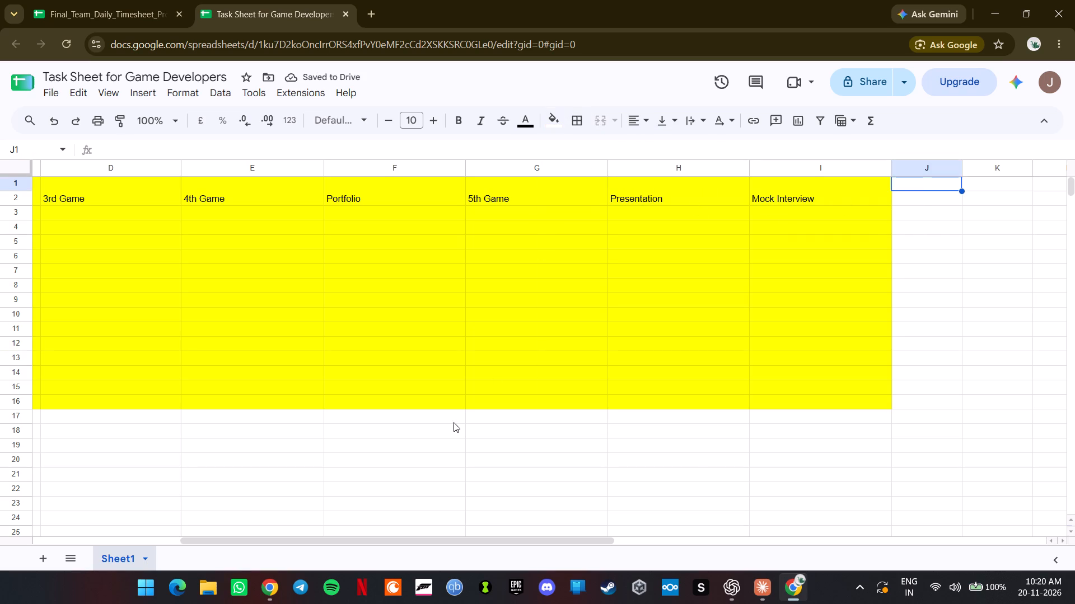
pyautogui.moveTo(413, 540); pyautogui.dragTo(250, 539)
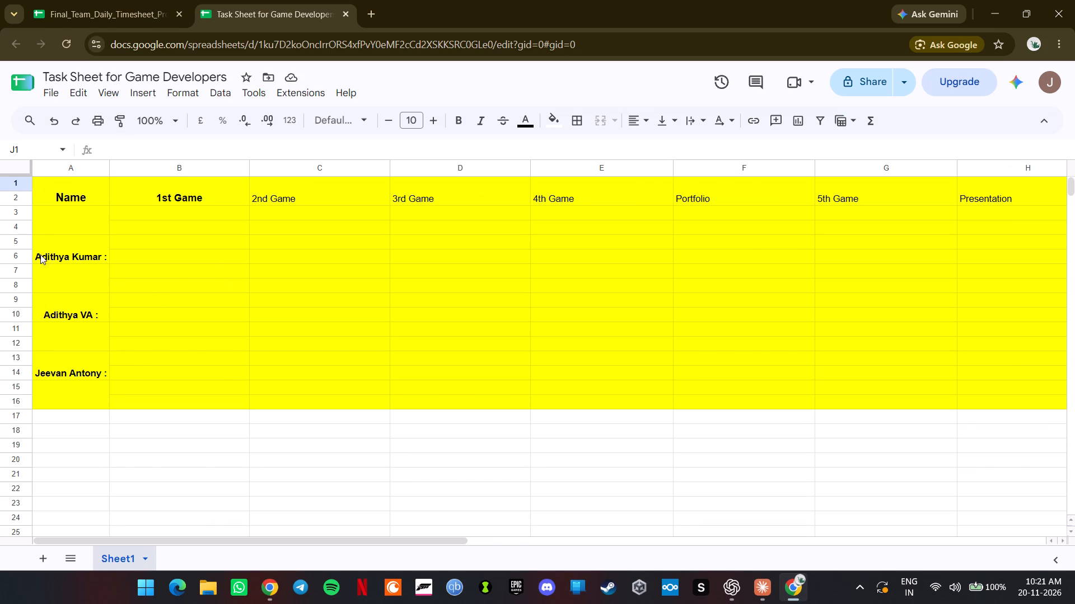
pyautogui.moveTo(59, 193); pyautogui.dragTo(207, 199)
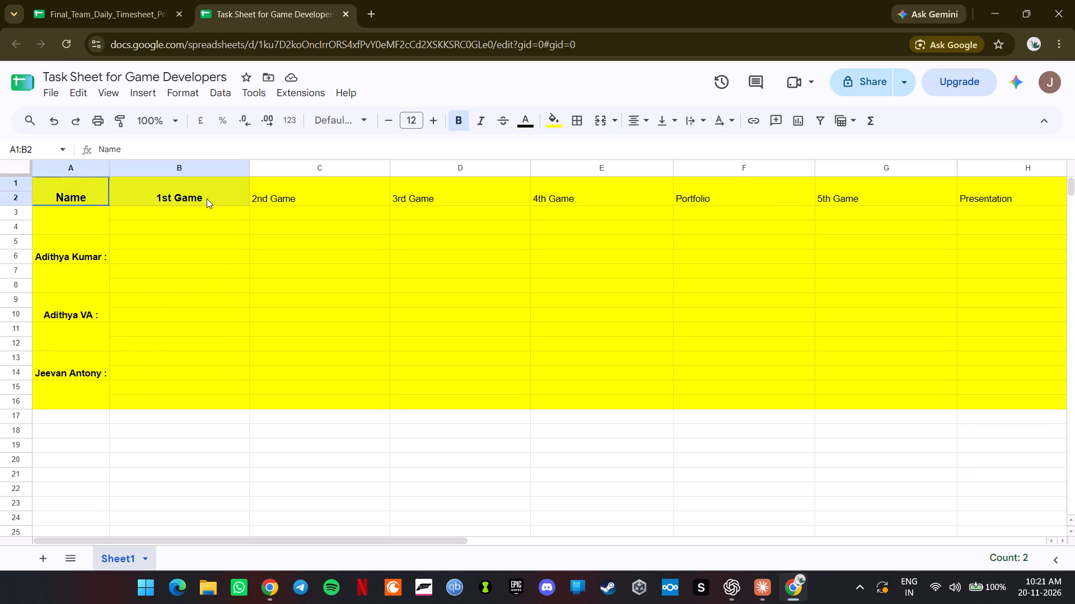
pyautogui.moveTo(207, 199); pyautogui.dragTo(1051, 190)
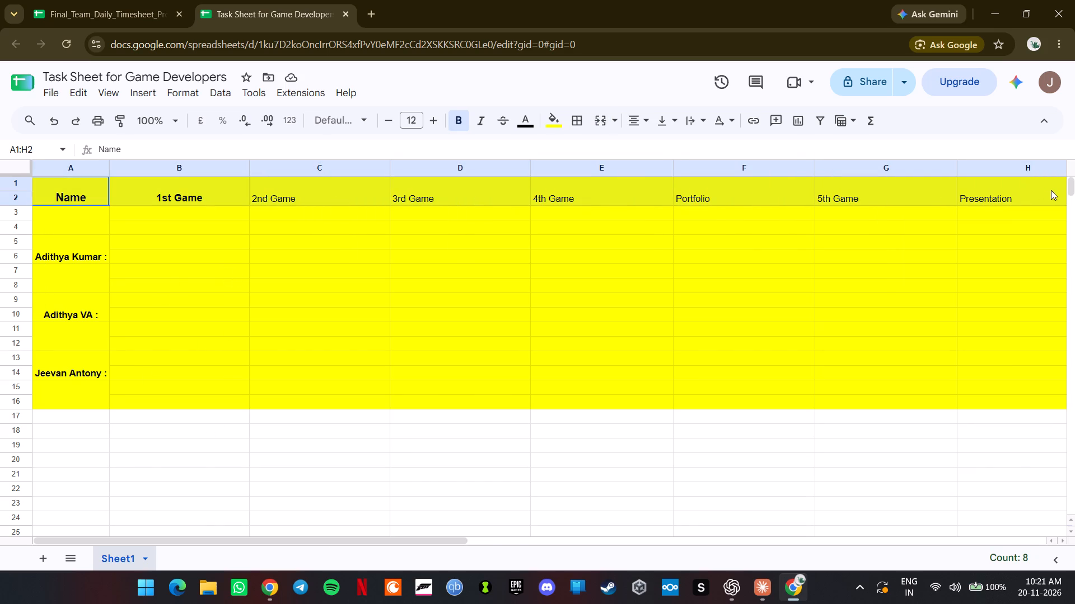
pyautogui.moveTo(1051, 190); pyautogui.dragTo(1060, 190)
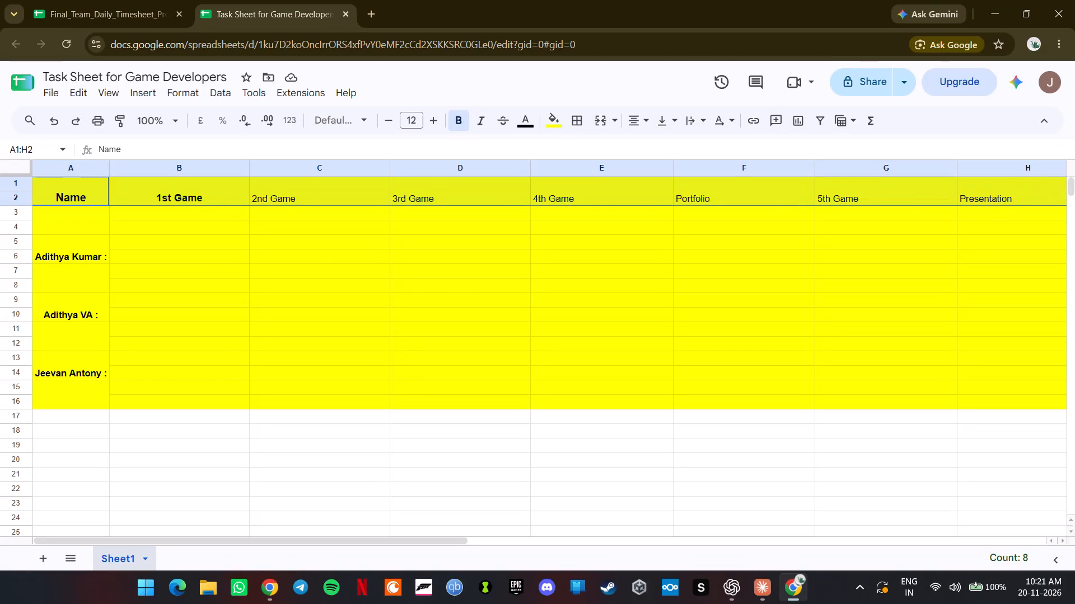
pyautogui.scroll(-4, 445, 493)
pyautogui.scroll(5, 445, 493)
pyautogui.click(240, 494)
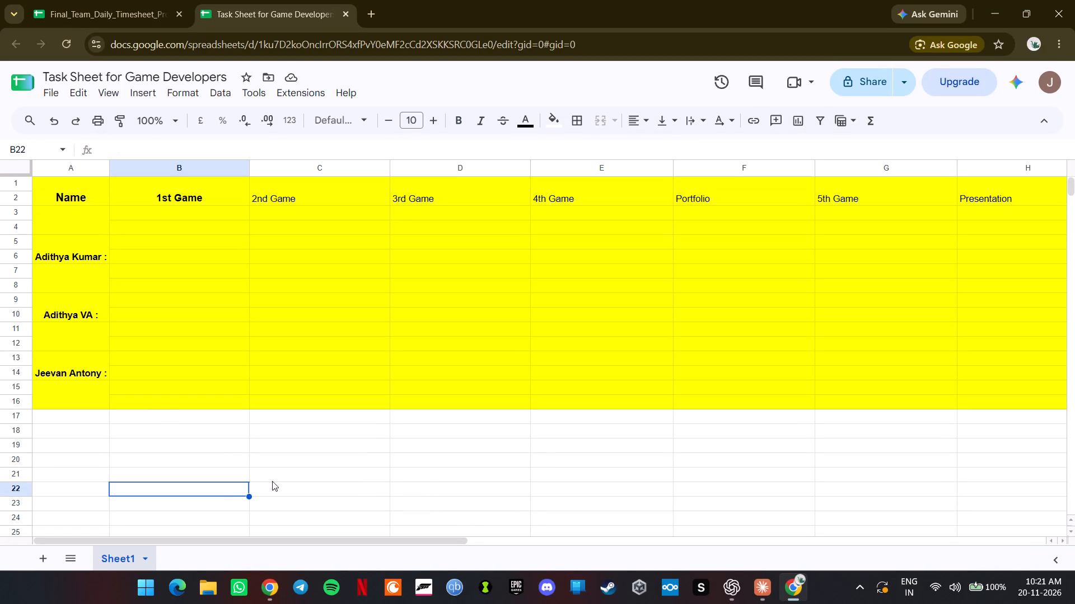
# Widen column J to about the same width as column I.
pyautogui.moveTo(335, 544); pyautogui.dragTo(594, 531)
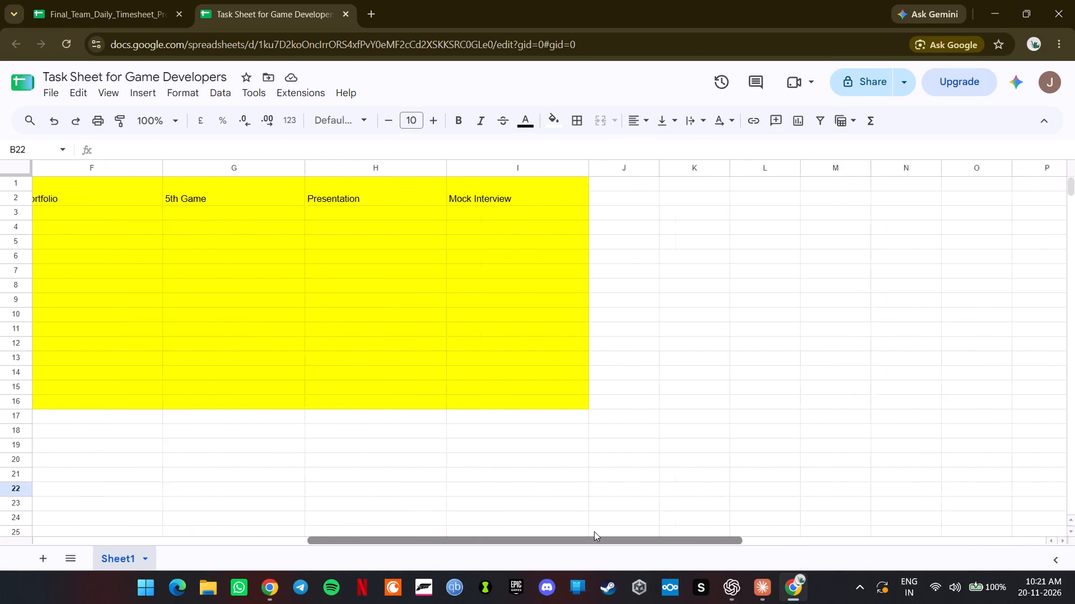
pyautogui.moveTo(594, 531); pyautogui.dragTo(583, 532)
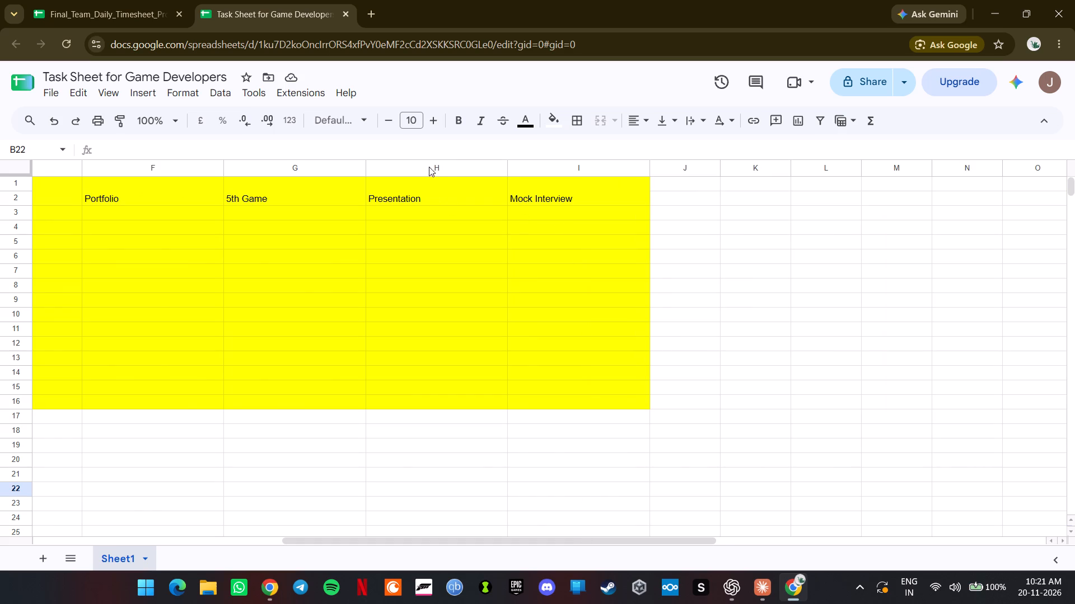
pyautogui.moveTo(719, 164); pyautogui.dragTo(790, 166)
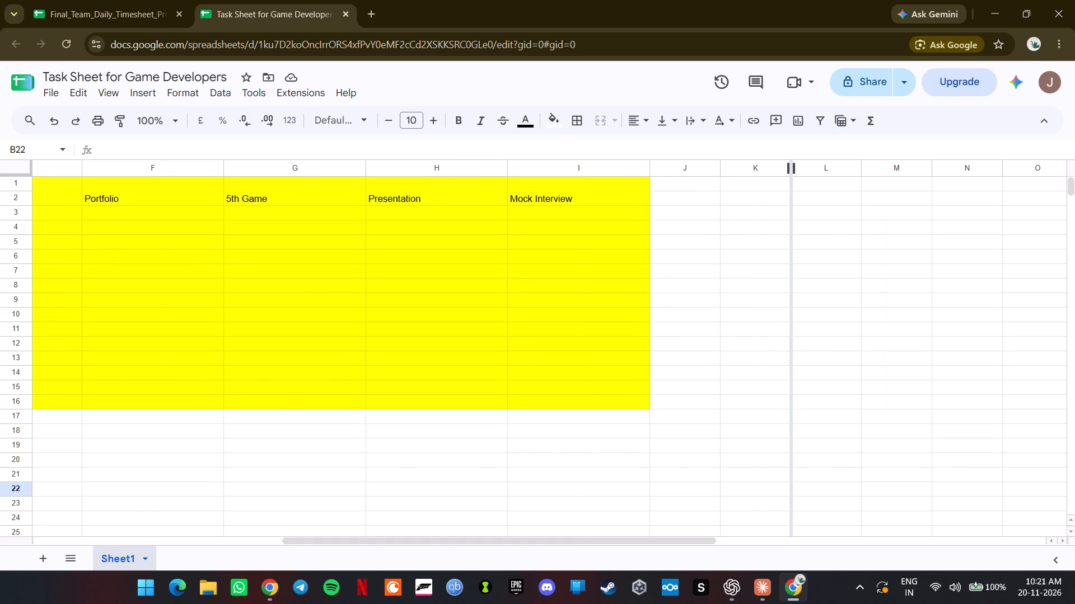
pyautogui.moveTo(790, 166); pyautogui.dragTo(791, 166)
# Move the "Mock Interview" header from I1:I2 to J1:J2 by cutting and pasting it.
pyautogui.click(405, 192)
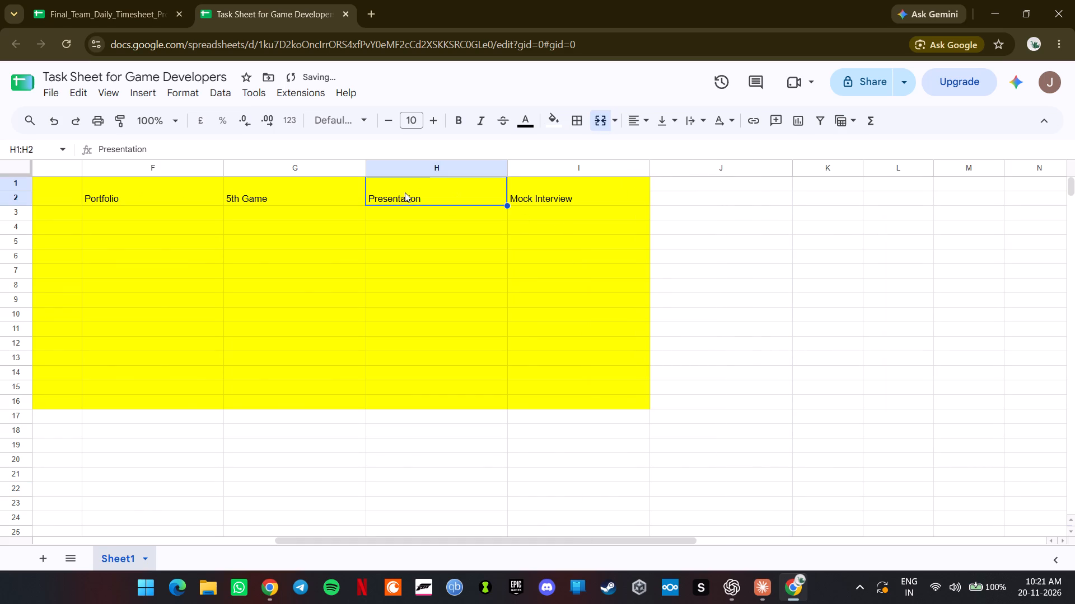
pyautogui.click(591, 185)
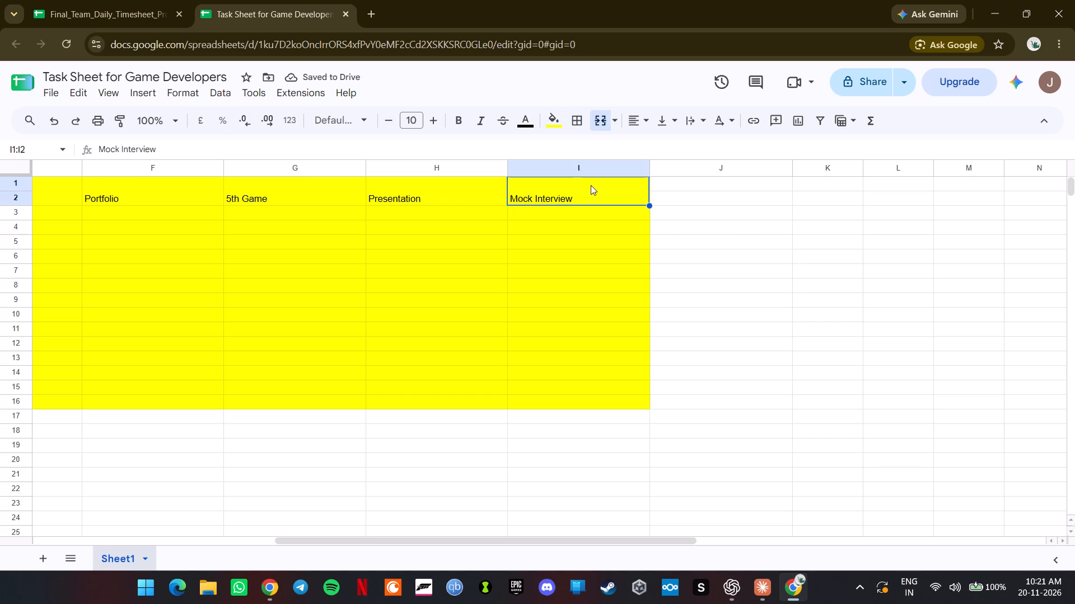
pyautogui.hotkey('ctrl', 'x')
pyautogui.click(698, 199)
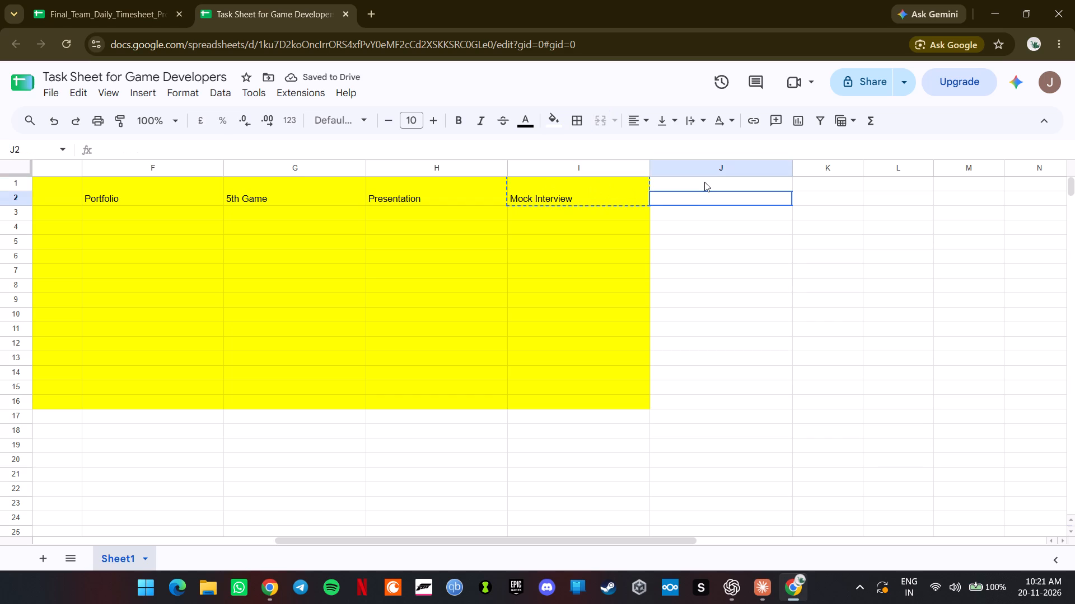
pyautogui.moveTo(704, 182); pyautogui.dragTo(703, 199)
pyautogui.hotkey('ctrl', 'v')
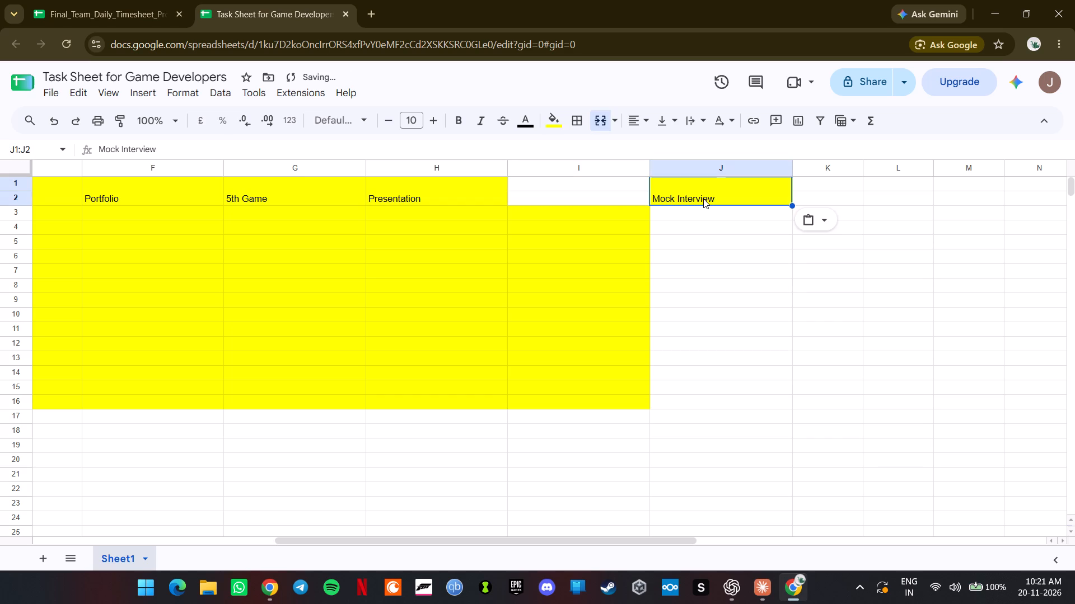
# Merge the emptied cells I1:I2 into one header cell.
pyautogui.click(548, 194)
pyautogui.moveTo(551, 182); pyautogui.dragTo(551, 196)
pyautogui.click(604, 122)
# Move the "Presentation" header from H1:H2 to the merged cell I1:I2 by cutting and pasting it.
pyautogui.click(438, 201)
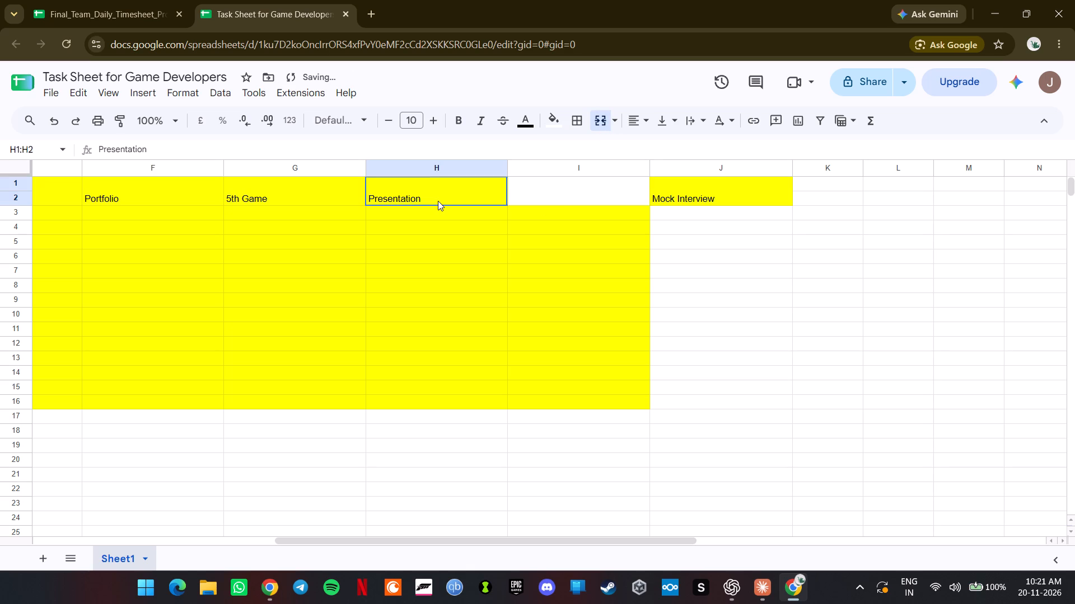
pyautogui.hotkey('ctrl', 'x')
pyautogui.click(592, 189)
pyautogui.hotkey('ctrl', 'c')
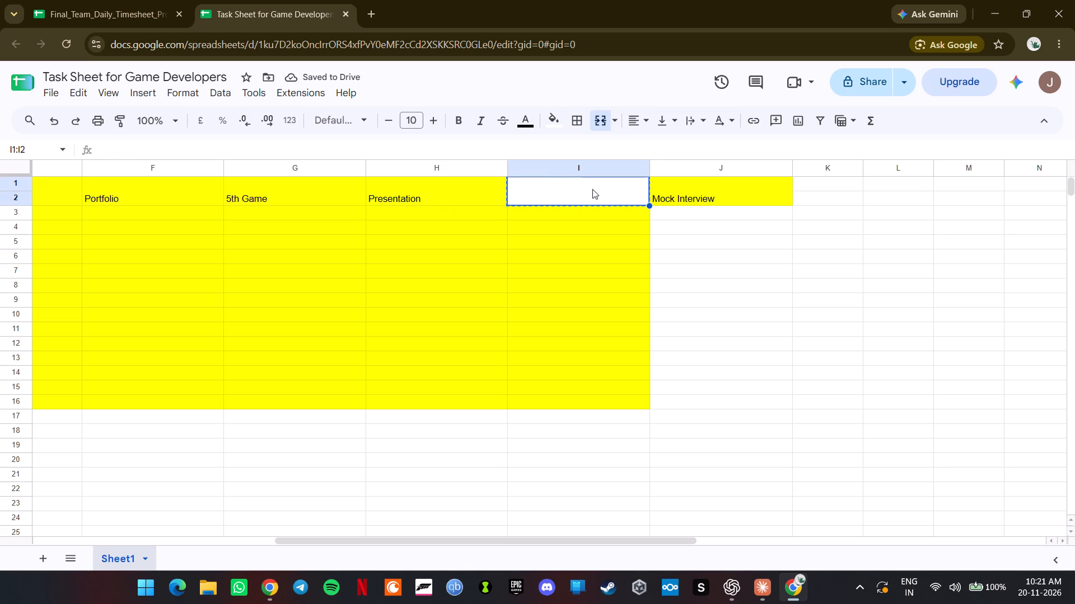
pyautogui.click(486, 190)
pyautogui.hotkey('ctrl', 'x')
pyautogui.click(589, 191)
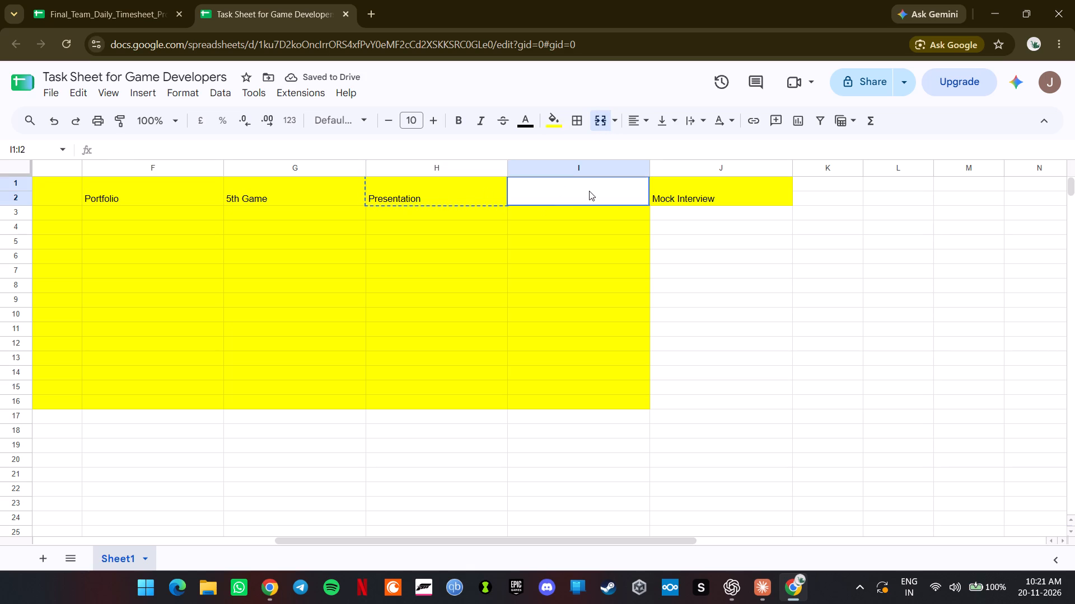
pyautogui.hotkey('ctrl', 'v')
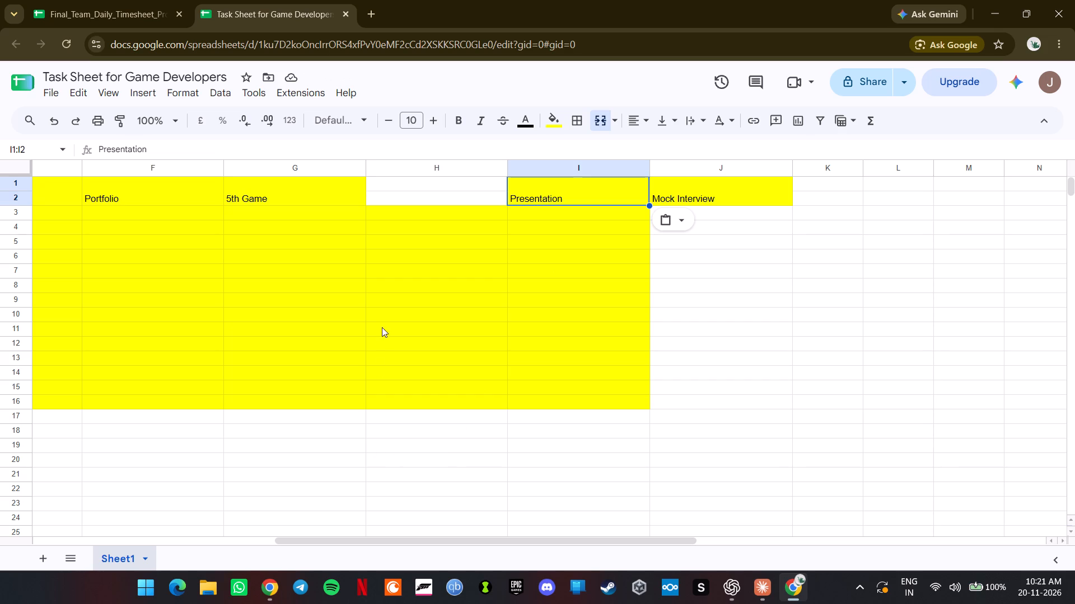
# Merge the emptied cells H1:H2 between "5th Game" and "Presentation" into one header cell.
pyautogui.moveTo(422, 181); pyautogui.dragTo(422, 194)
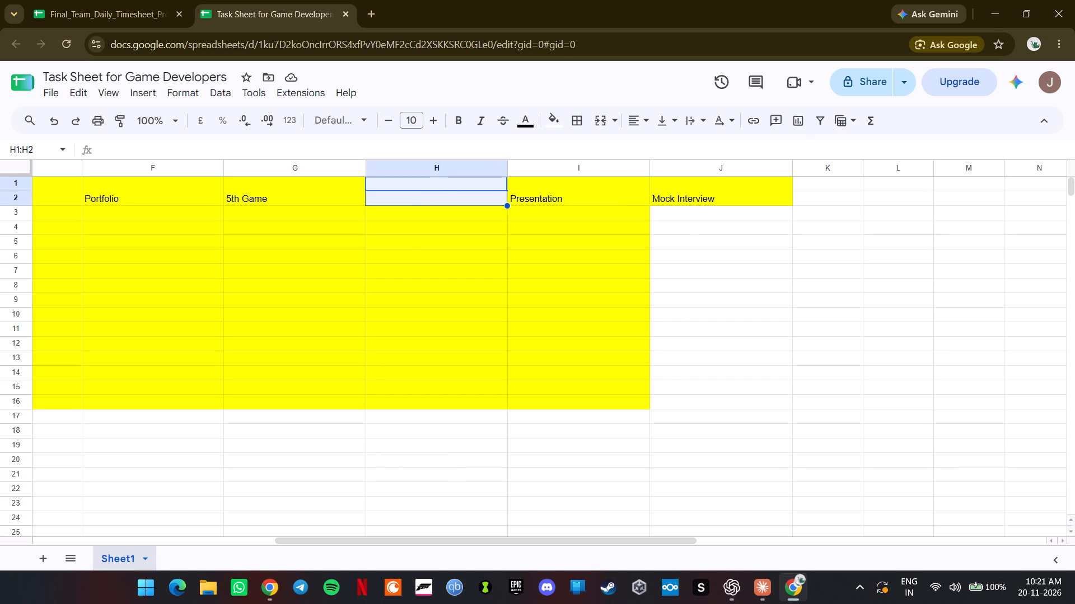
pyautogui.click(601, 117)
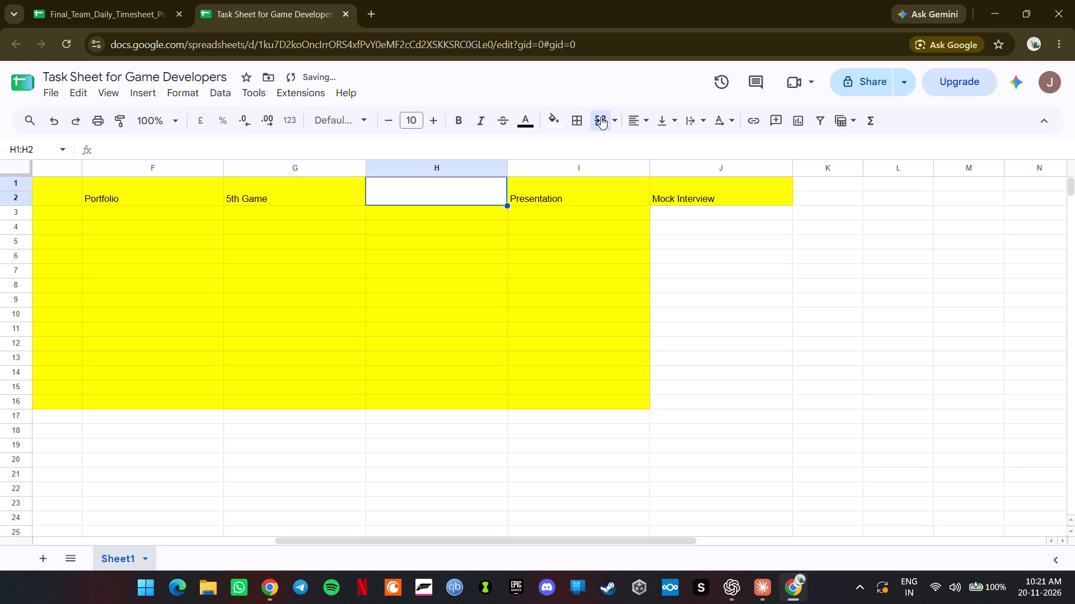
pyautogui.click(593, 214)
# Enter the header text "Assessment" in the merged cell H1:H2.
pyautogui.click(469, 190)
pyautogui.hotkey('shift', 'a')
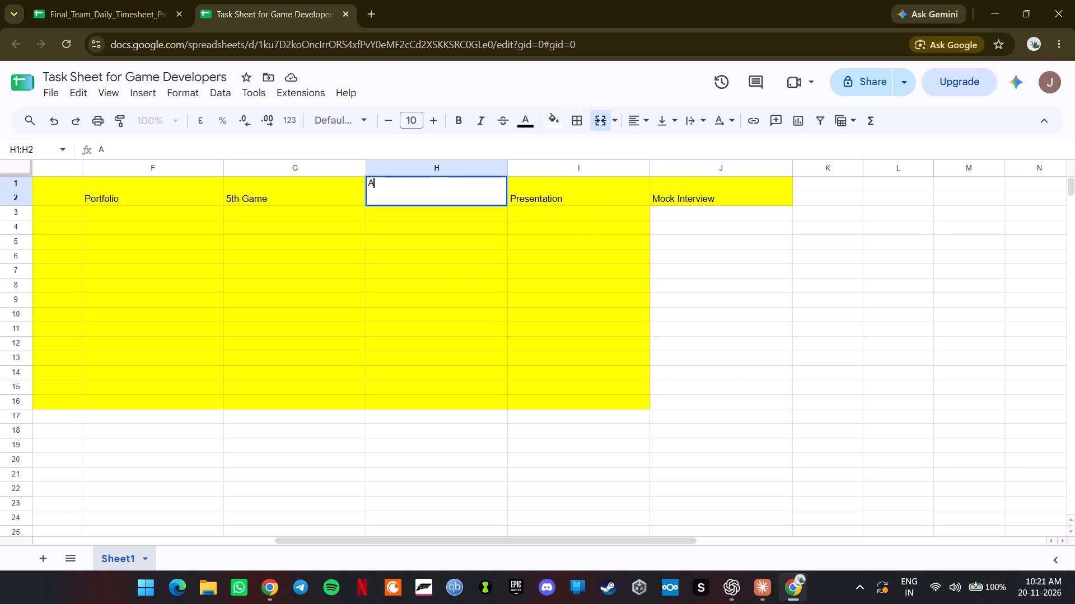
pyautogui.write('ssem')
pyautogui.write('ent')
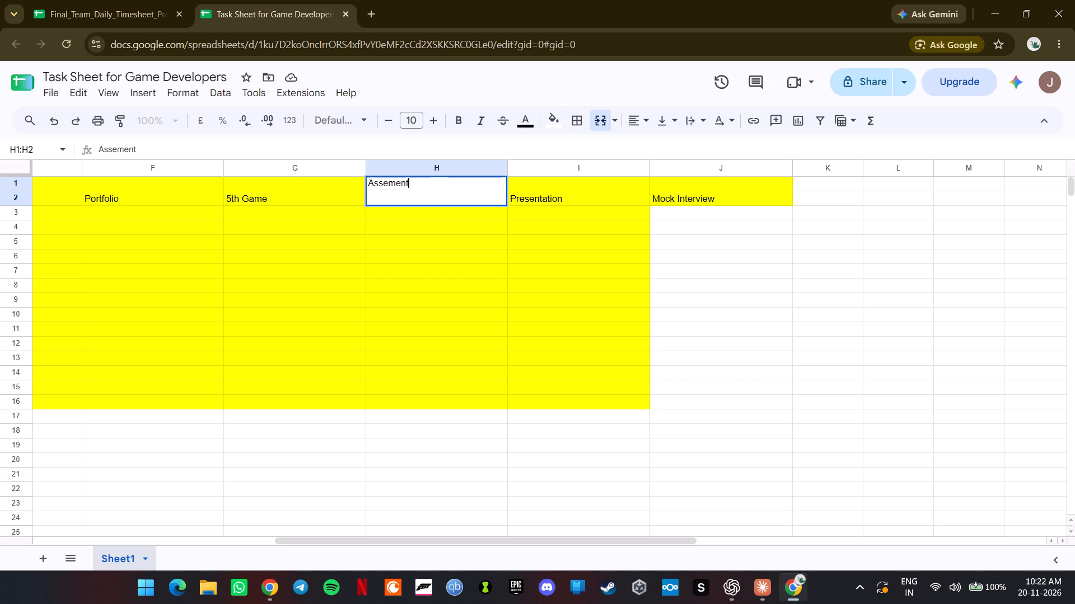
pyautogui.click(386, 184)
pyautogui.press('s')
pyautogui.press('s')
# Search Google for the header word "Assessment", play its pronunciation, and return to the task sheet.
pyautogui.moveTo(420, 182); pyautogui.dragTo(352, 180)
pyautogui.hotkey('ctrl', 'c')
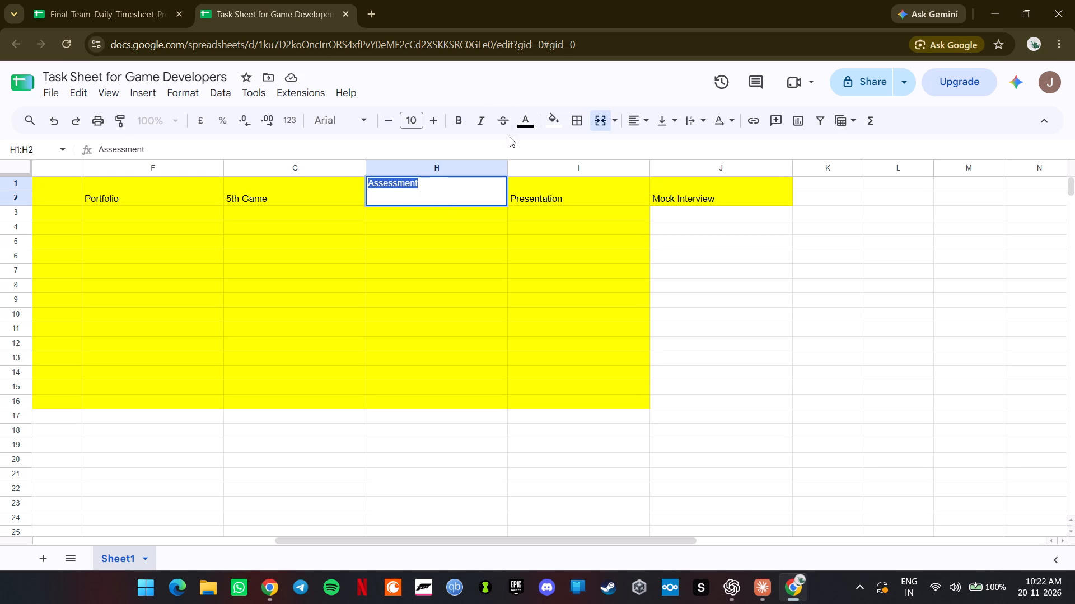
pyautogui.click(372, 1)
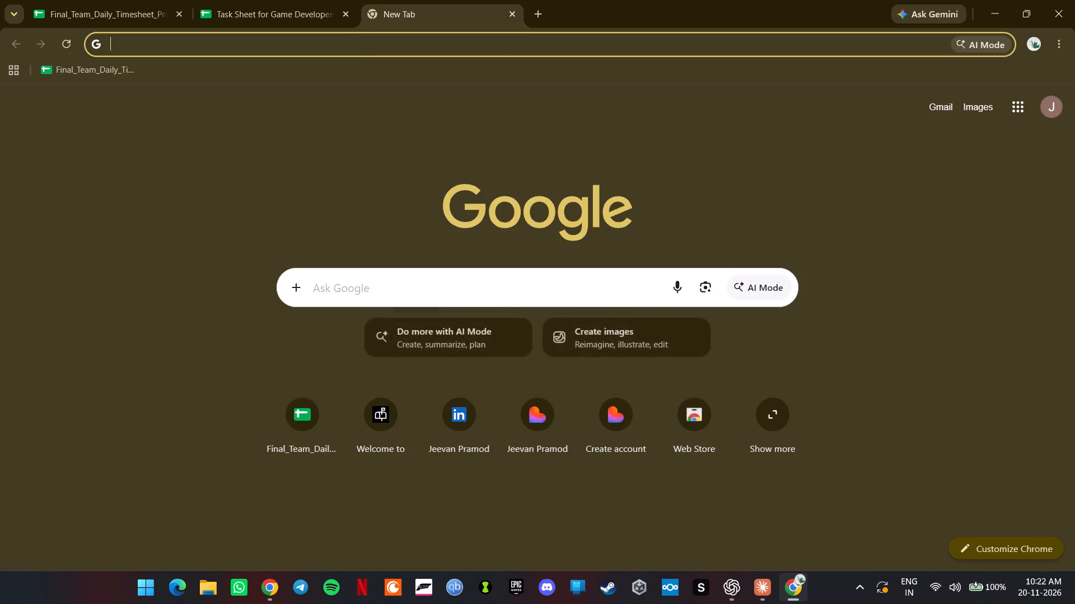
pyautogui.click(358, 285)
pyautogui.hotkey('ctrl', 'v')
pyautogui.press('Return')
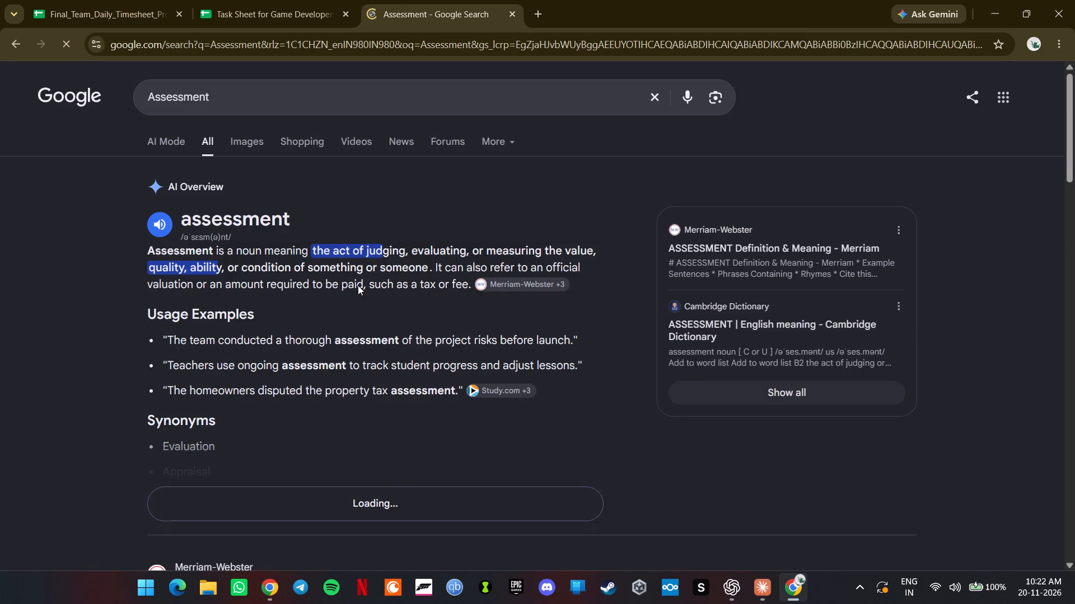
pyautogui.moveTo(299, 220); pyautogui.dragTo(175, 219)
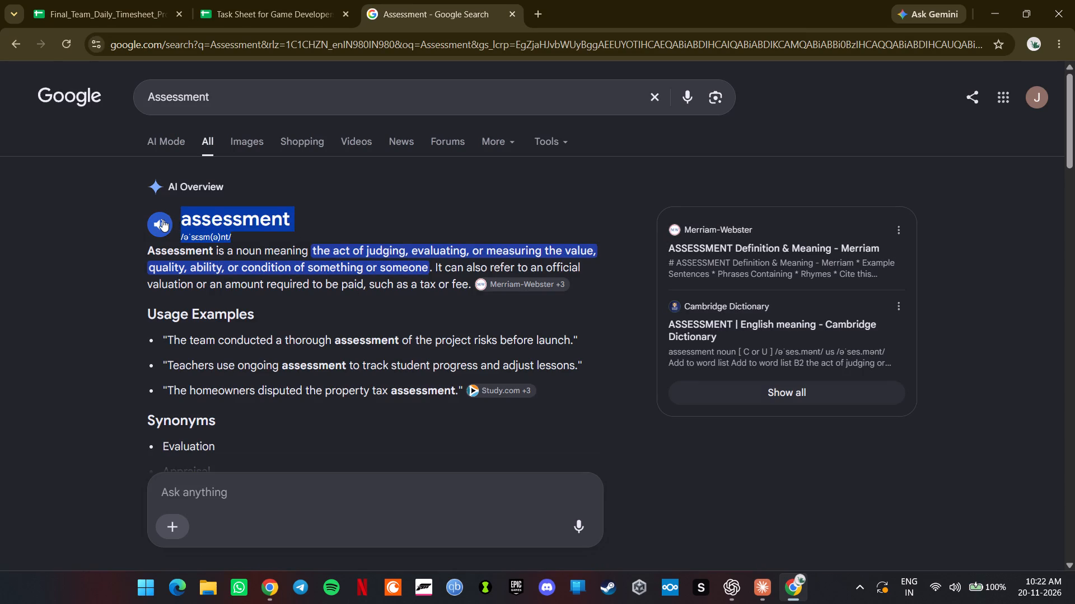
pyautogui.click(161, 219)
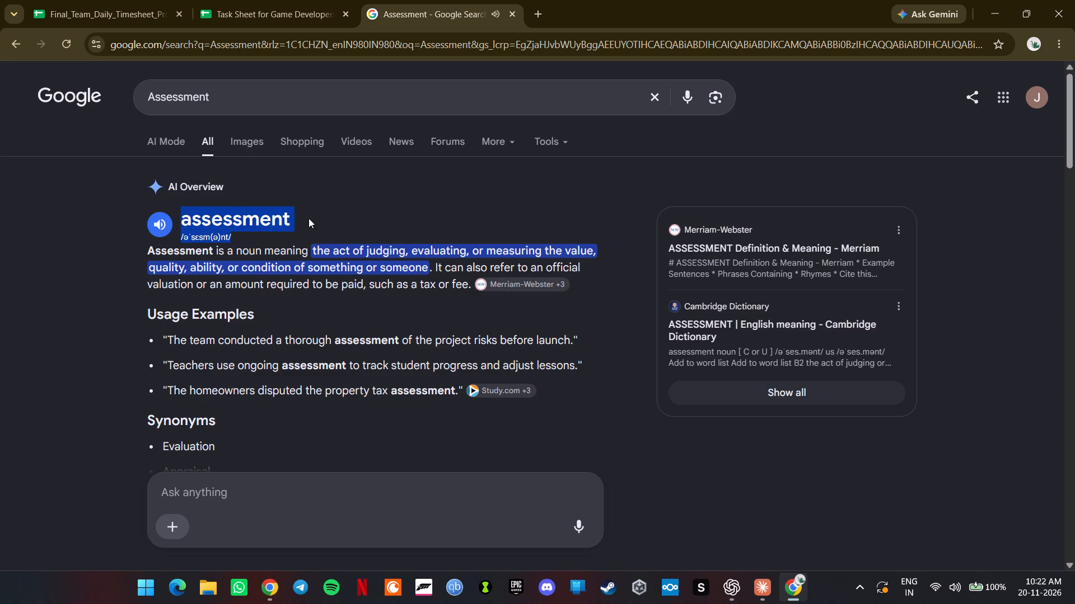
pyautogui.click(309, 218)
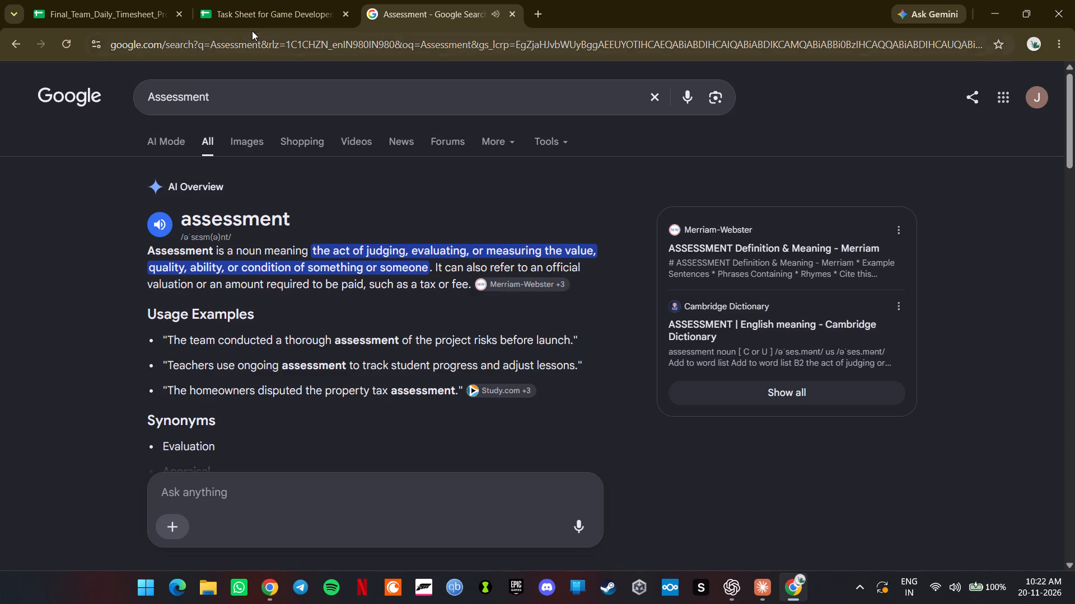
pyautogui.click(254, 22)
# Fill the merged "Assessment" header cell H1:H2 with yellow.
pyautogui.click(425, 187)
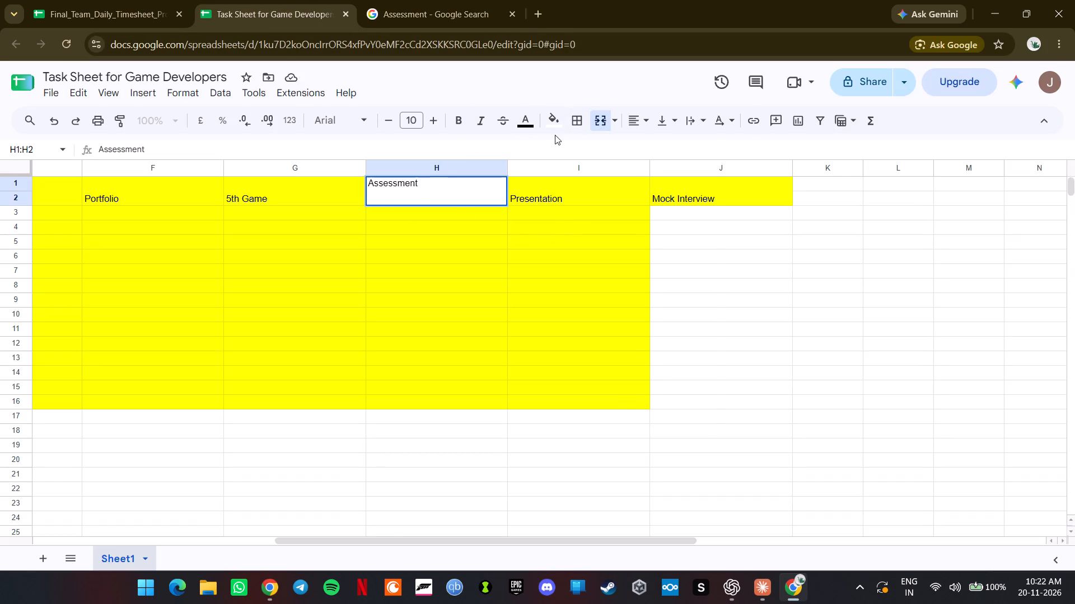
pyautogui.click(555, 113)
pyautogui.click(606, 186)
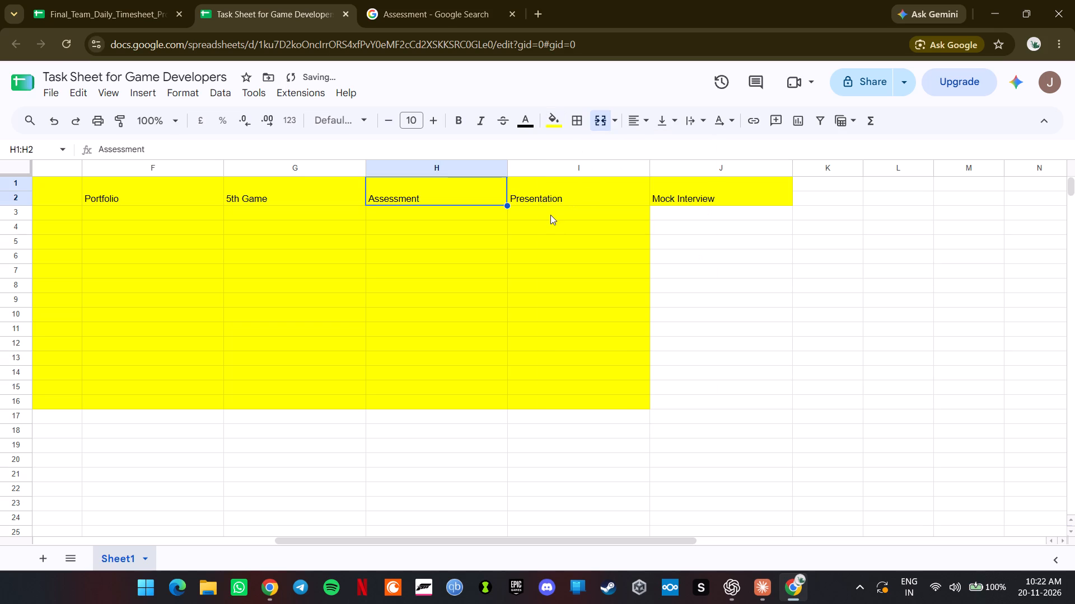
pyautogui.click(550, 215)
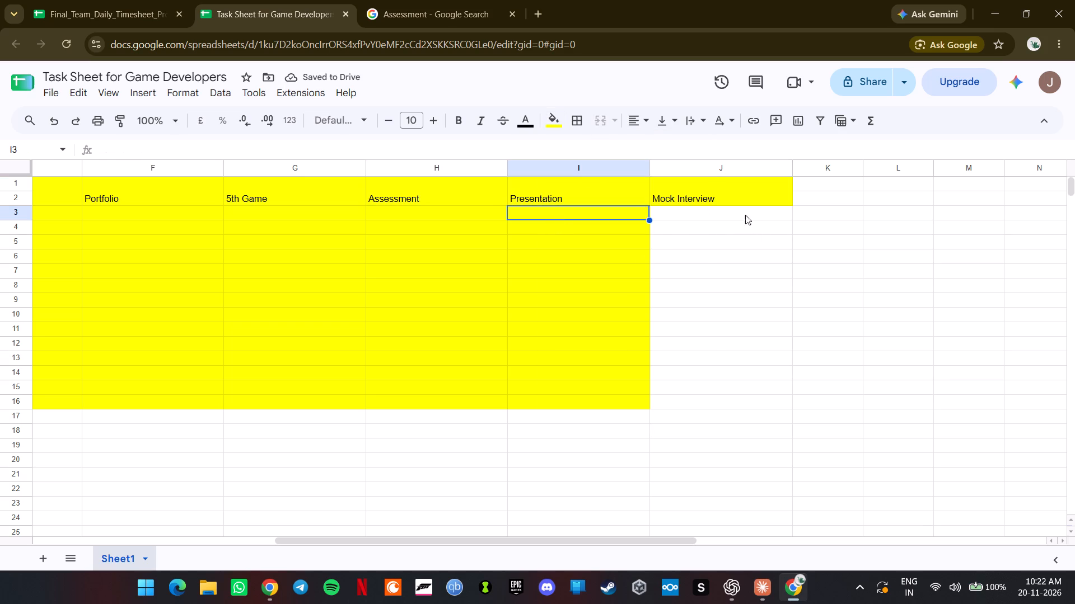
# Fill the cells J3:J16 under the "Mock Interview" header with yellow.
pyautogui.moveTo(711, 211); pyautogui.dragTo(702, 396)
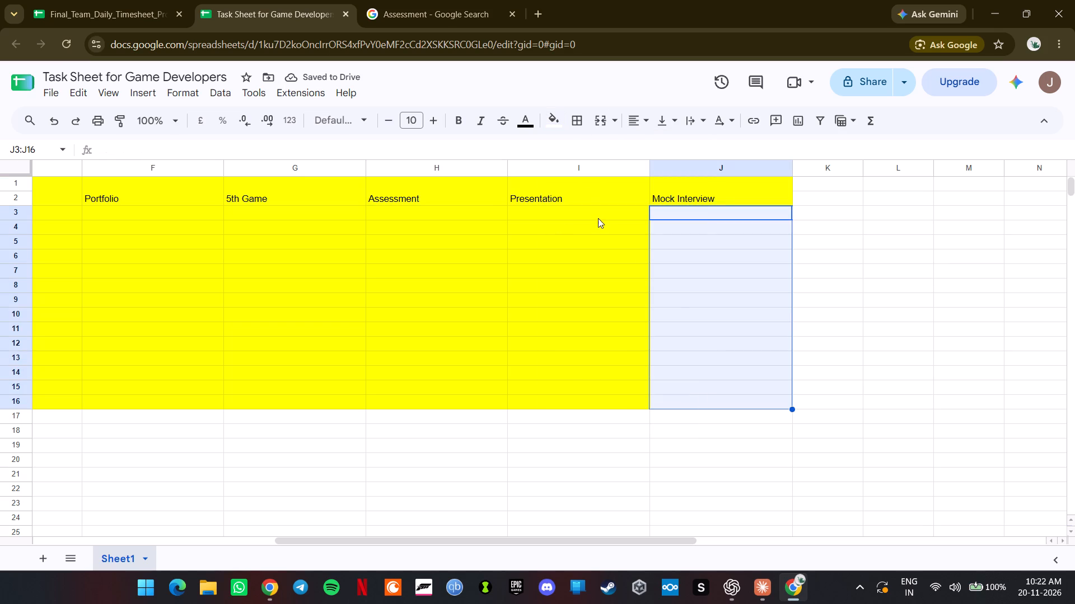
pyautogui.click(549, 120)
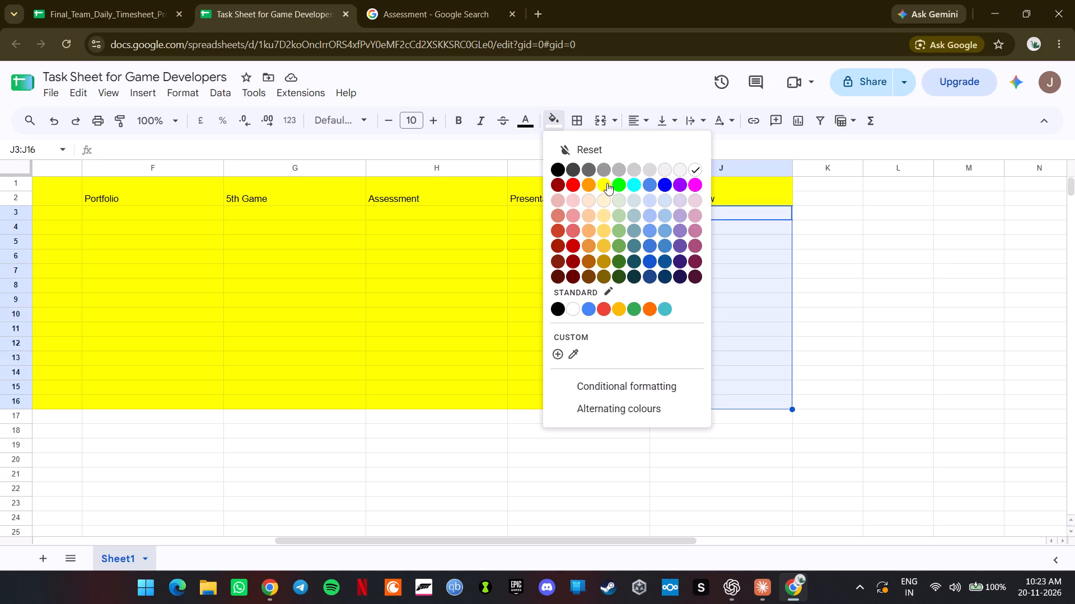
pyautogui.click(610, 185)
# Move the second and third developers' block A9:K16 down two rows, cutting it and pasting it at A11.
pyautogui.moveTo(621, 538); pyautogui.dragTo(460, 544)
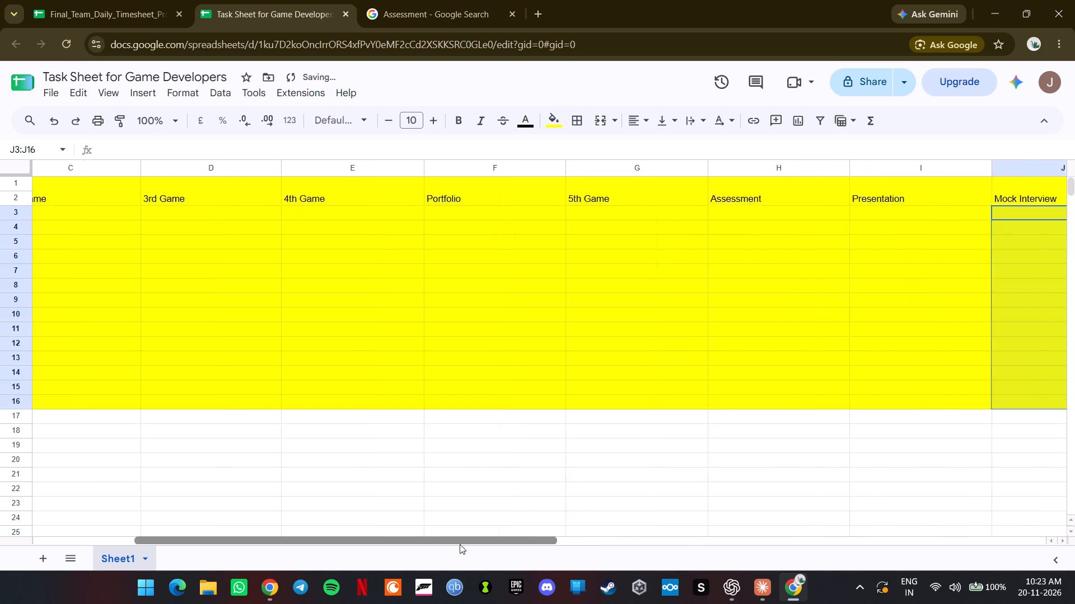
pyautogui.moveTo(460, 544); pyautogui.dragTo(305, 550)
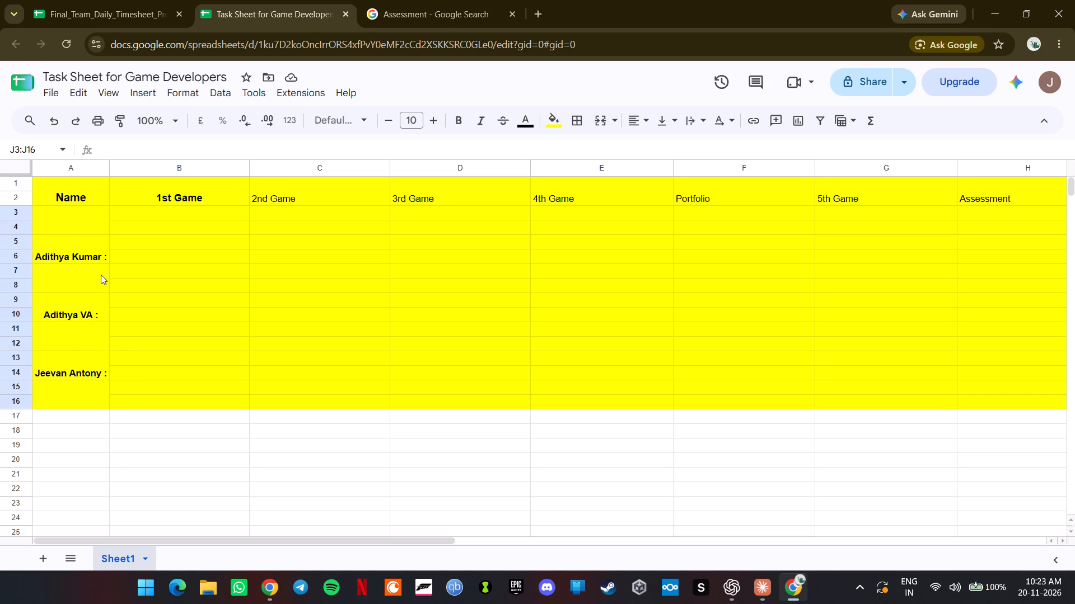
pyautogui.click(147, 258)
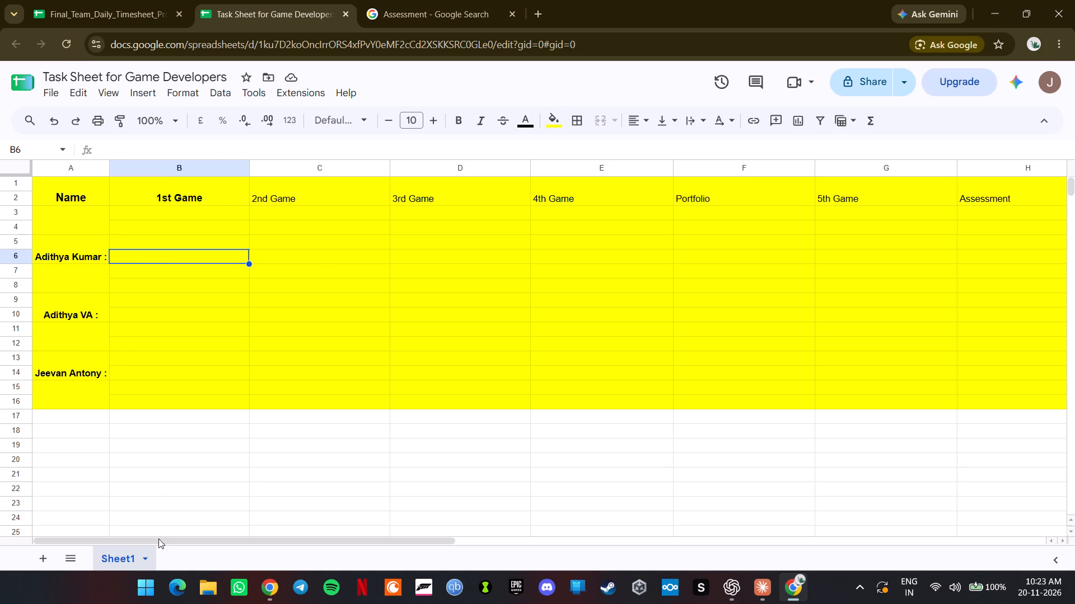
pyautogui.moveTo(158, 539); pyautogui.dragTo(311, 531)
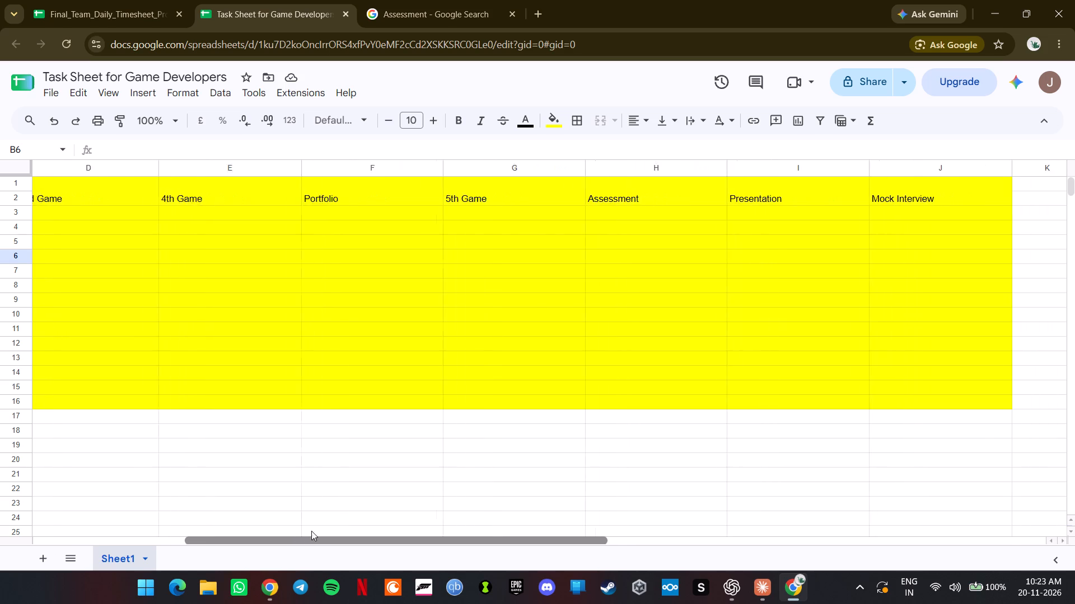
pyautogui.moveTo(311, 531); pyautogui.dragTo(67, 523)
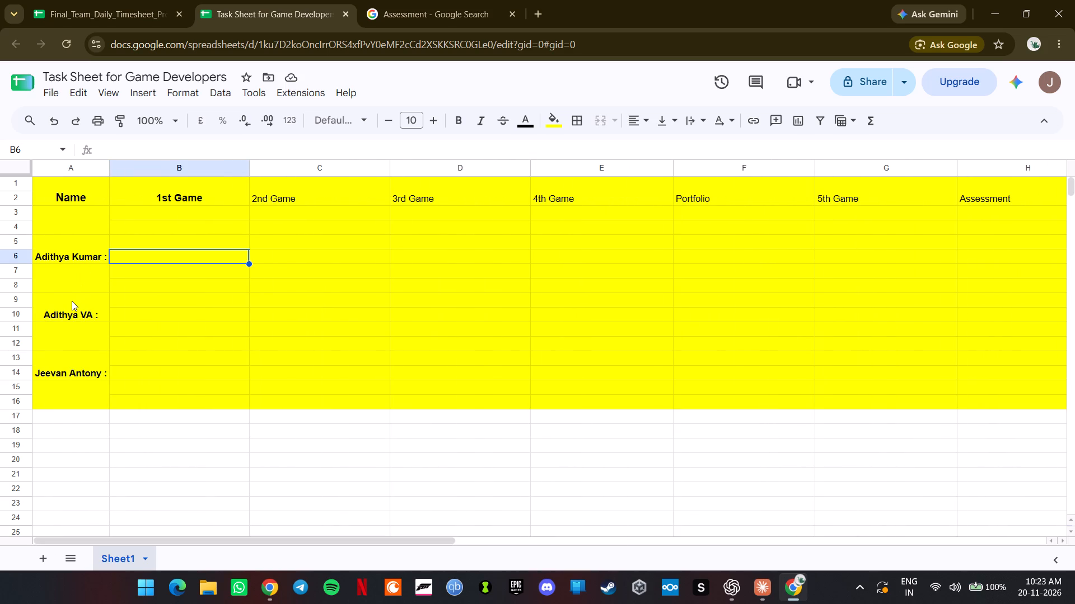
pyautogui.moveTo(72, 301); pyautogui.dragTo(69, 391)
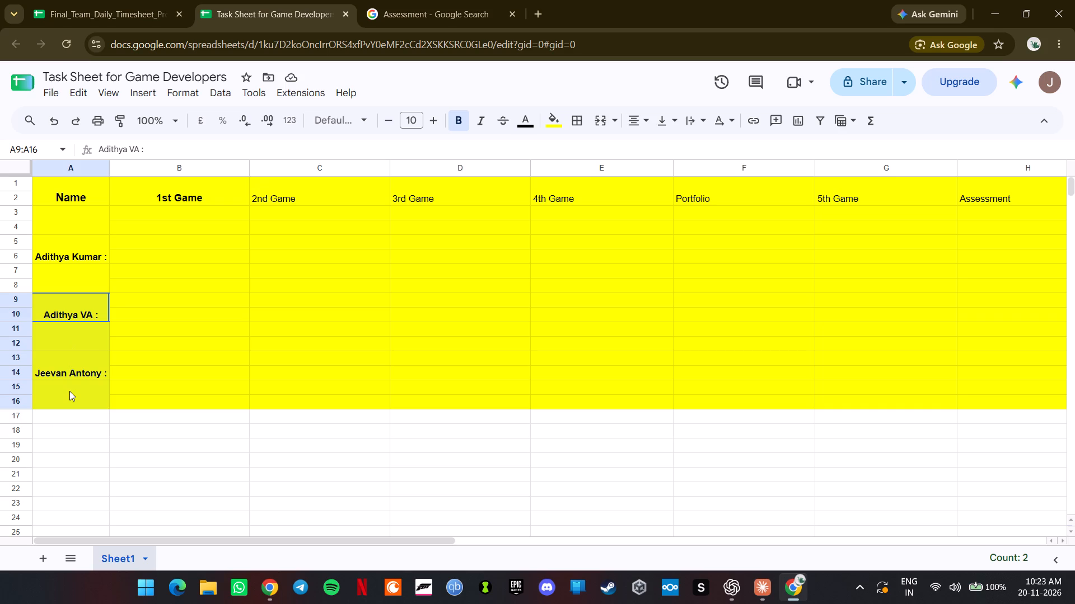
pyautogui.moveTo(69, 391); pyautogui.dragTo(1034, 394)
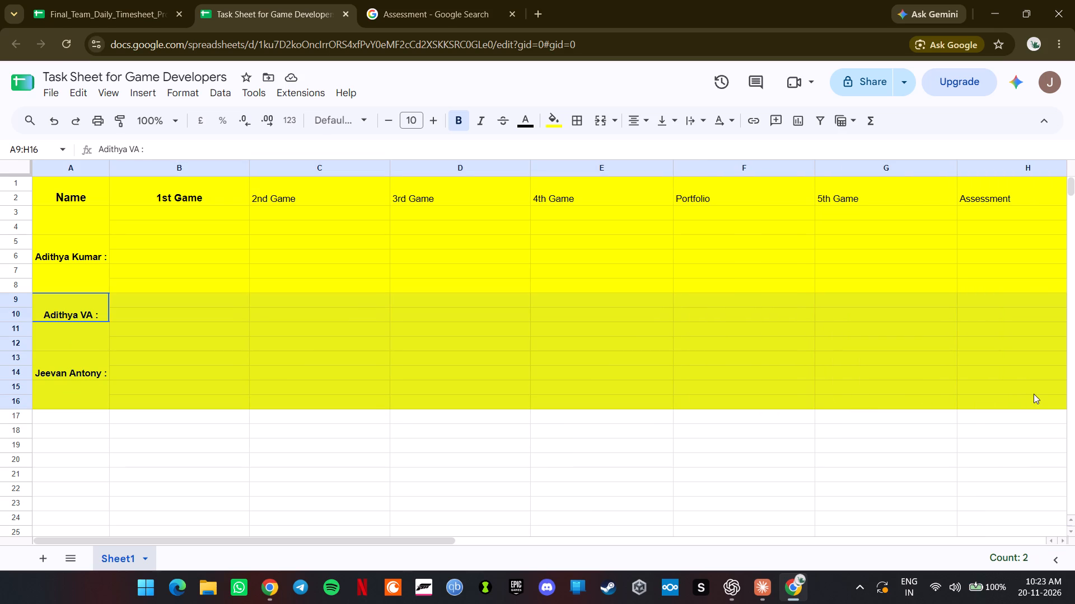
pyautogui.moveTo(1034, 394); pyautogui.dragTo(1074, 389)
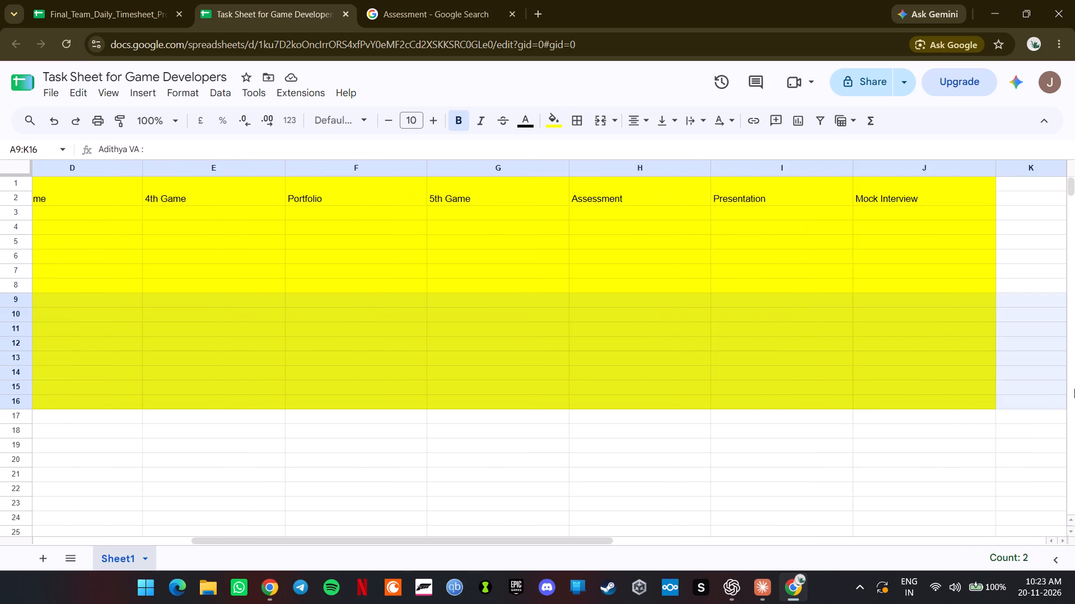
pyautogui.moveTo(1074, 389); pyautogui.dragTo(940, 386)
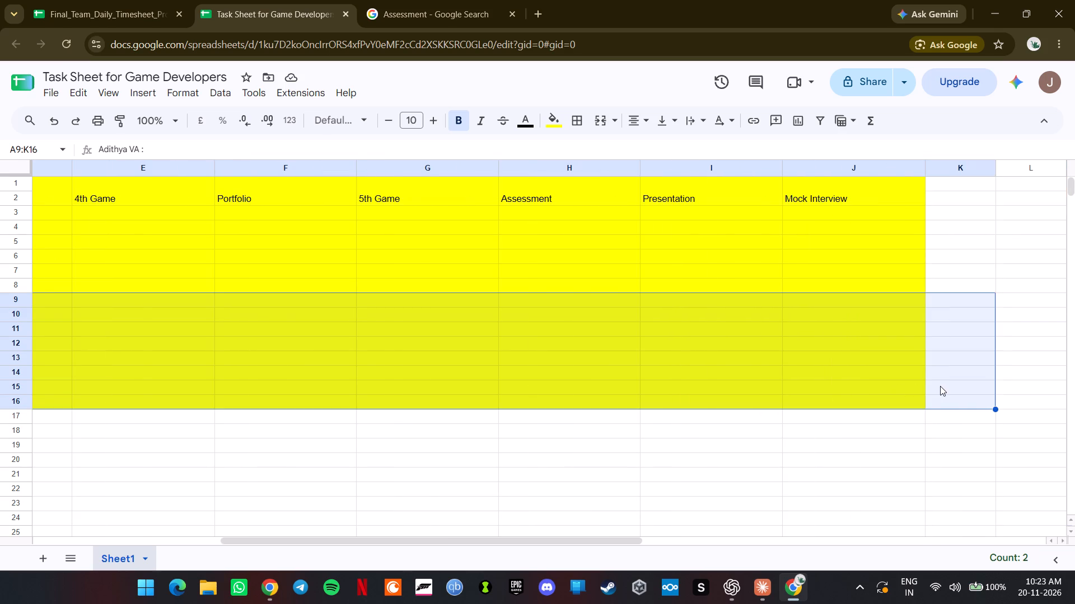
pyautogui.hotkey('ctrl', 'x')
pyautogui.moveTo(604, 541); pyautogui.dragTo(405, 539)
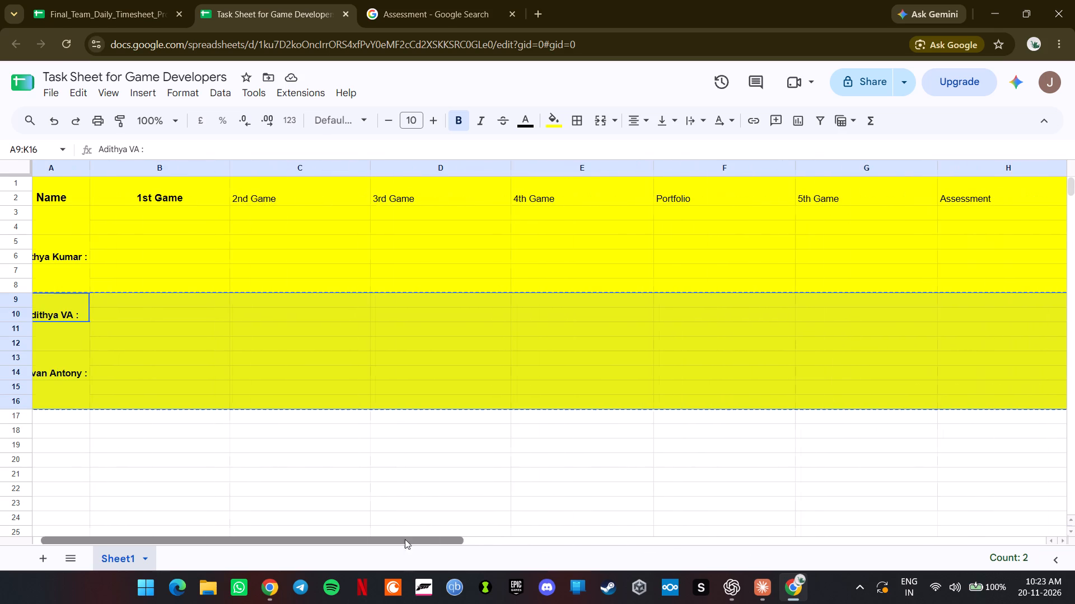
pyautogui.moveTo(405, 539); pyautogui.dragTo(239, 544)
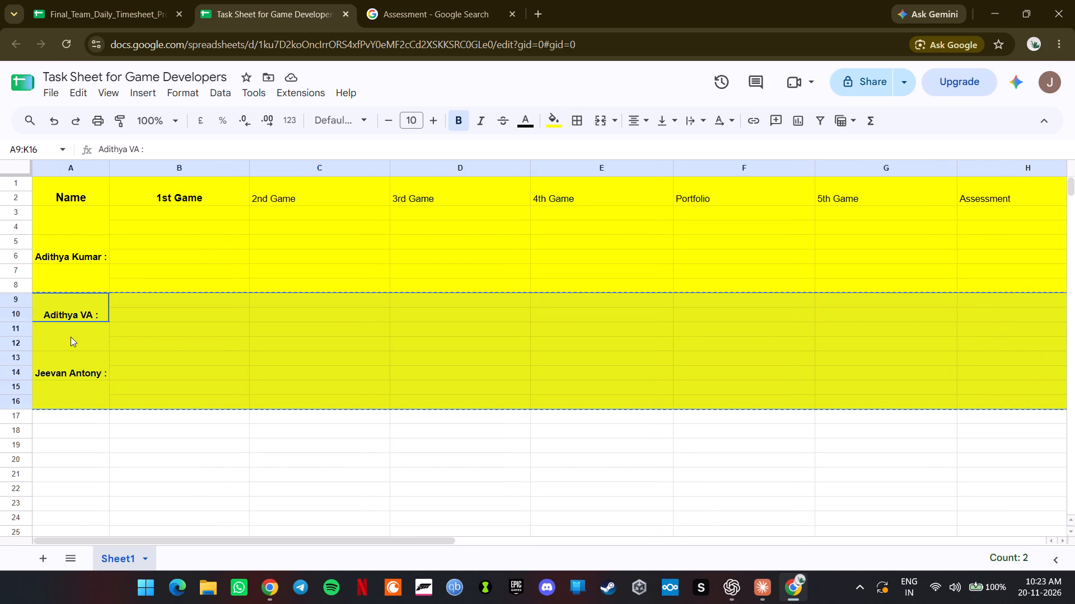
pyautogui.click(71, 337)
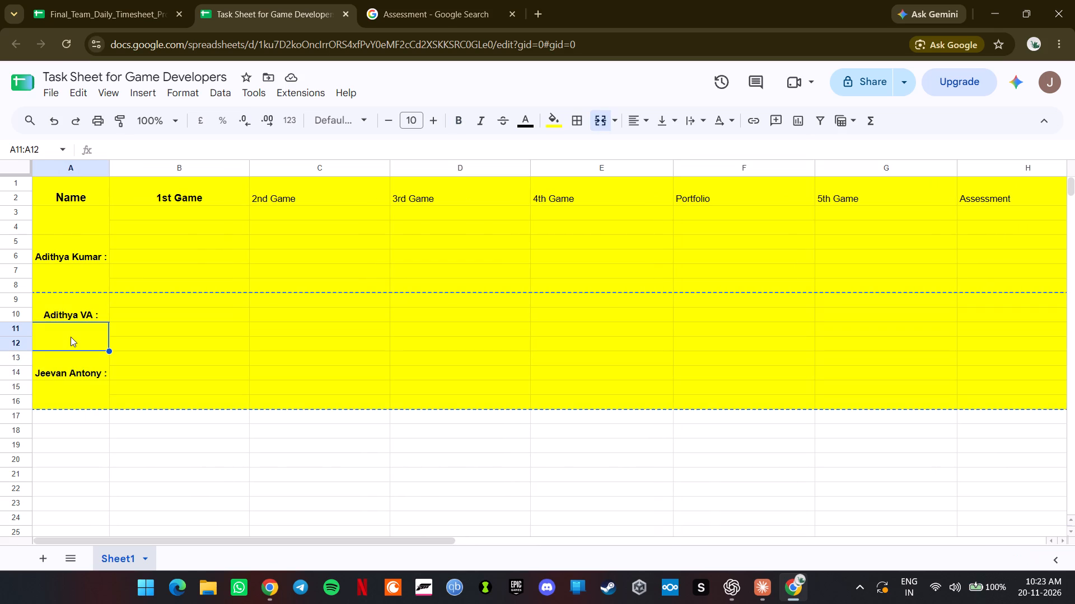
pyautogui.doubleClick(71, 337)
pyautogui.click(57, 436)
pyautogui.click(61, 342)
pyautogui.hotkey('ctrl', 'v')
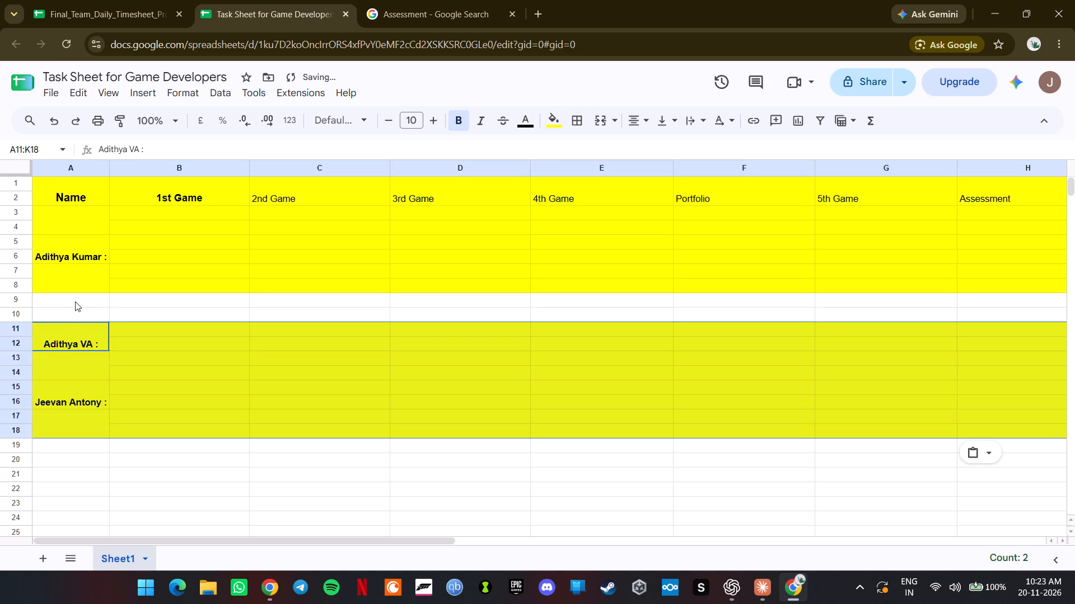
# Merge cells A7:A10 below the first developer's name into one cell.
pyautogui.moveTo(75, 301); pyautogui.dragTo(74, 311)
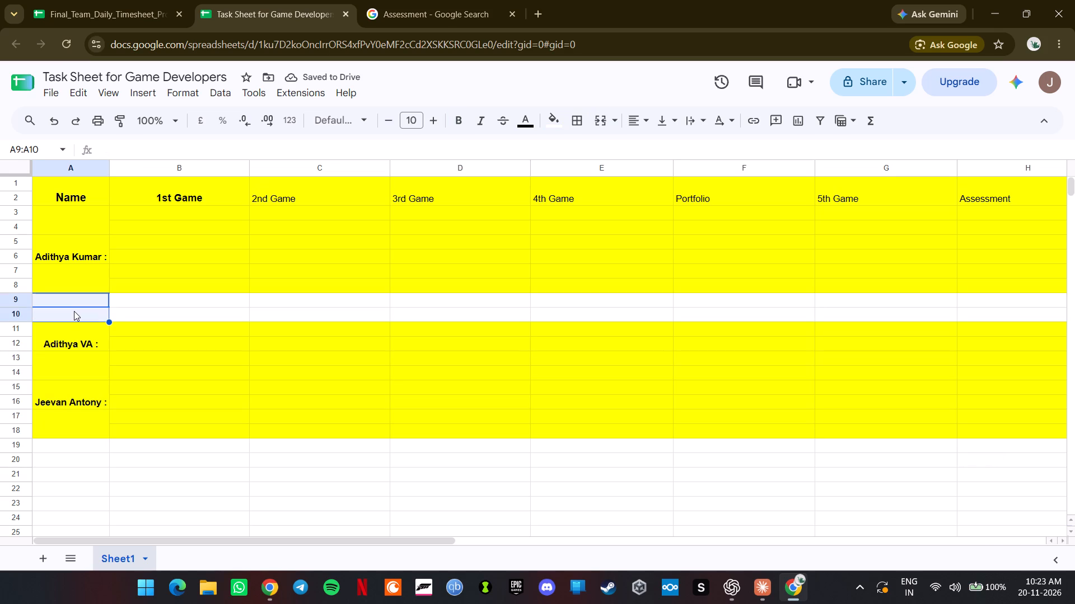
pyautogui.moveTo(80, 284); pyautogui.dragTo(76, 300)
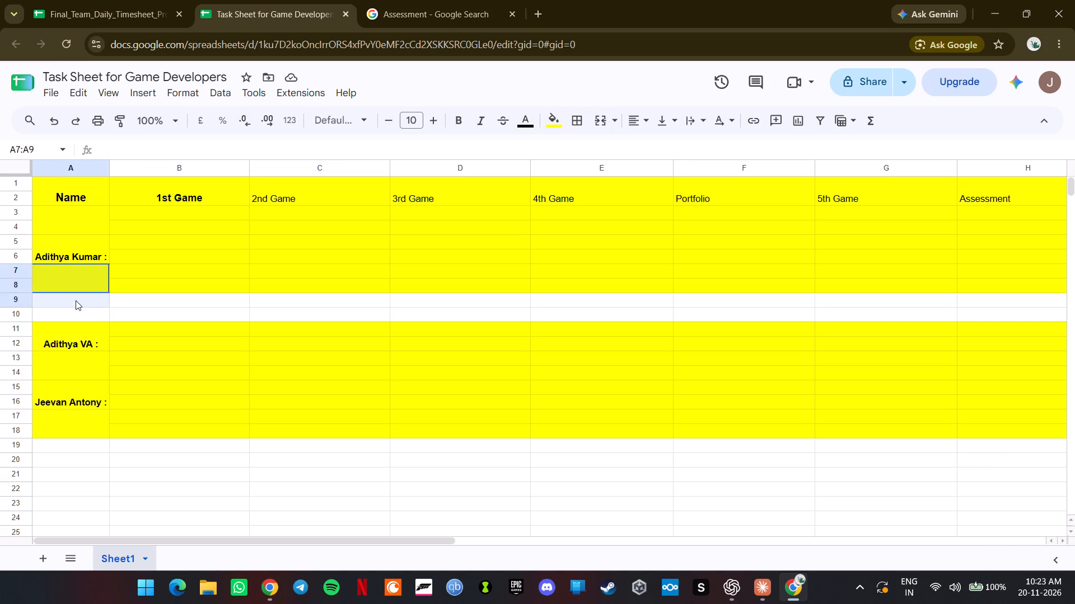
pyautogui.moveTo(76, 300); pyautogui.dragTo(73, 310)
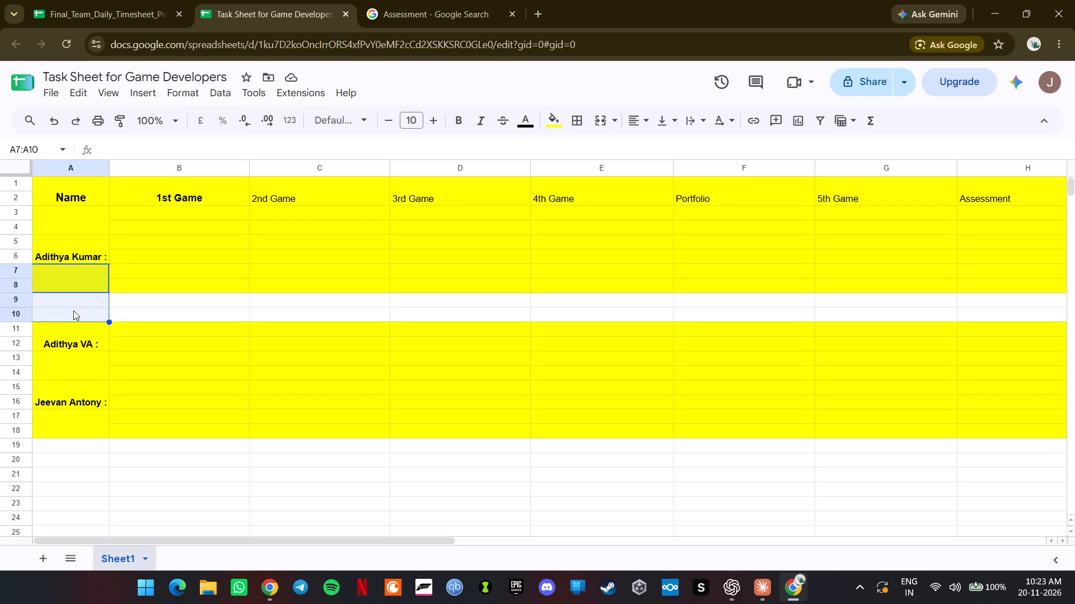
pyautogui.click(597, 121)
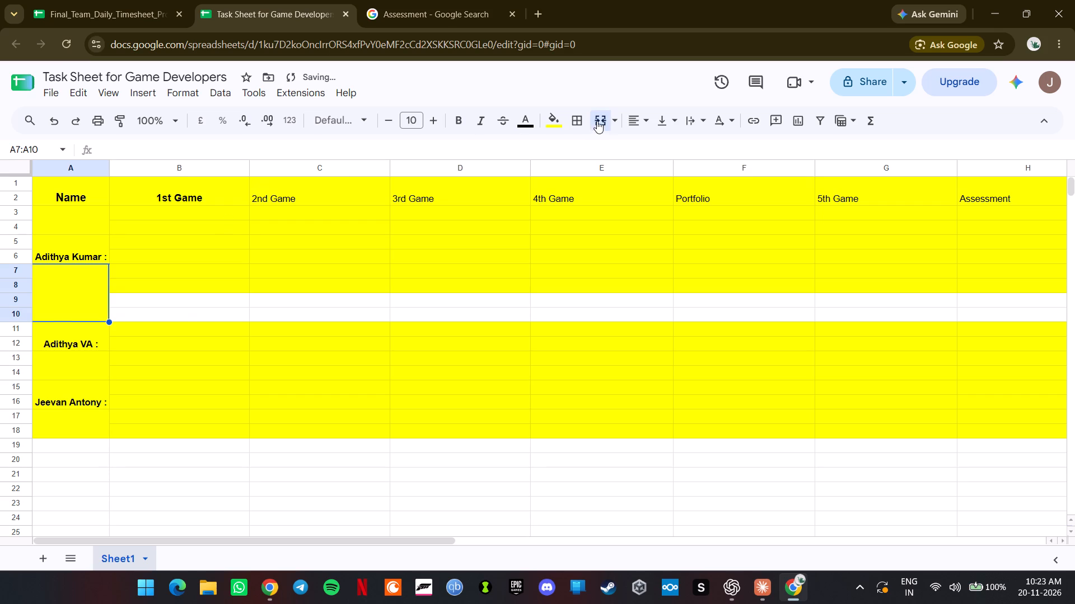
# Fill the blank cells B9:J10 between the first and second developers' rows with yellow.
pyautogui.click(144, 298)
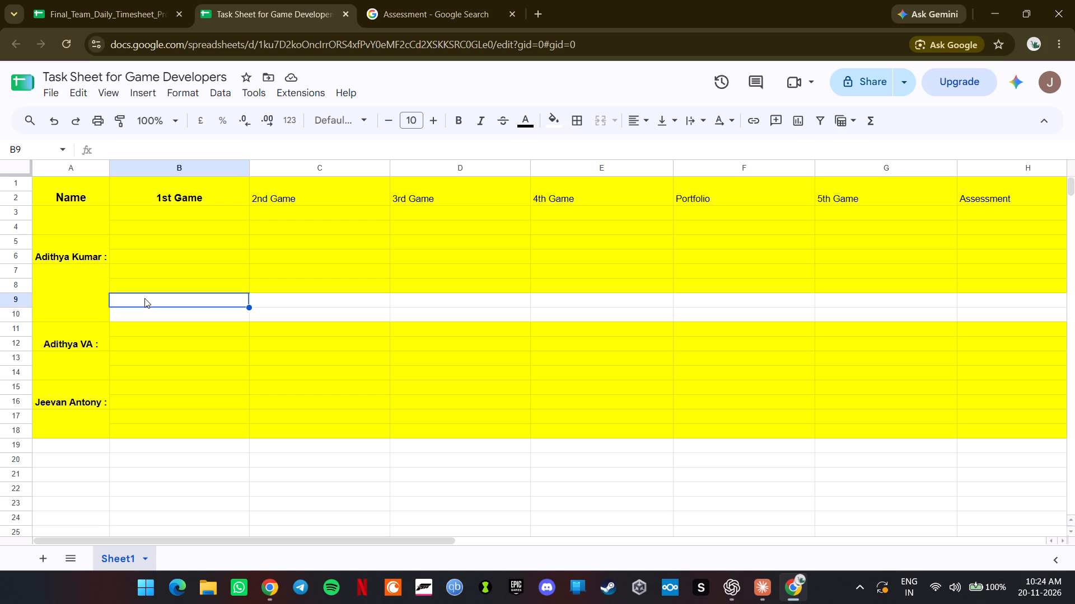
pyautogui.moveTo(144, 298); pyautogui.dragTo(1074, 324)
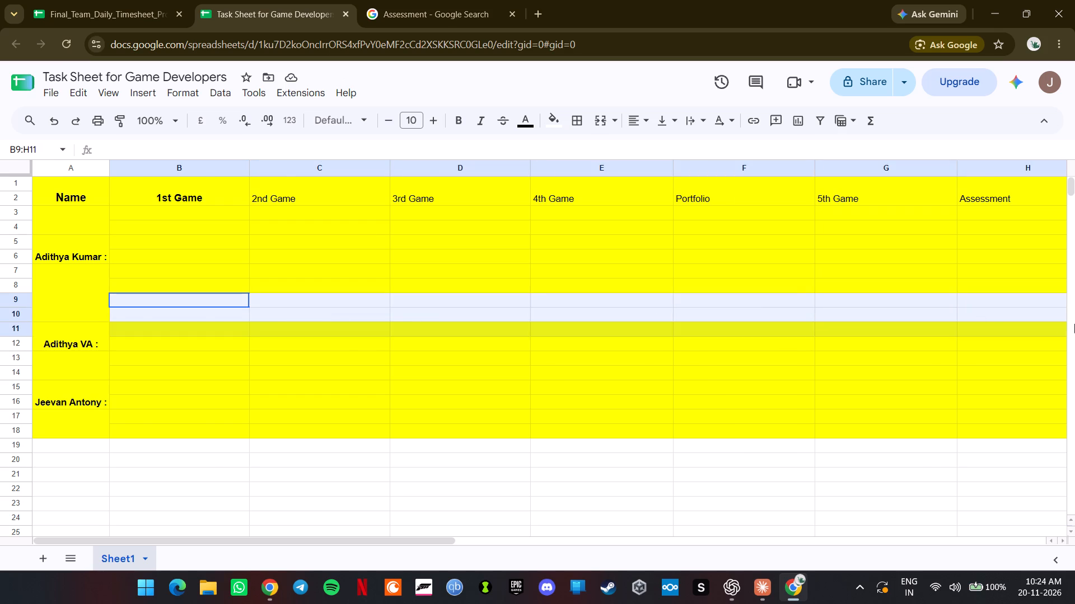
pyautogui.moveTo(1074, 324); pyautogui.dragTo(890, 313)
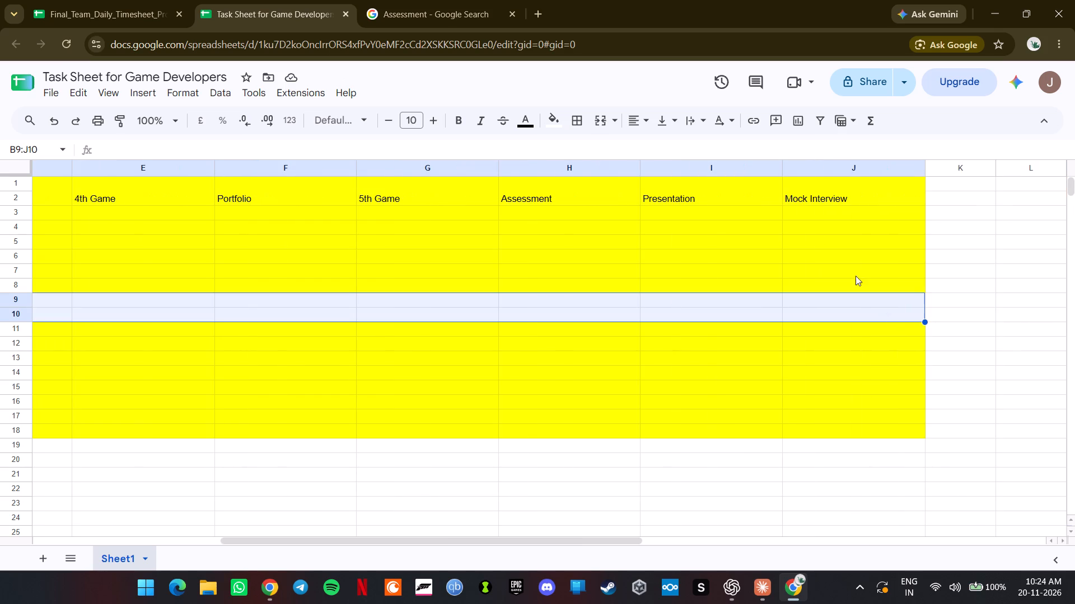
pyautogui.click(556, 115)
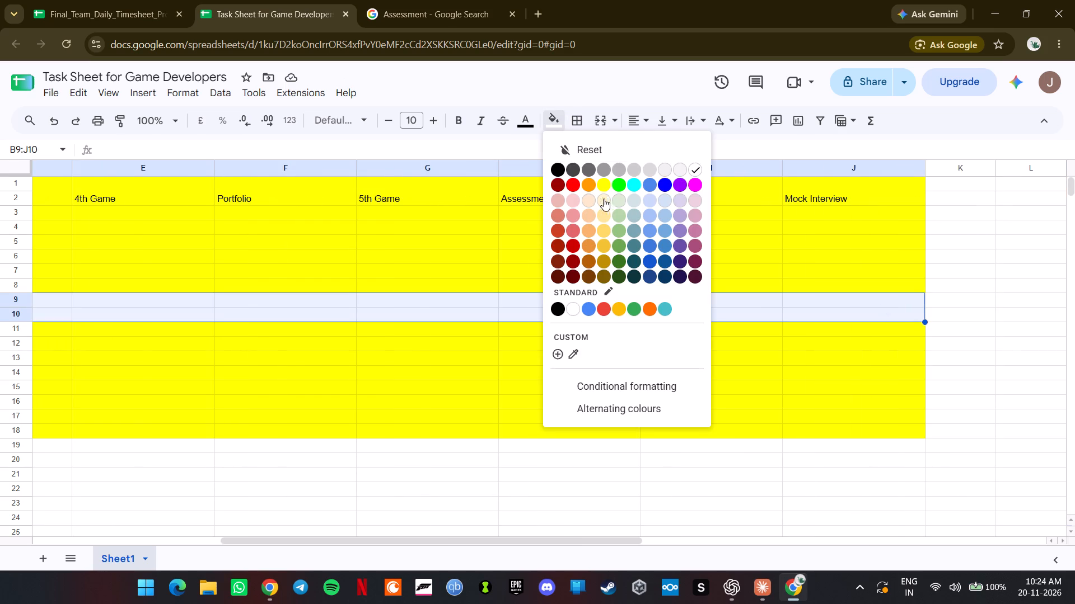
pyautogui.click(606, 185)
pyautogui.moveTo(517, 539); pyautogui.dragTo(427, 549)
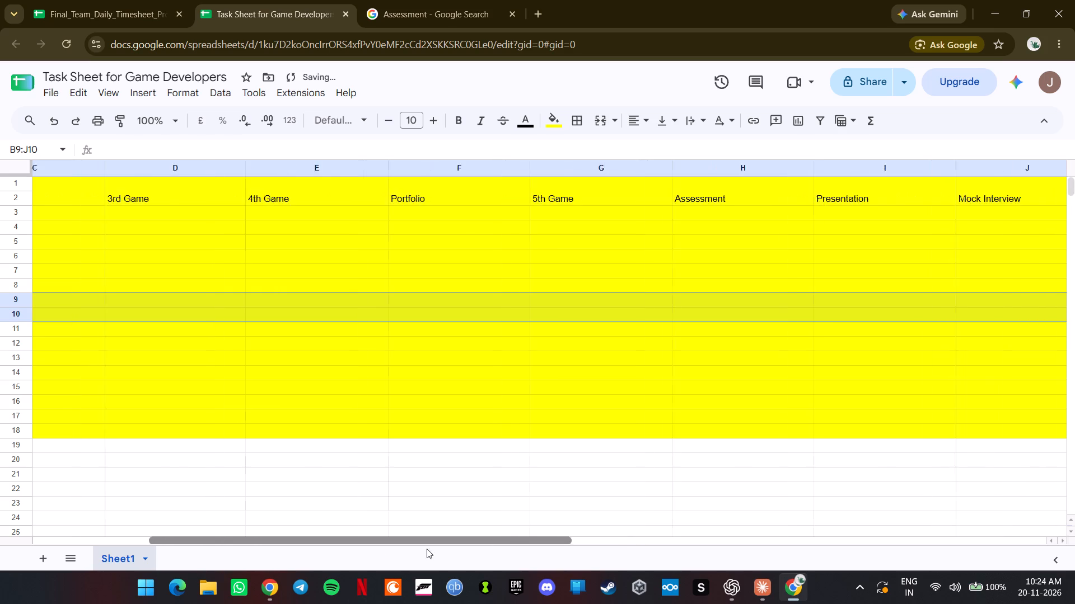
pyautogui.moveTo(427, 549); pyautogui.dragTo(219, 553)
pyautogui.click(208, 492)
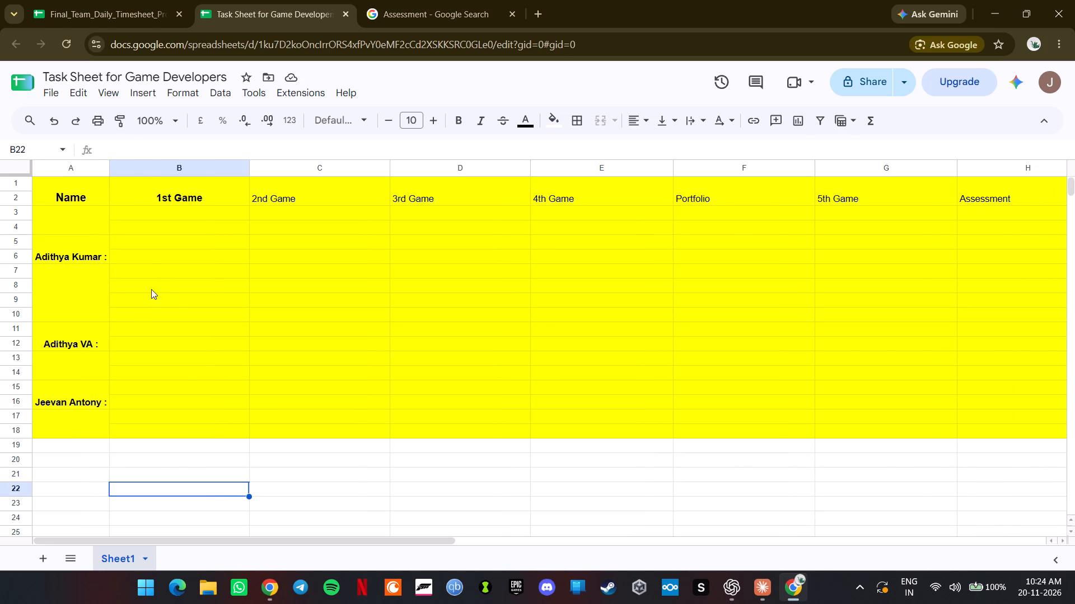
# Move the third developer's block A15:K18 down two rows, cutting it and pasting it at A17.
pyautogui.moveTo(84, 386); pyautogui.dragTo(1051, 424)
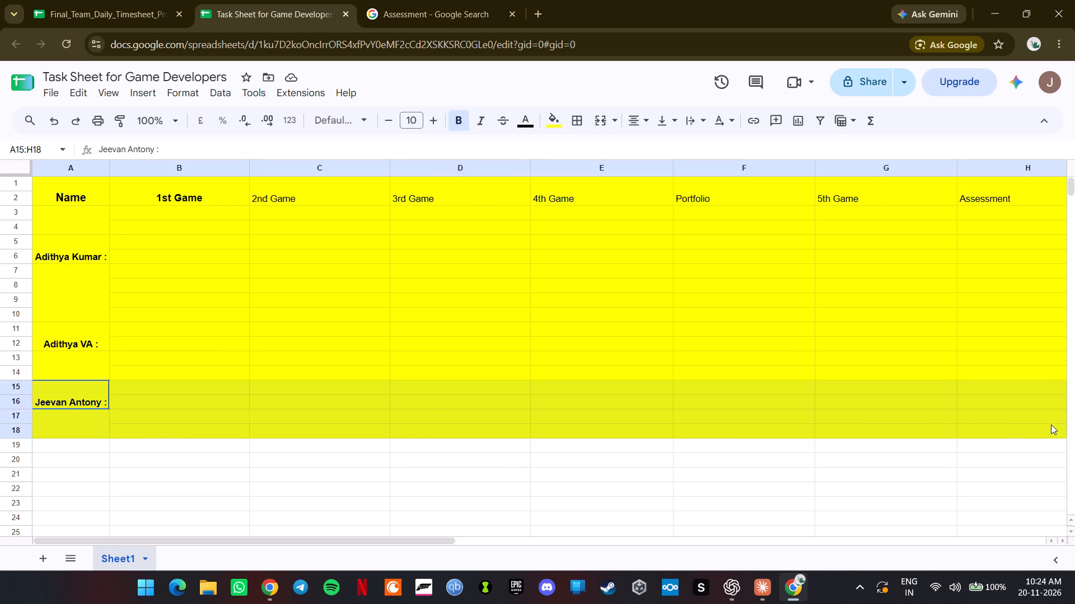
pyautogui.moveTo(1051, 424); pyautogui.dragTo(1016, 423)
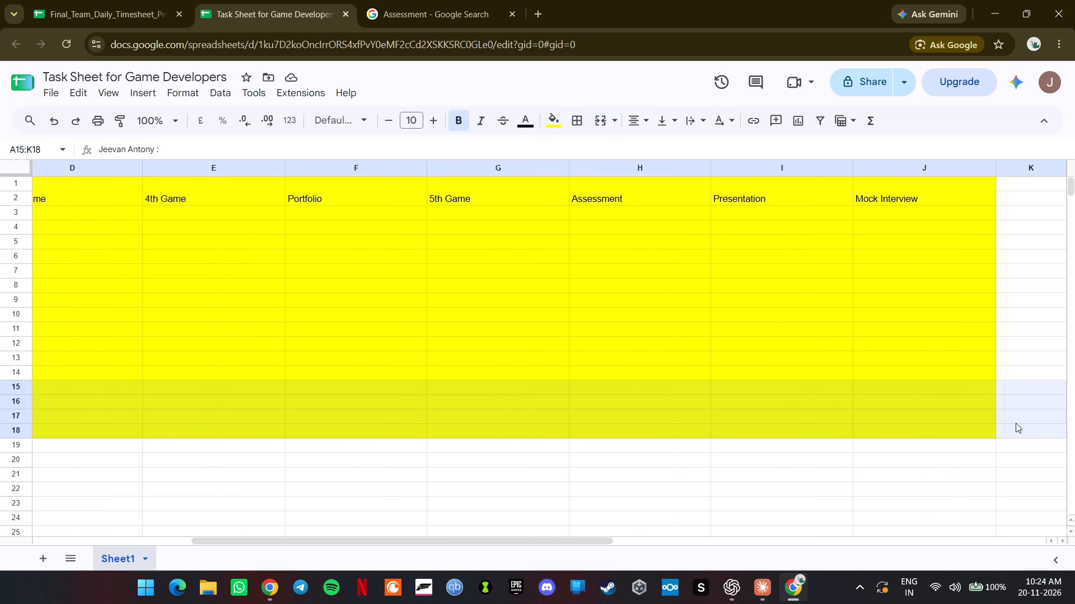
pyautogui.moveTo(1016, 423); pyautogui.dragTo(1011, 425)
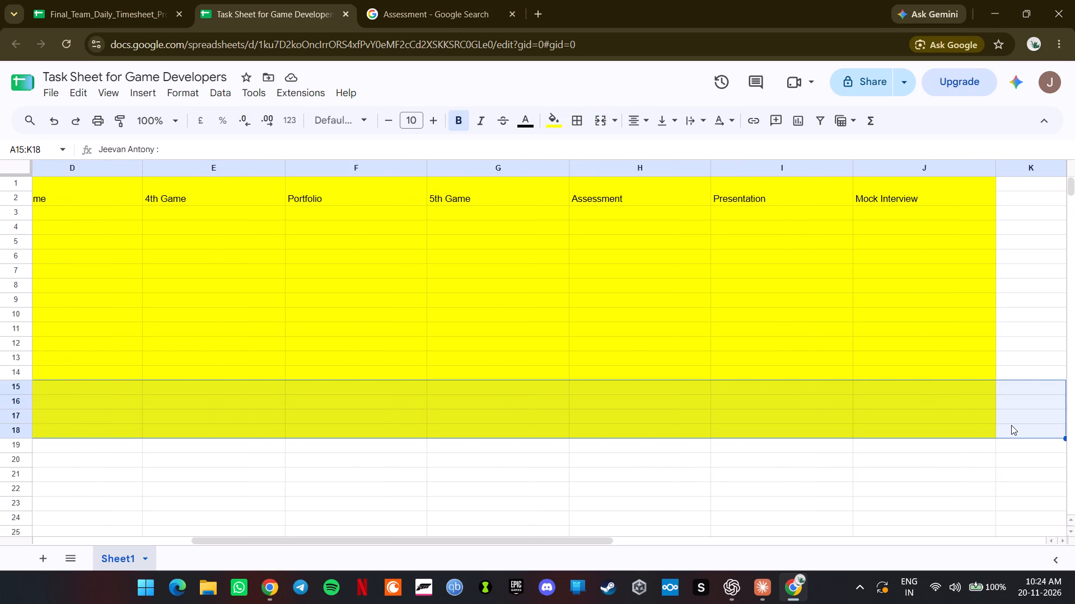
pyautogui.hotkey('ctrl', 'x')
pyautogui.moveTo(524, 540); pyautogui.dragTo(111, 555)
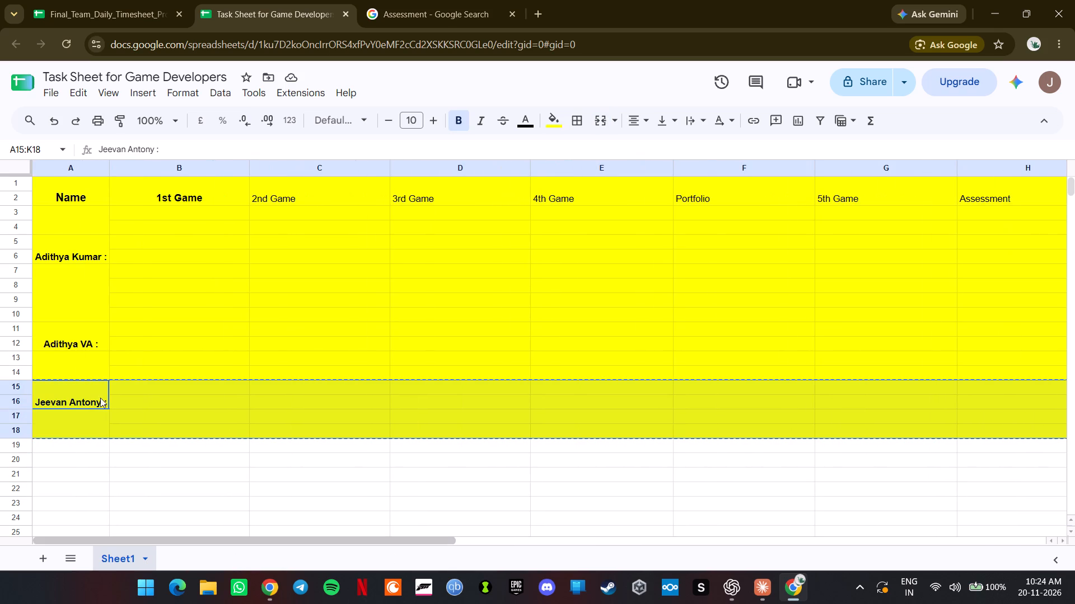
pyautogui.click(81, 417)
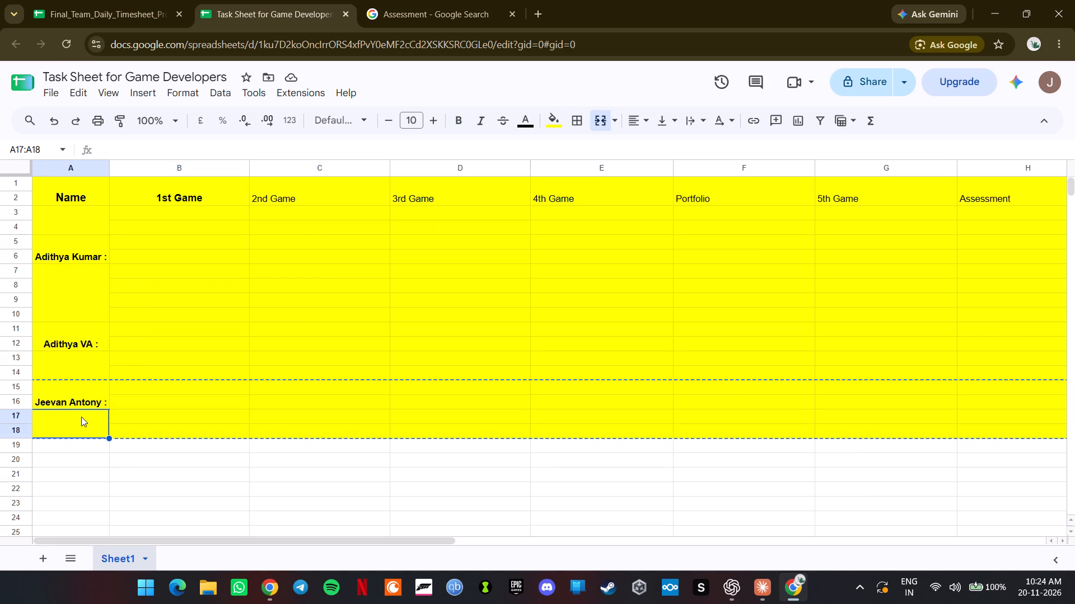
pyautogui.hotkey('ctrl', 'v')
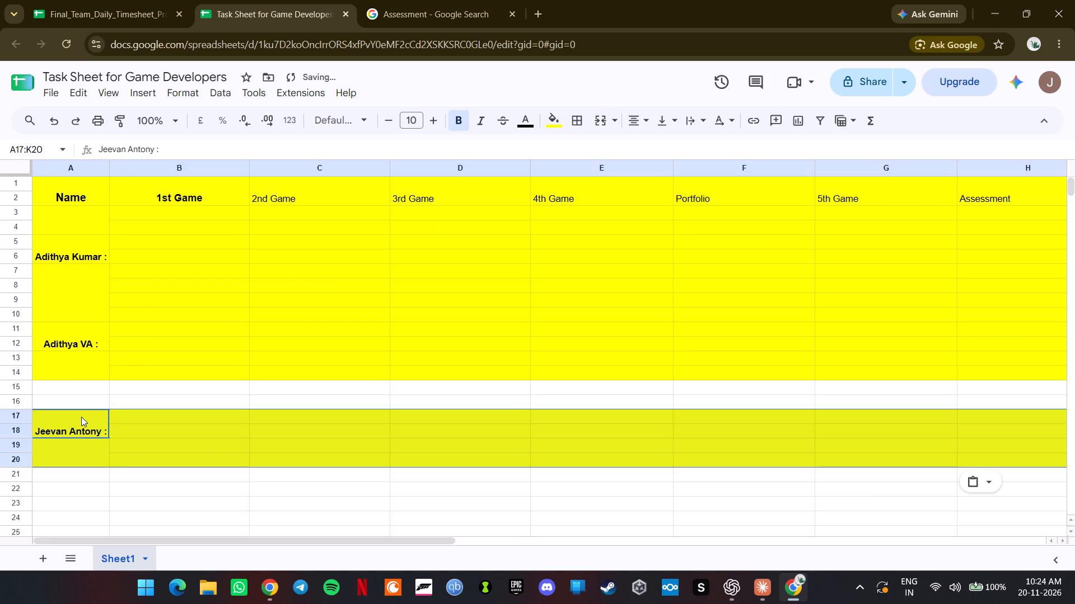
# Merge cells A13:A16 below the second developer's name into one cell.
pyautogui.moveTo(81, 365); pyautogui.dragTo(81, 395)
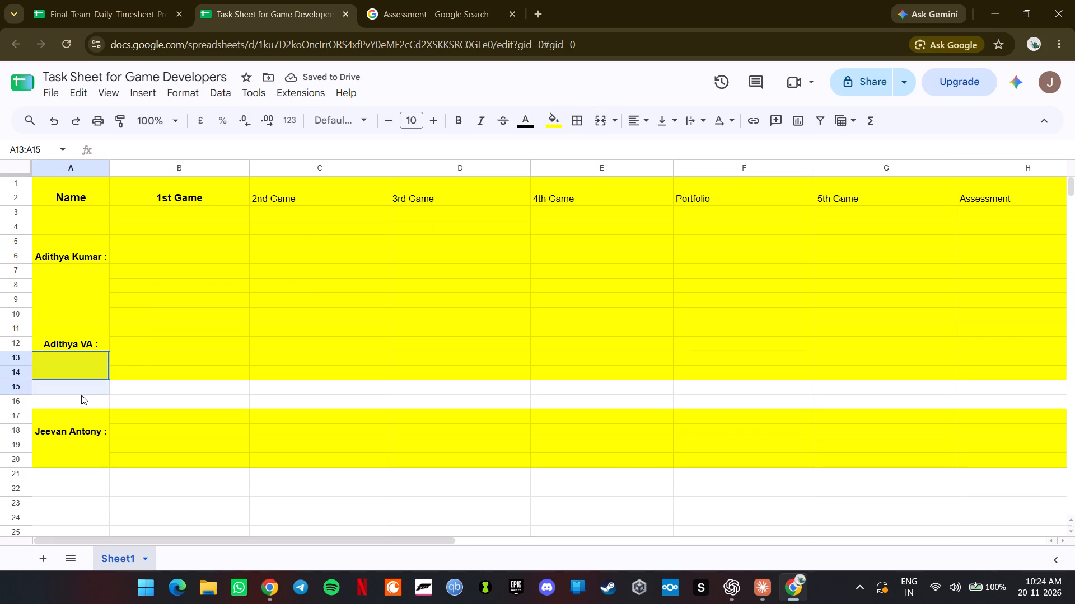
pyautogui.moveTo(81, 395); pyautogui.dragTo(81, 398)
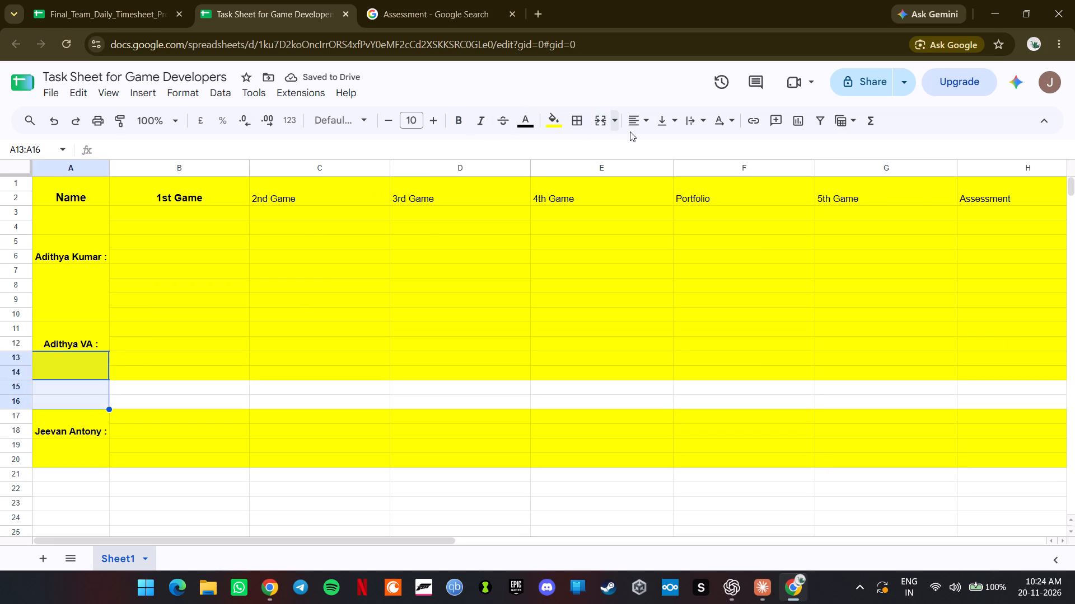
pyautogui.click(605, 124)
# Fill the blank cells B15:J16 between the second and third developers' rows with yellow.
pyautogui.moveTo(125, 391); pyautogui.dragTo(211, 390)
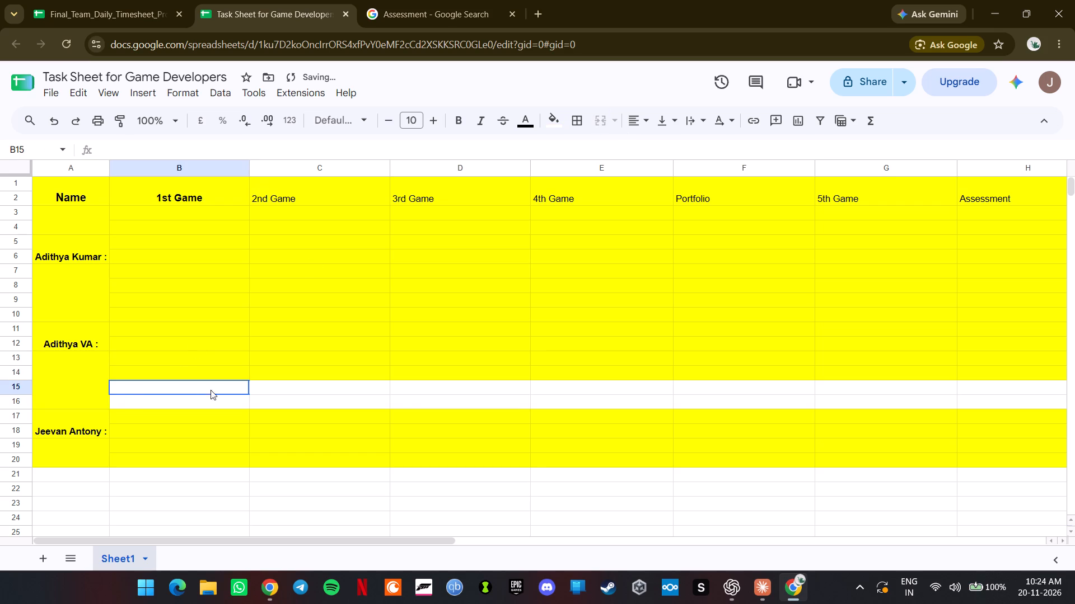
pyautogui.moveTo(211, 390); pyautogui.dragTo(1074, 400)
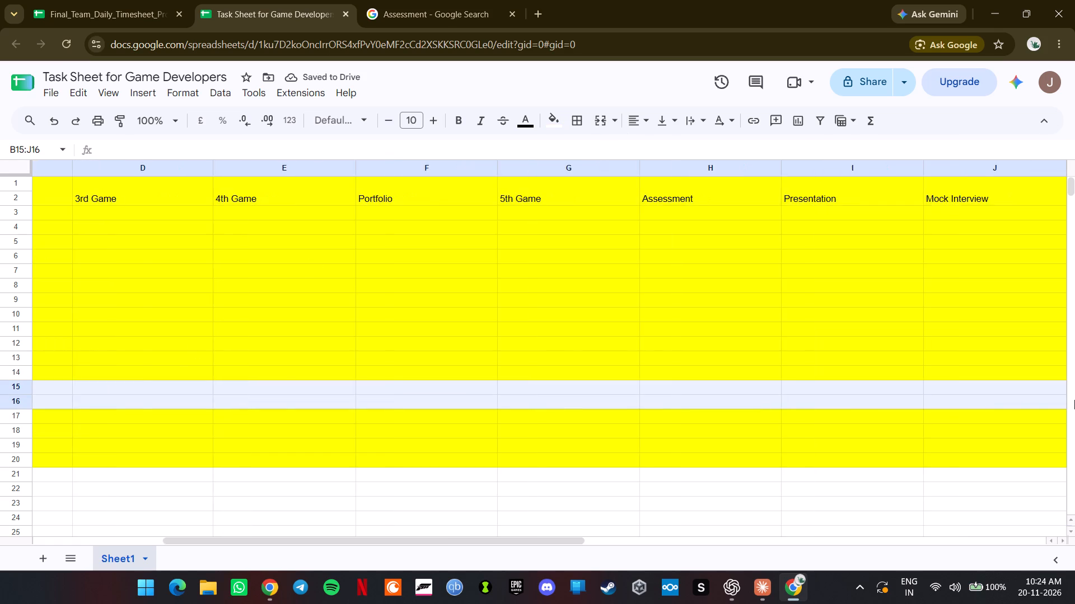
pyautogui.moveTo(1074, 400); pyautogui.dragTo(915, 400)
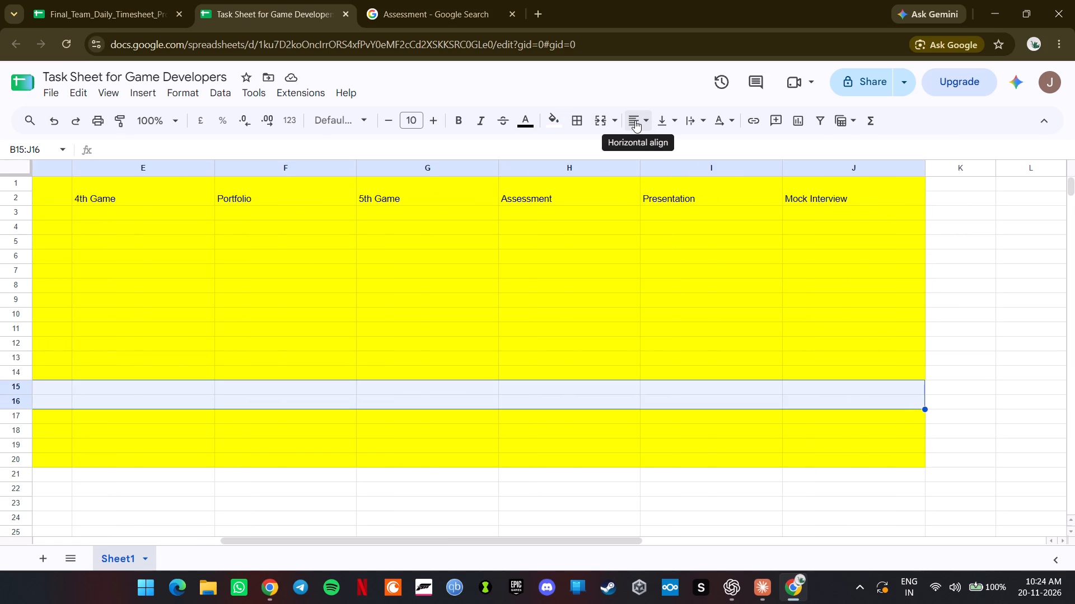
pyautogui.click(561, 112)
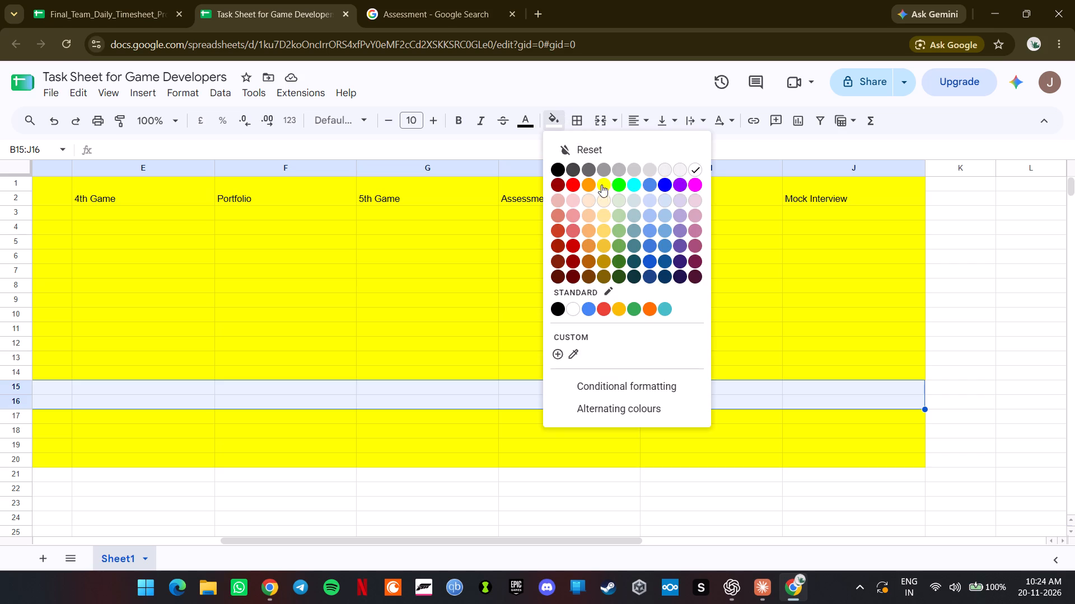
pyautogui.click(610, 188)
pyautogui.click(959, 305)
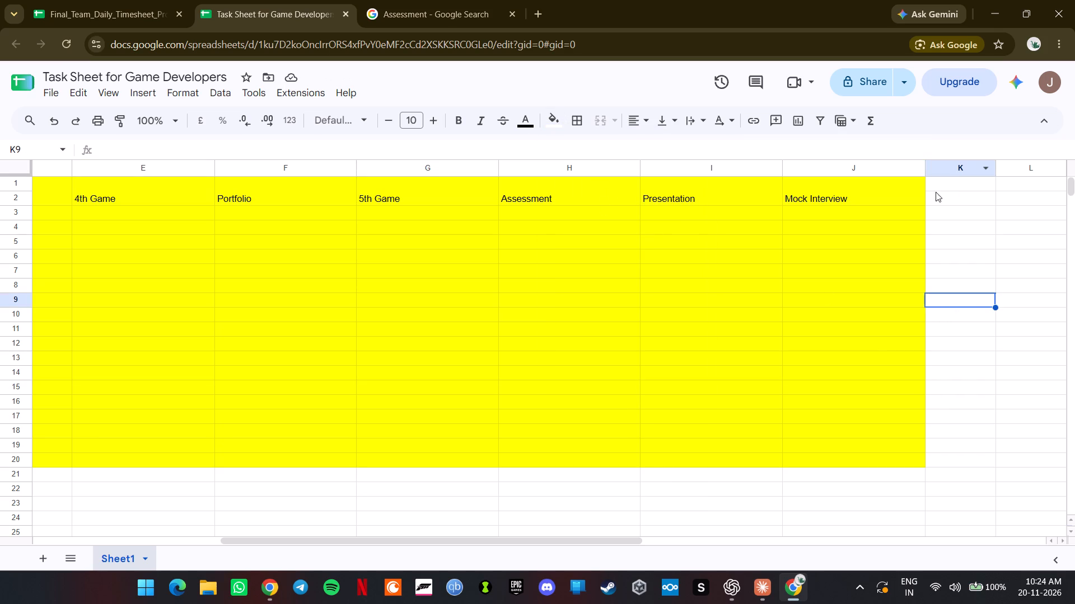
# Widen column K to about the same width as the "Mock Interview" column.
pyautogui.moveTo(514, 538); pyautogui.dragTo(652, 543)
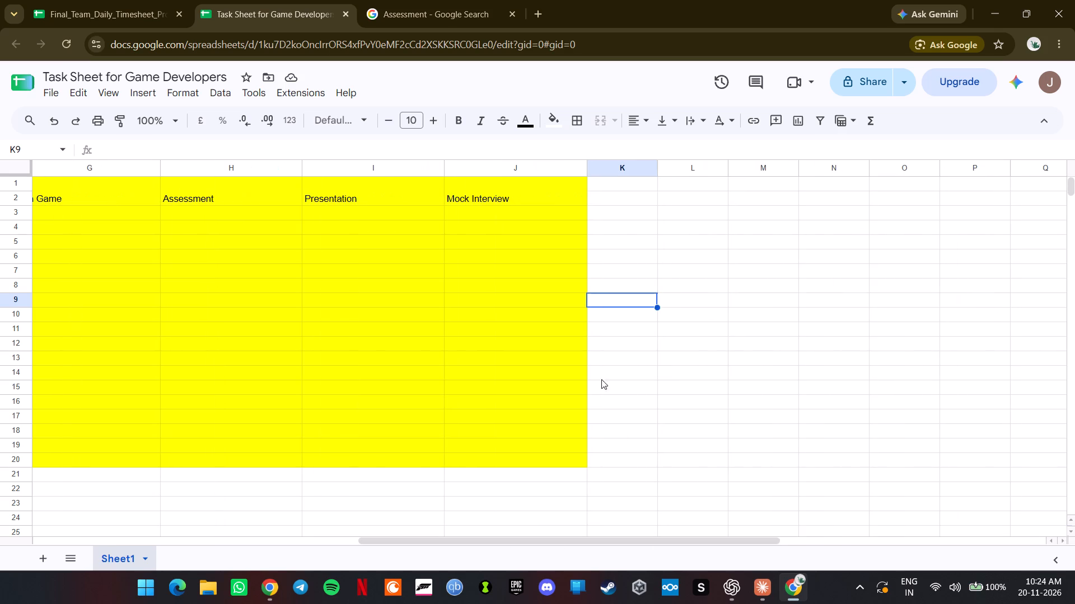
pyautogui.moveTo(609, 182); pyautogui.dragTo(666, 192)
pyautogui.moveTo(656, 171); pyautogui.dragTo(726, 181)
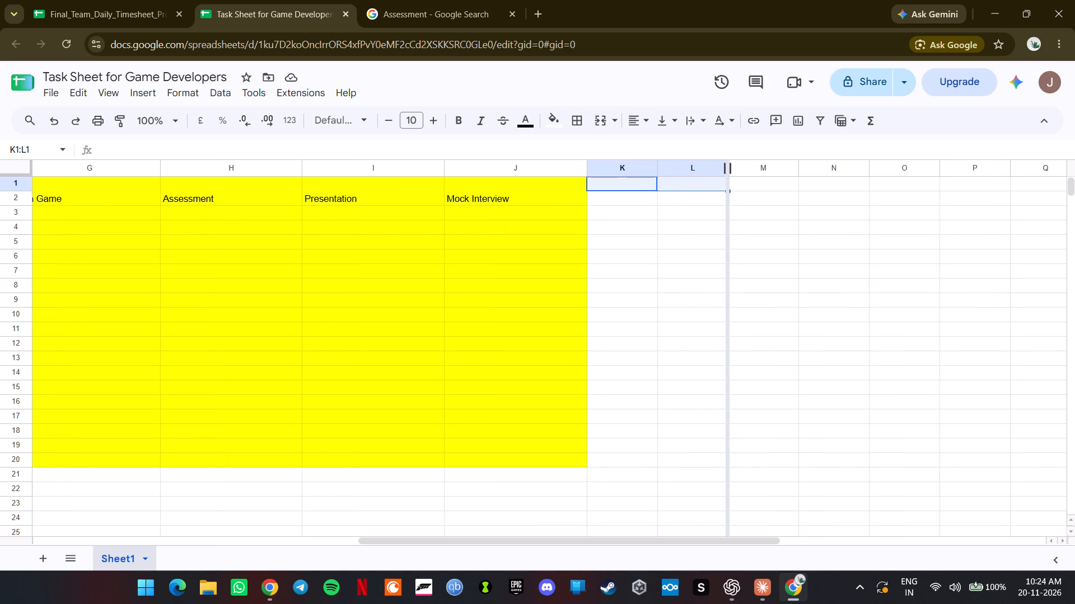
pyautogui.moveTo(726, 181); pyautogui.dragTo(726, 184)
pyautogui.click(651, 190)
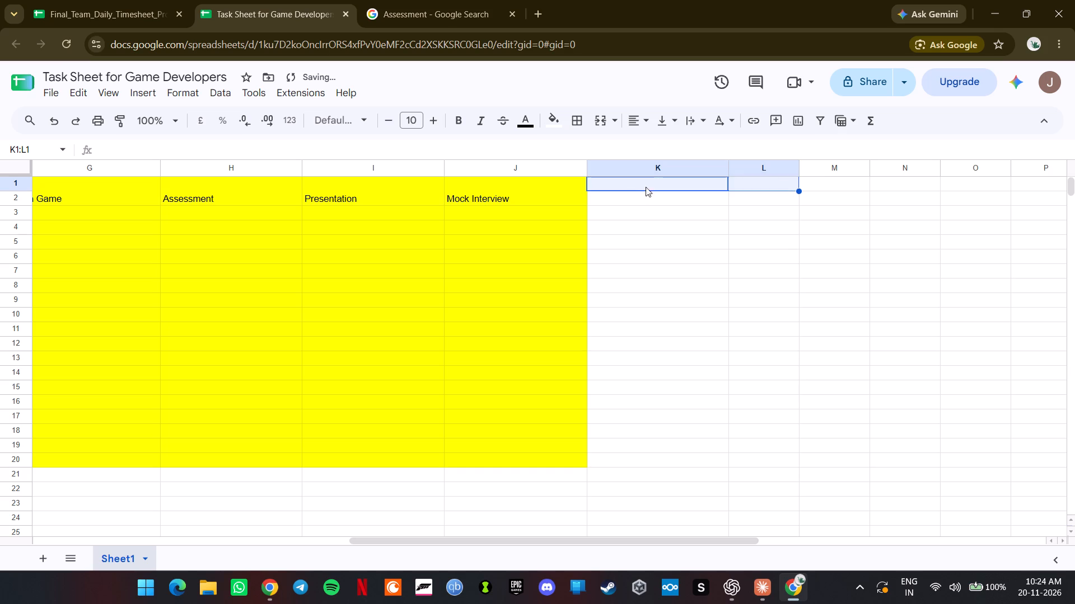
# Merge cells K1:K2 and enter the header "Certification" in the merged cell.
pyautogui.moveTo(645, 184); pyautogui.dragTo(641, 197)
pyautogui.click(600, 124)
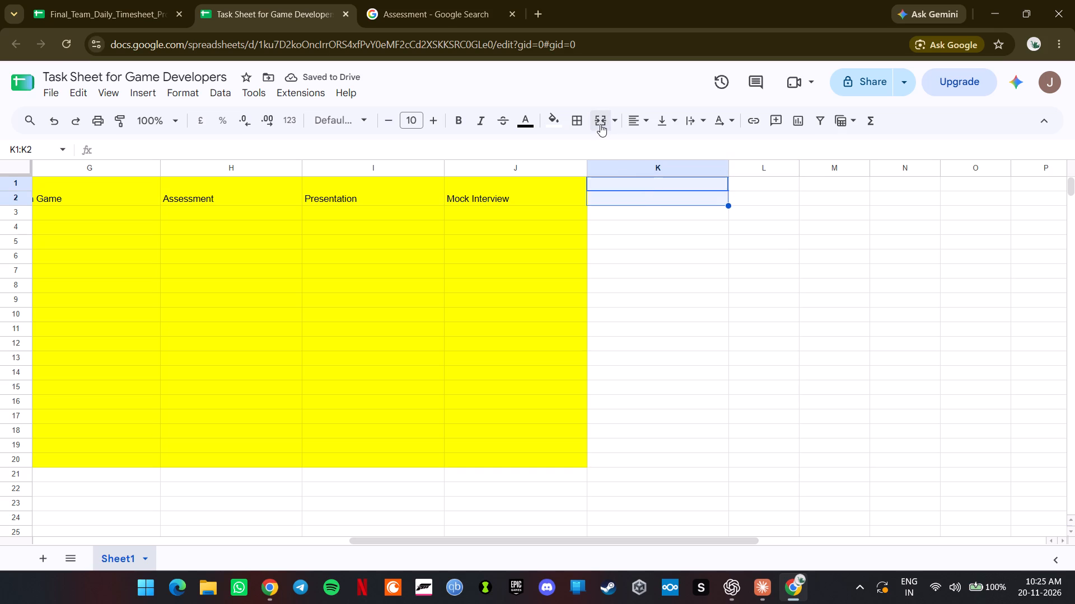
pyautogui.click(619, 192)
pyautogui.hotkey('shift', 'c')
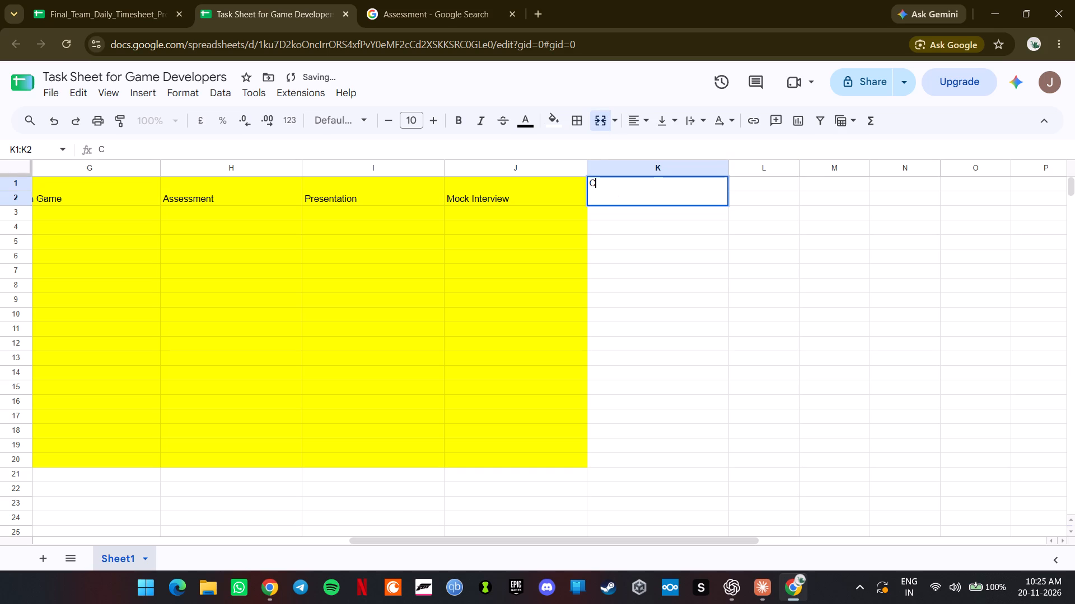
pyautogui.write('er')
pyautogui.write('ti')
pyautogui.write('fication')
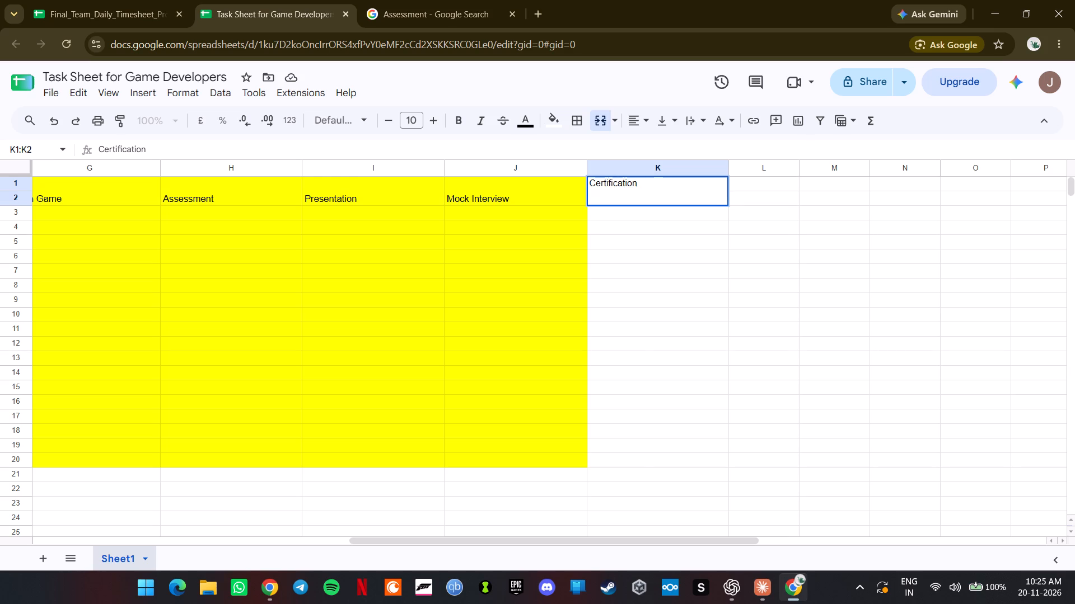
# Fill the "Certification" header and the cells K3:K20 below it with yellow.
pyautogui.click(553, 114)
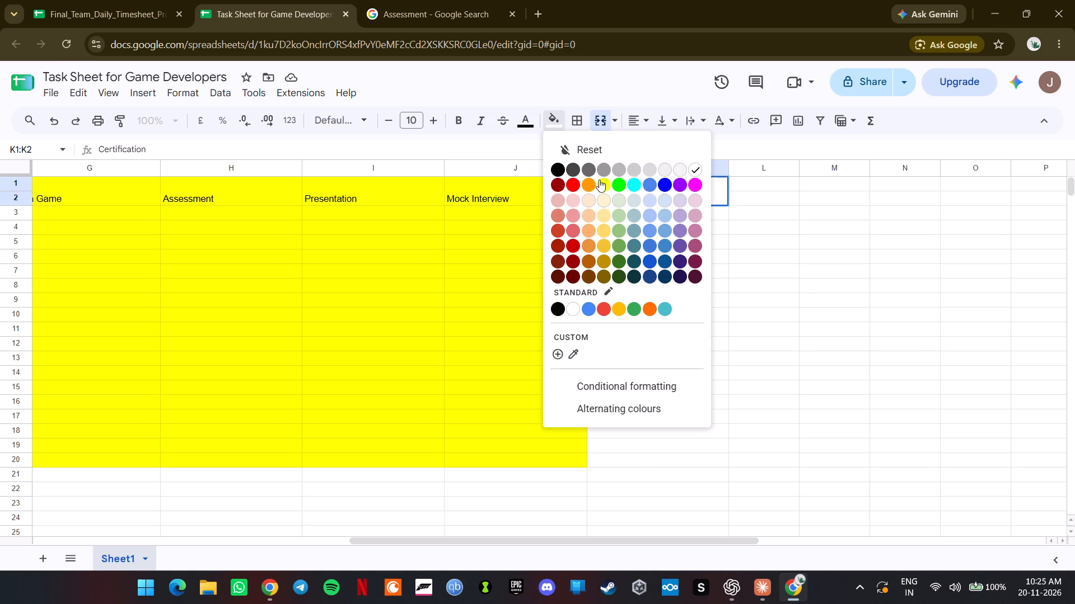
pyautogui.click(604, 183)
pyautogui.moveTo(693, 211); pyautogui.dragTo(657, 459)
pyautogui.click(555, 115)
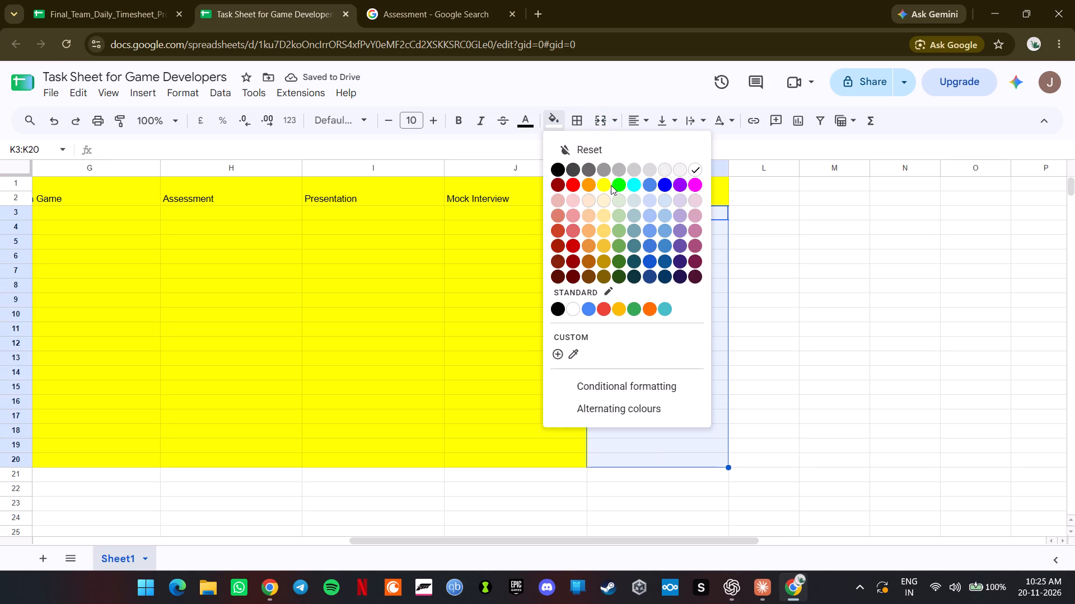
pyautogui.click(605, 184)
pyautogui.click(782, 389)
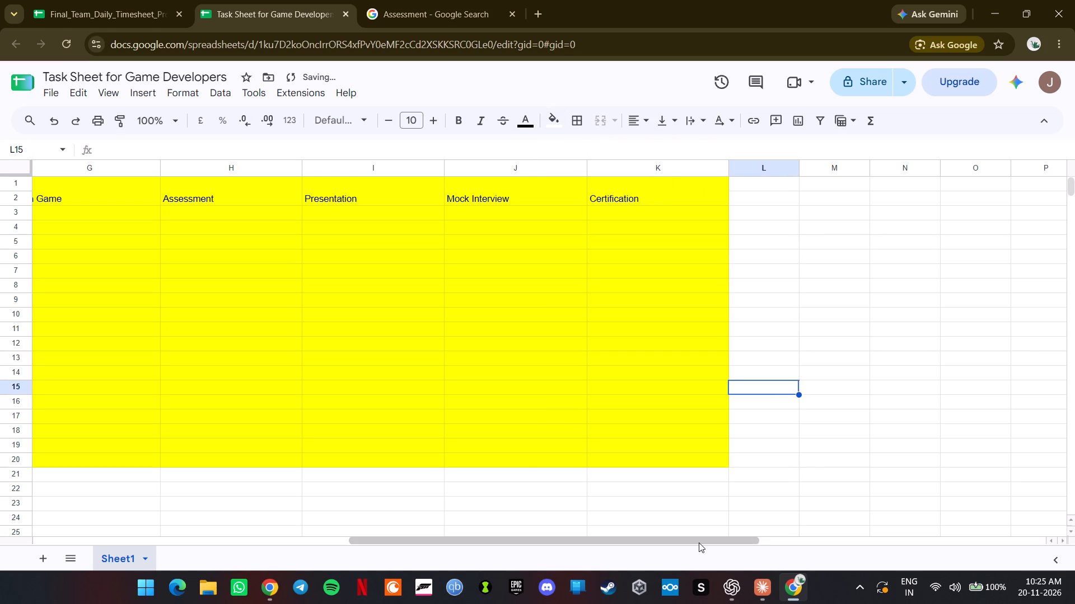
# Merge cells A19:A22 below the third developer's name into one cell.
pyautogui.moveTo(699, 542); pyautogui.dragTo(457, 600)
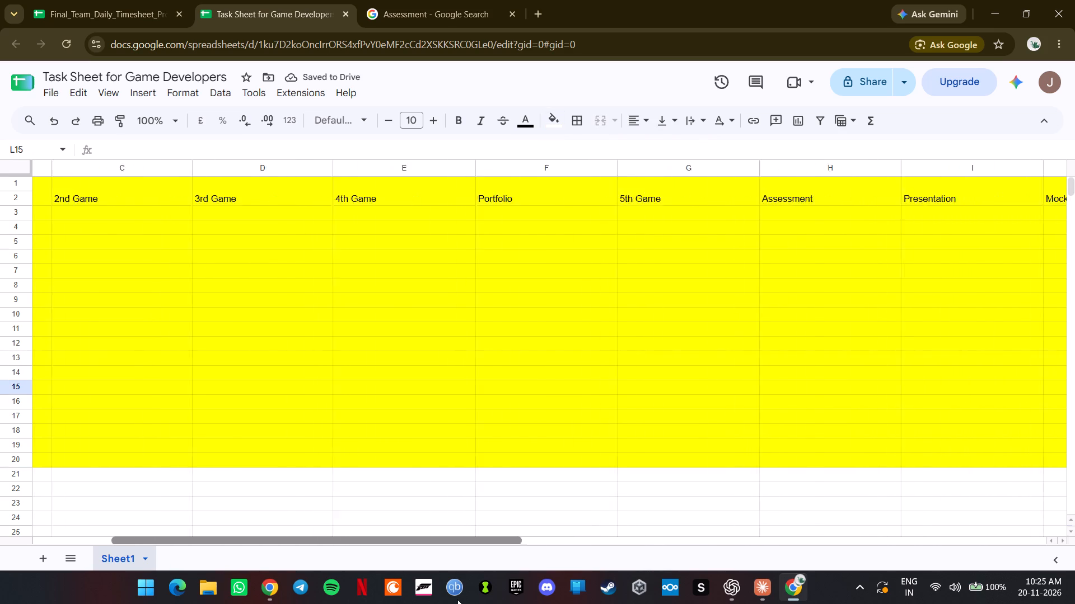
pyautogui.moveTo(457, 600); pyautogui.dragTo(341, 603)
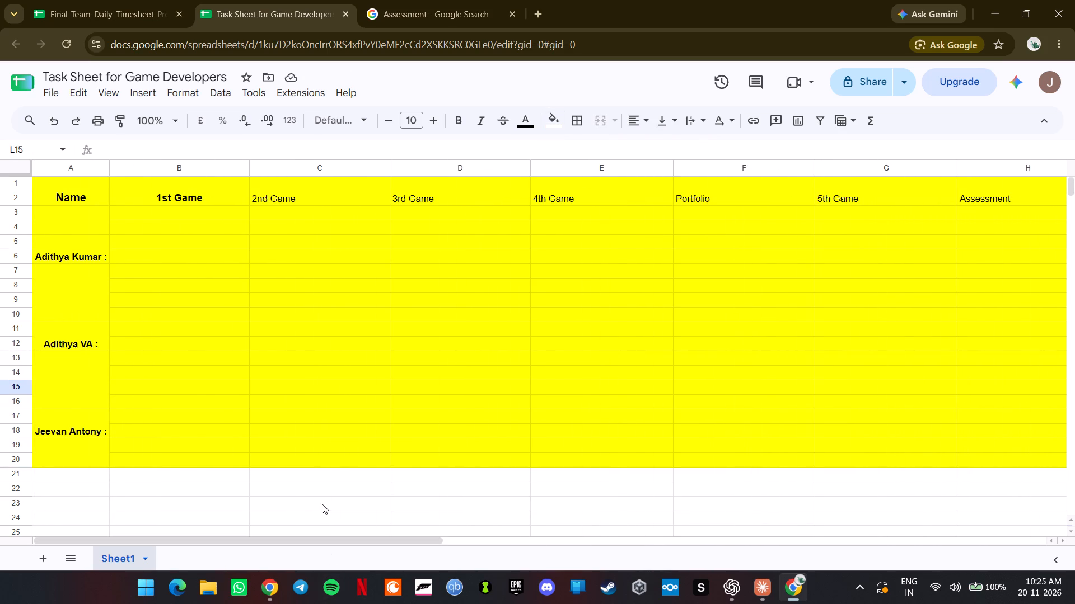
pyautogui.scroll(-1, 322, 504)
pyautogui.moveTo(66, 386); pyautogui.dragTo(63, 413)
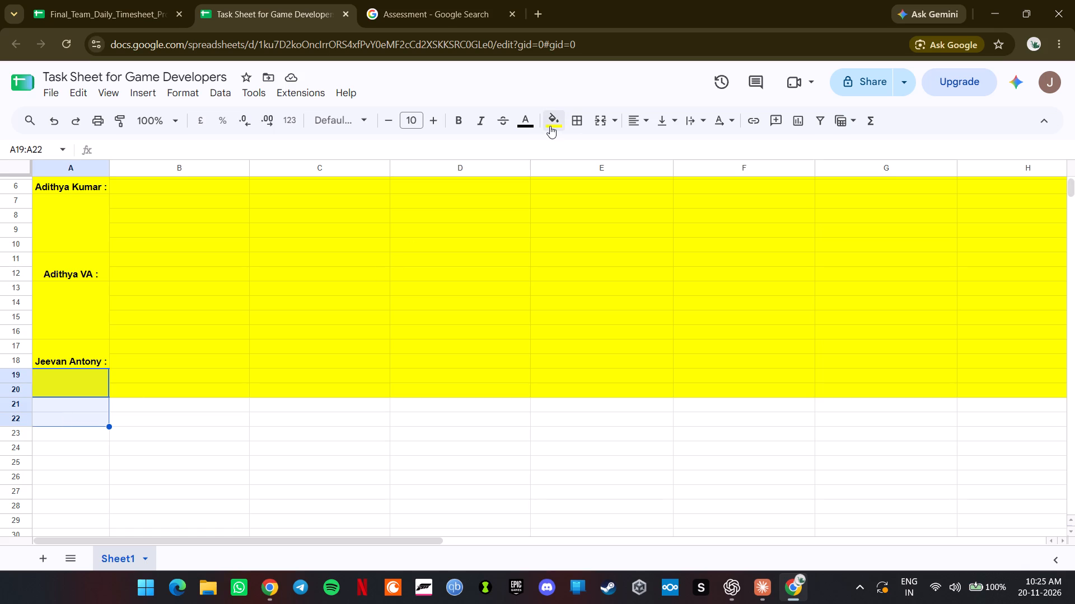
pyautogui.click(602, 120)
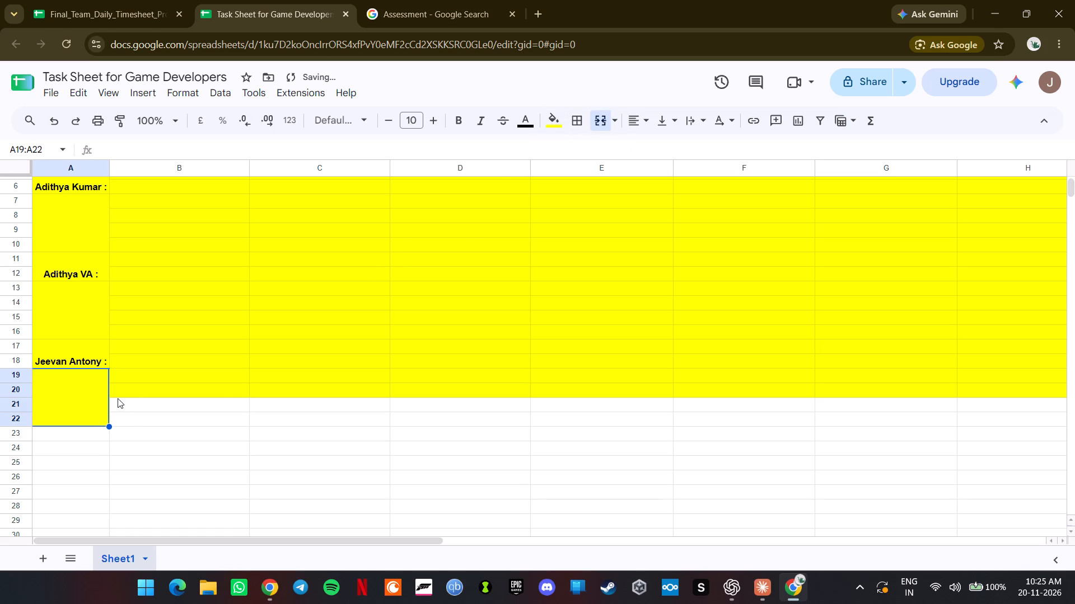
# Fill cells B20:K22 at the bottom of the third developer's rows with yellow.
pyautogui.moveTo(118, 398); pyautogui.dragTo(1074, 419)
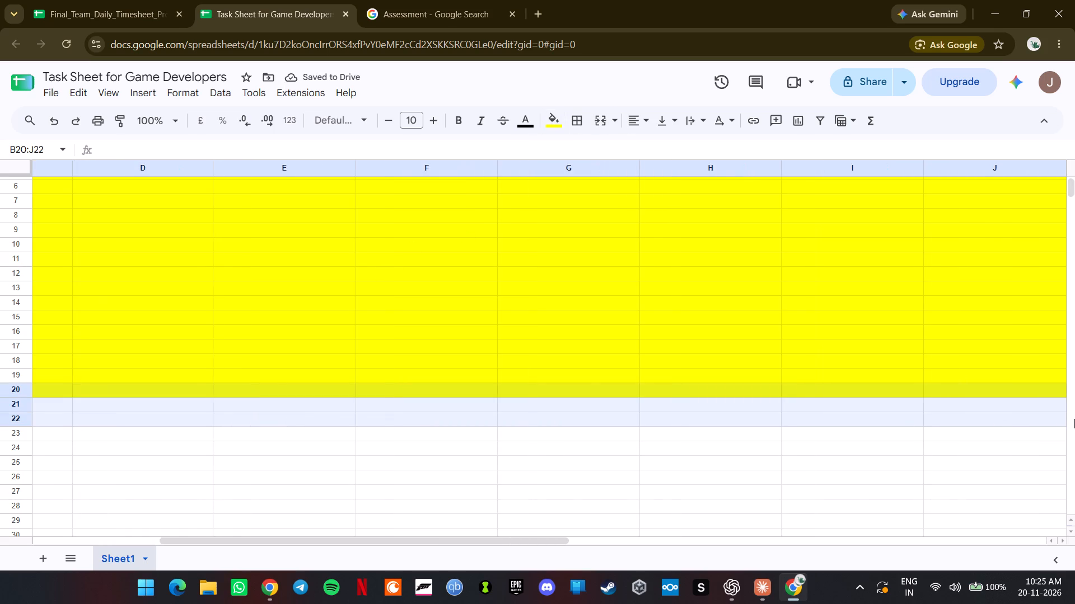
pyautogui.moveTo(1074, 419); pyautogui.dragTo(894, 418)
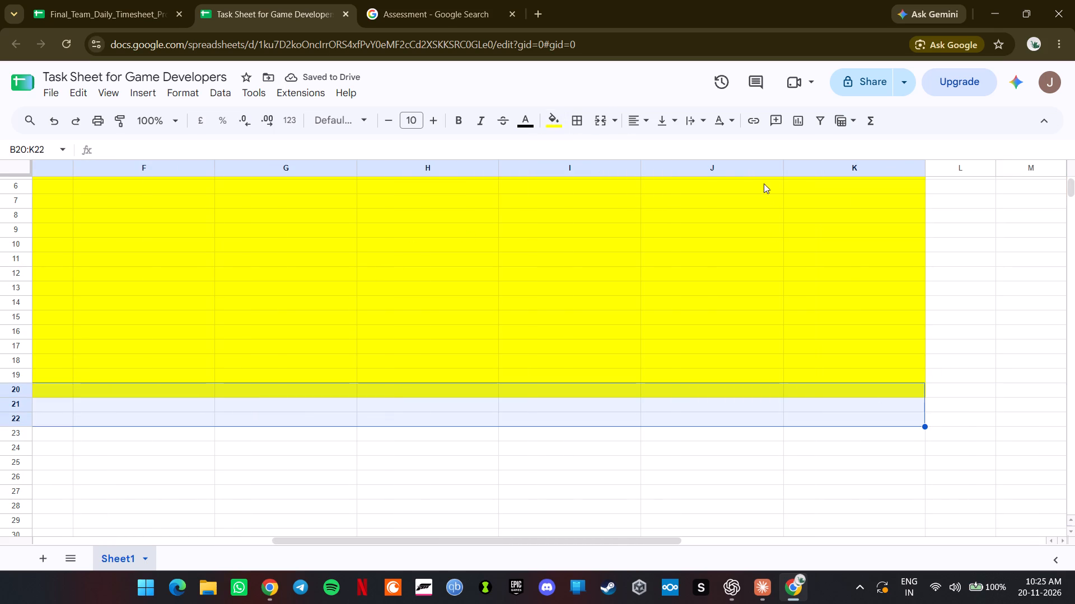
pyautogui.click(546, 117)
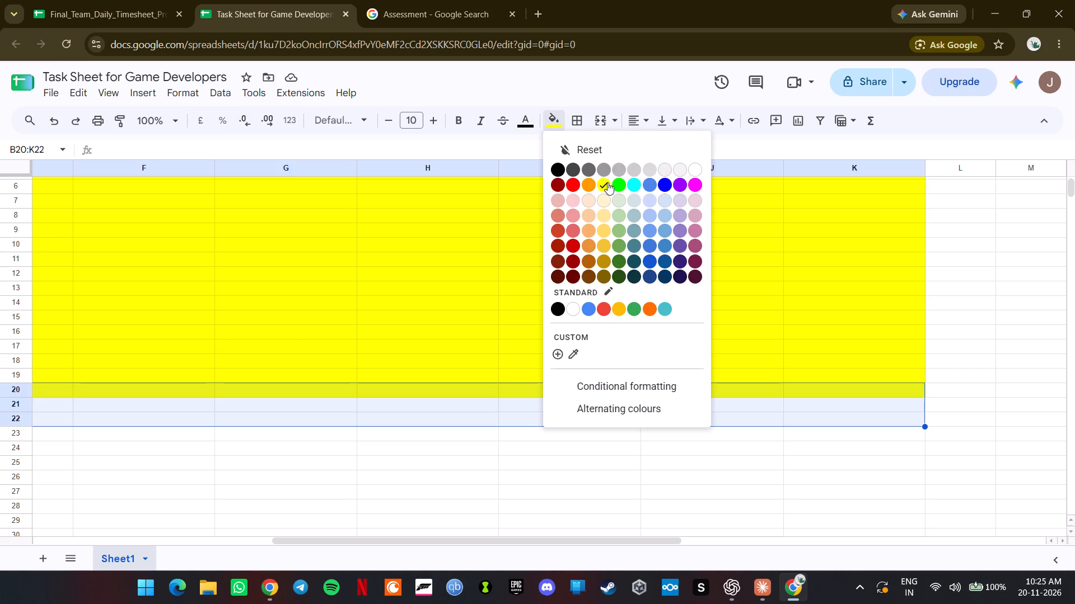
pyautogui.click(607, 183)
pyautogui.click(663, 468)
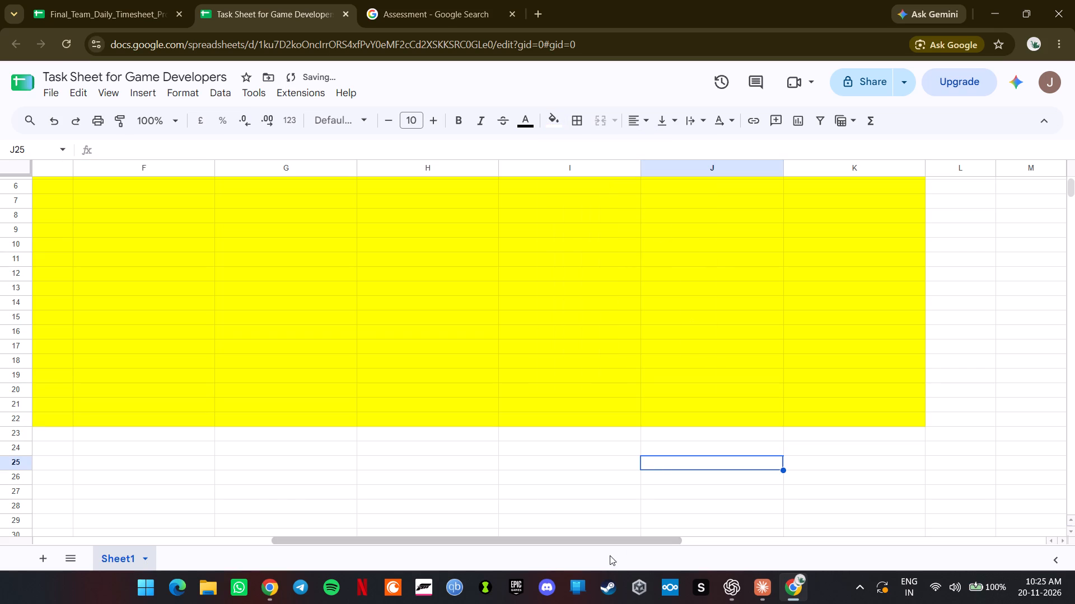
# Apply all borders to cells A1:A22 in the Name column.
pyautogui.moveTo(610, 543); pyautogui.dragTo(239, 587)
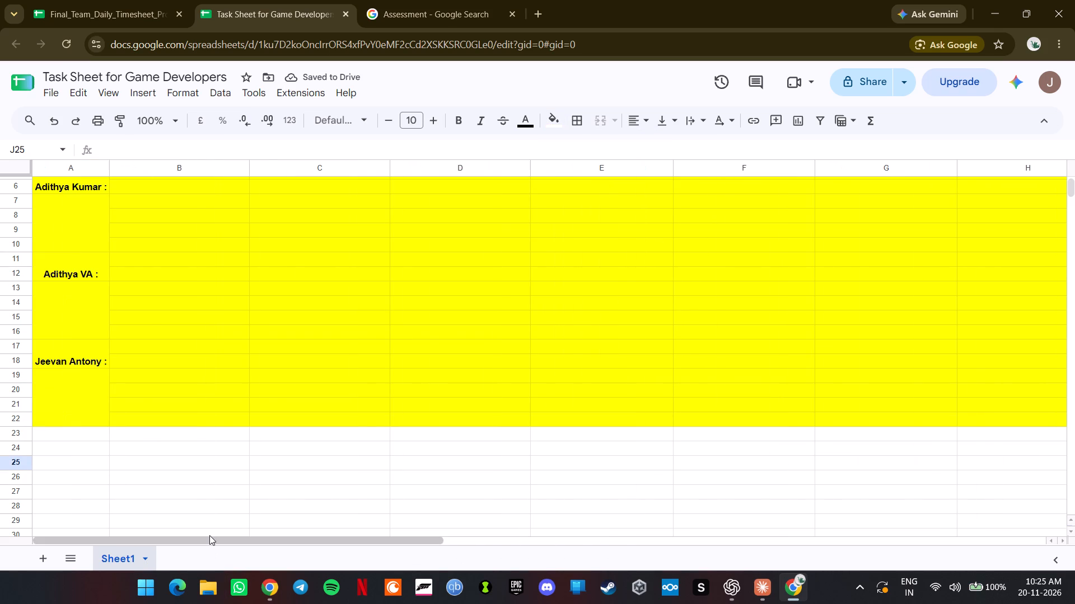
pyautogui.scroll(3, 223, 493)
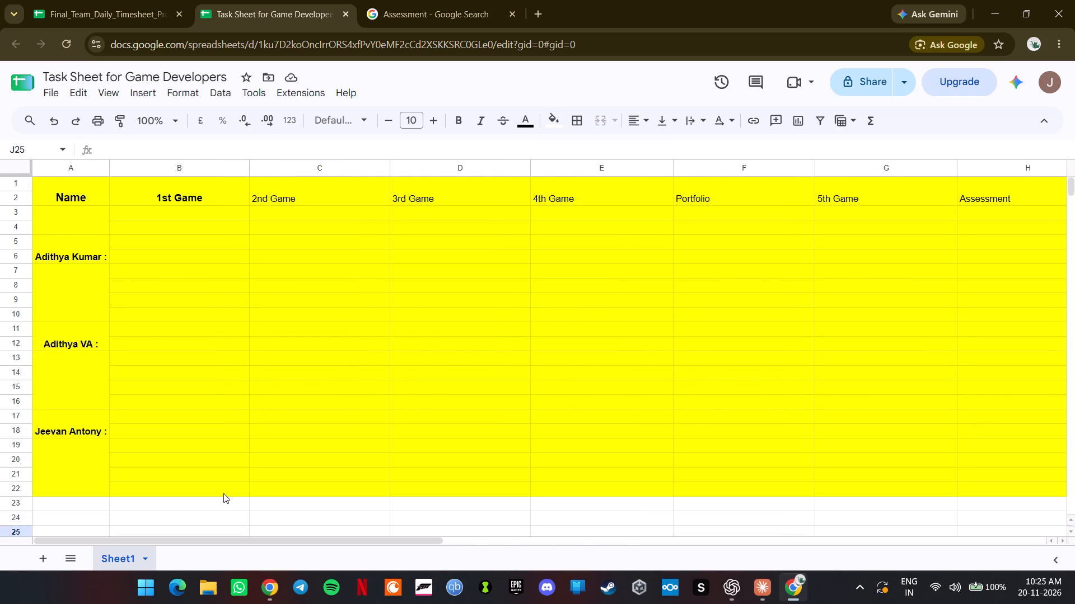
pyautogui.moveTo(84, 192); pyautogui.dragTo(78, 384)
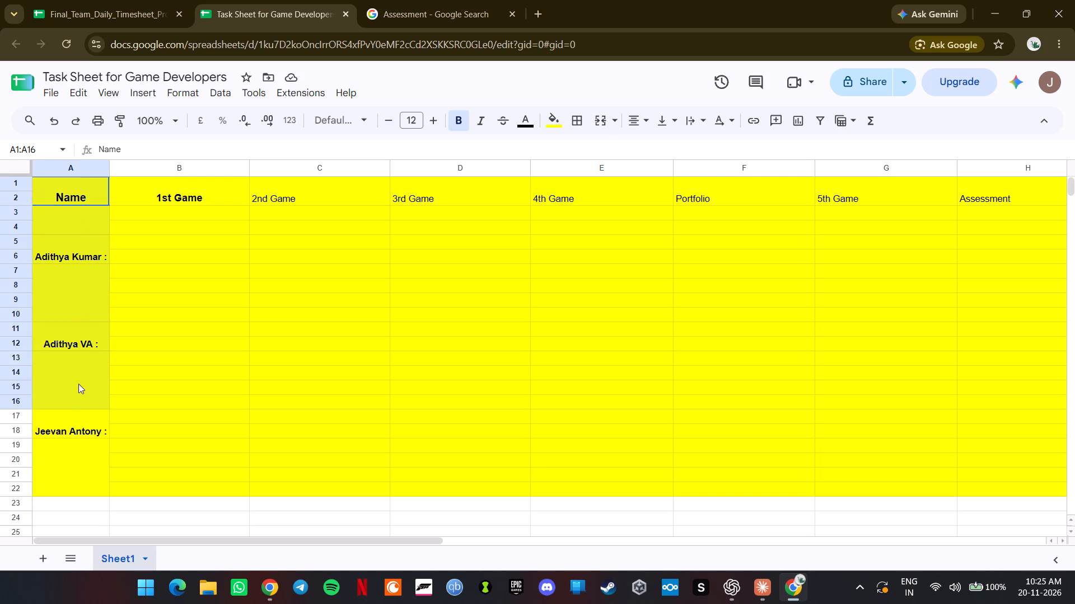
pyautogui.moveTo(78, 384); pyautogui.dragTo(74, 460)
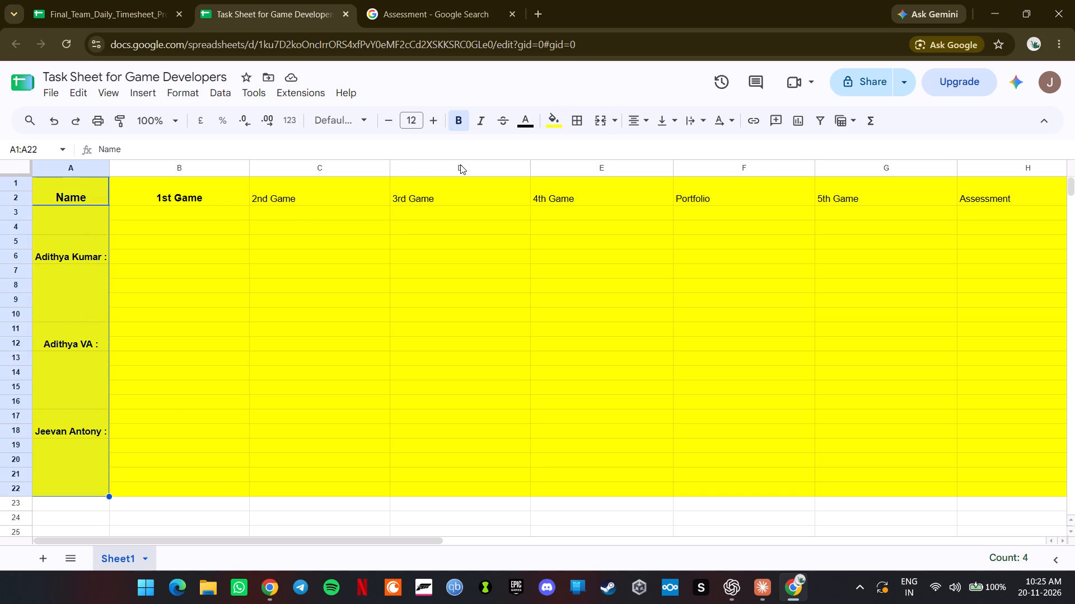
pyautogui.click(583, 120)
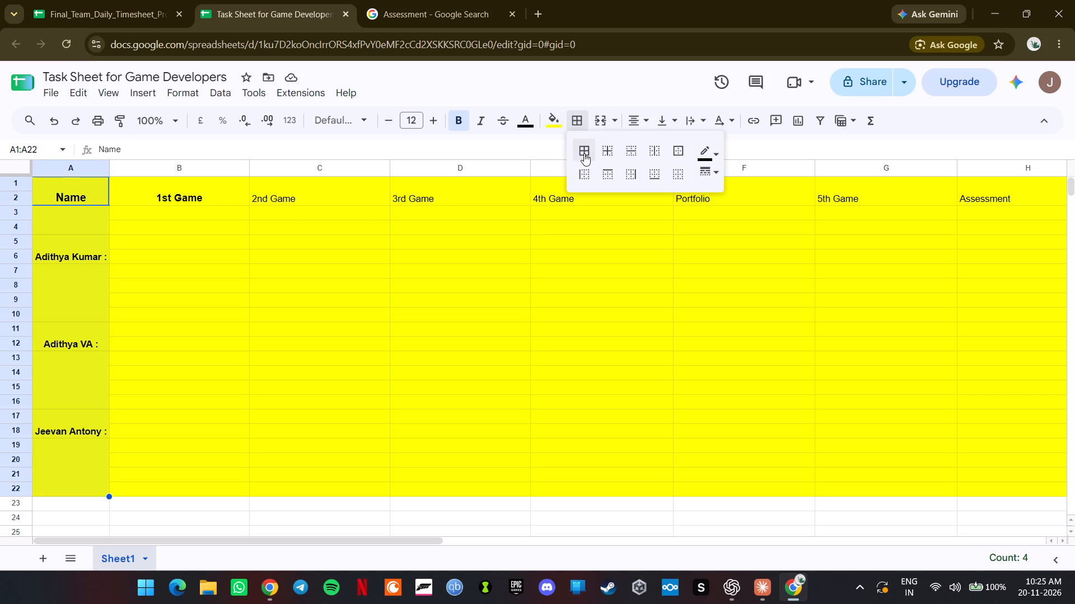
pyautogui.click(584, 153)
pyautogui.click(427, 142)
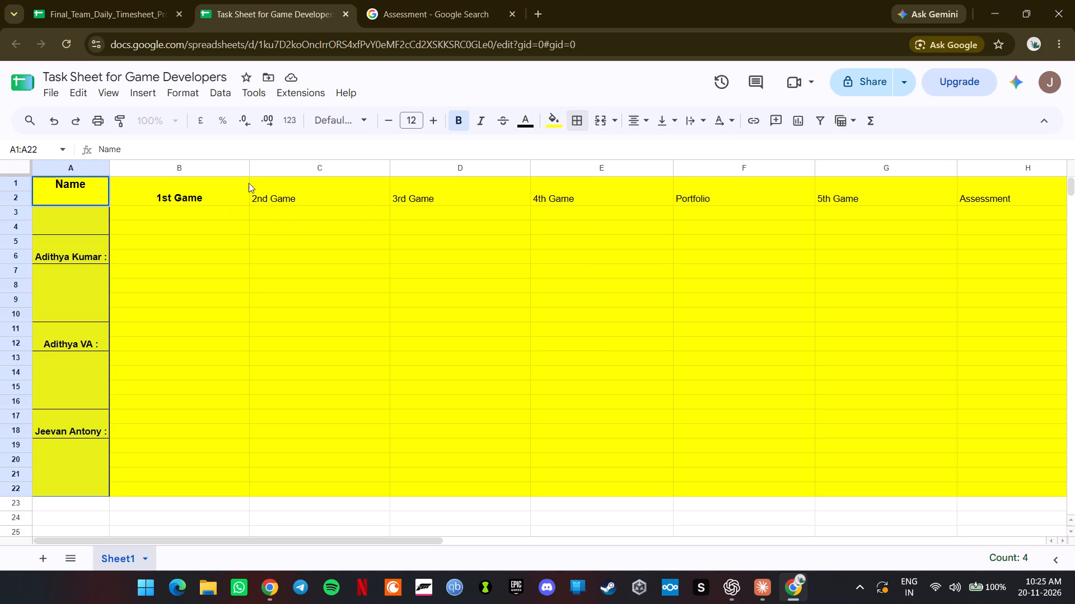
# Format the headers in C1:K2, from "2nd Game" to "Certification", as font size 11, bold and horizontally centred.
pyautogui.moveTo(293, 194); pyautogui.dragTo(1074, 195)
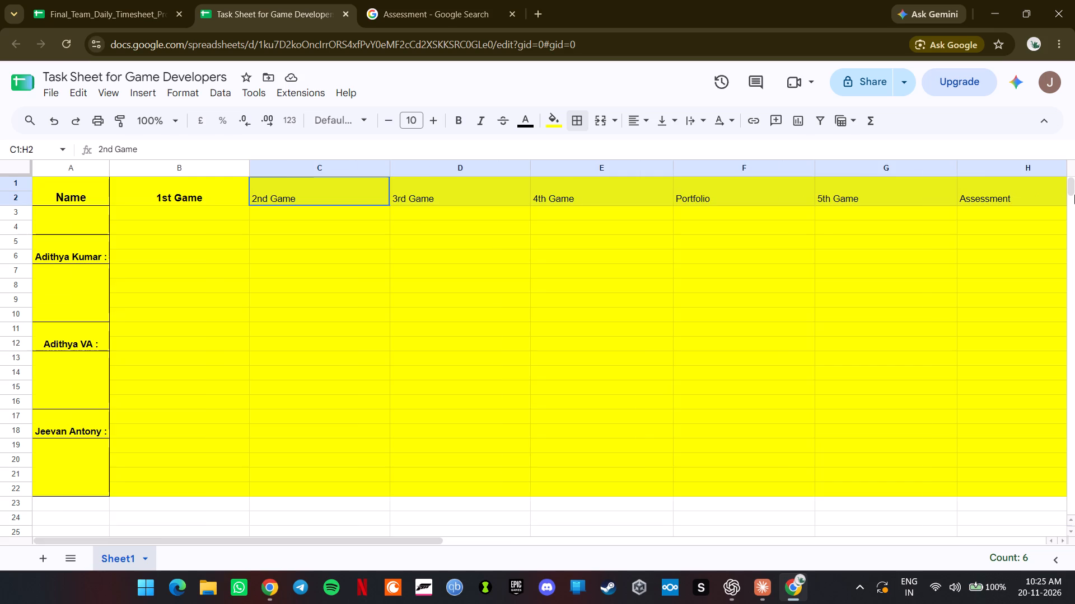
pyautogui.moveTo(1074, 195); pyautogui.dragTo(979, 204)
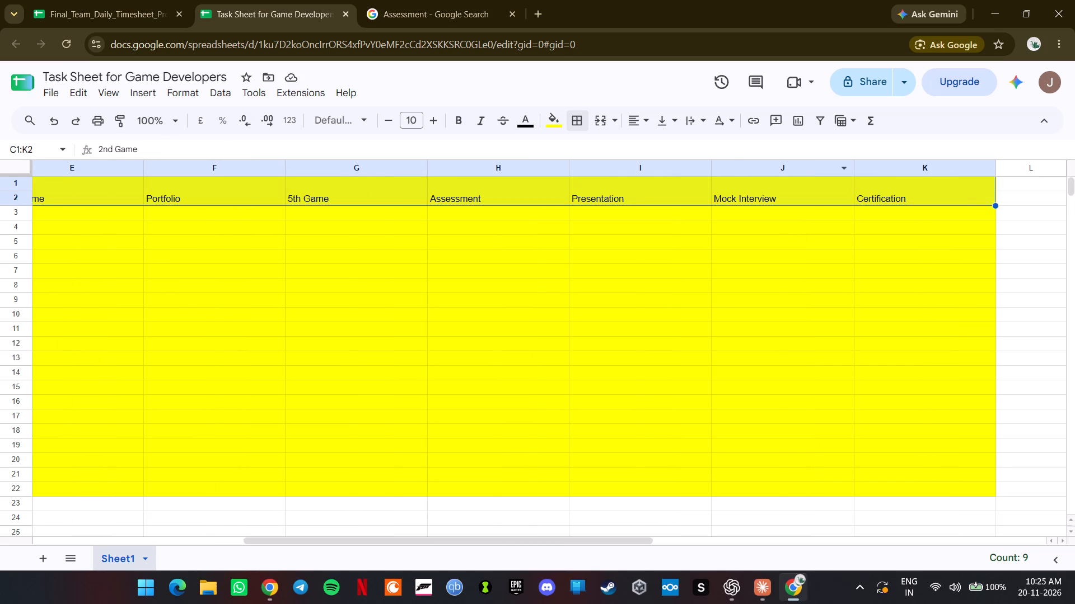
pyautogui.click(432, 119)
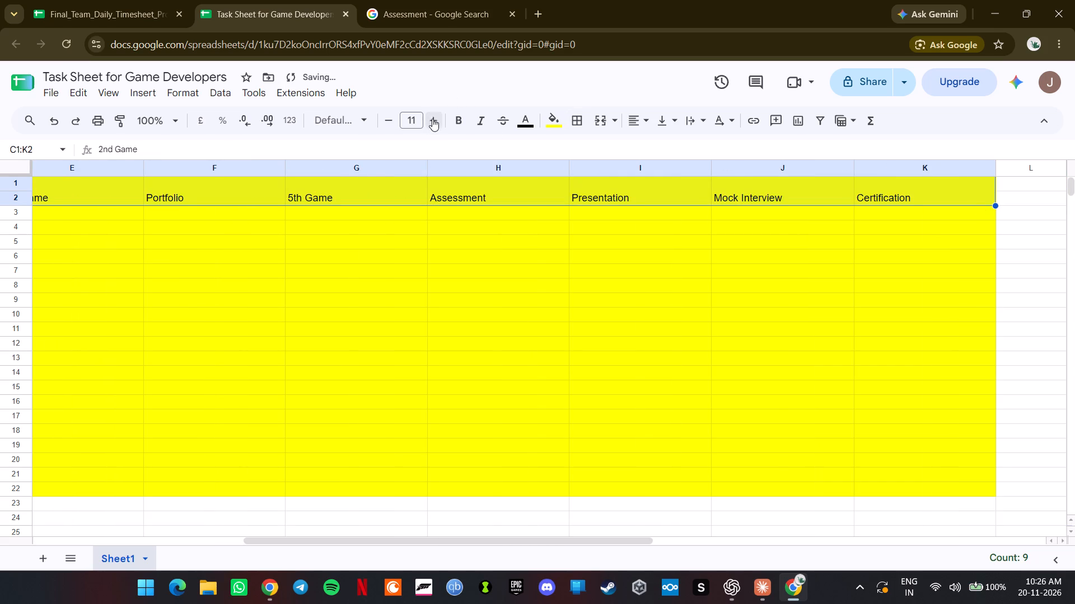
pyautogui.click(461, 119)
pyautogui.click(634, 119)
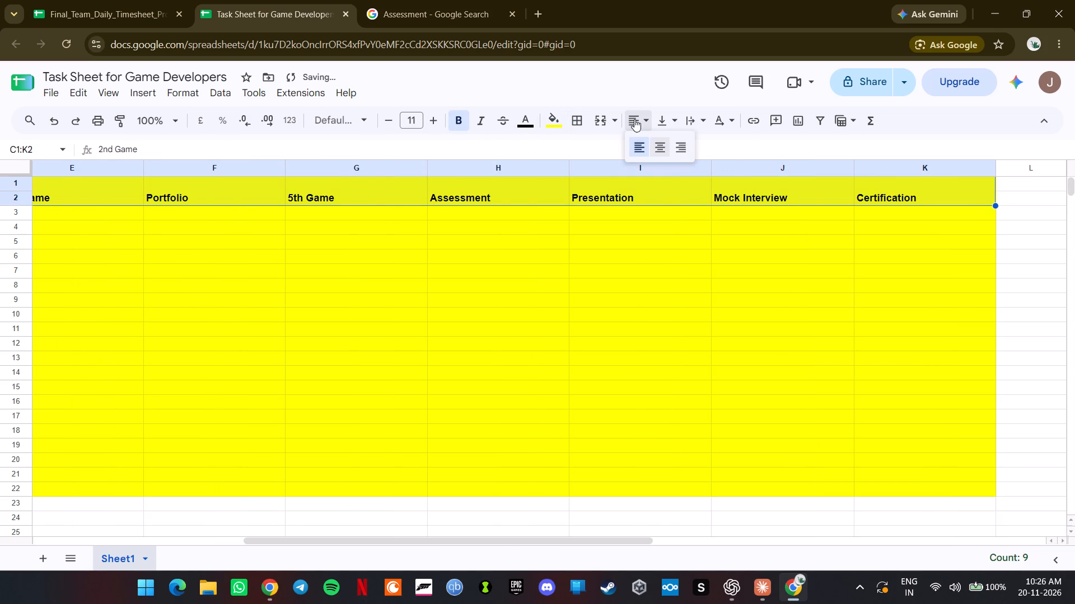
pyautogui.click(660, 144)
pyautogui.click(1031, 223)
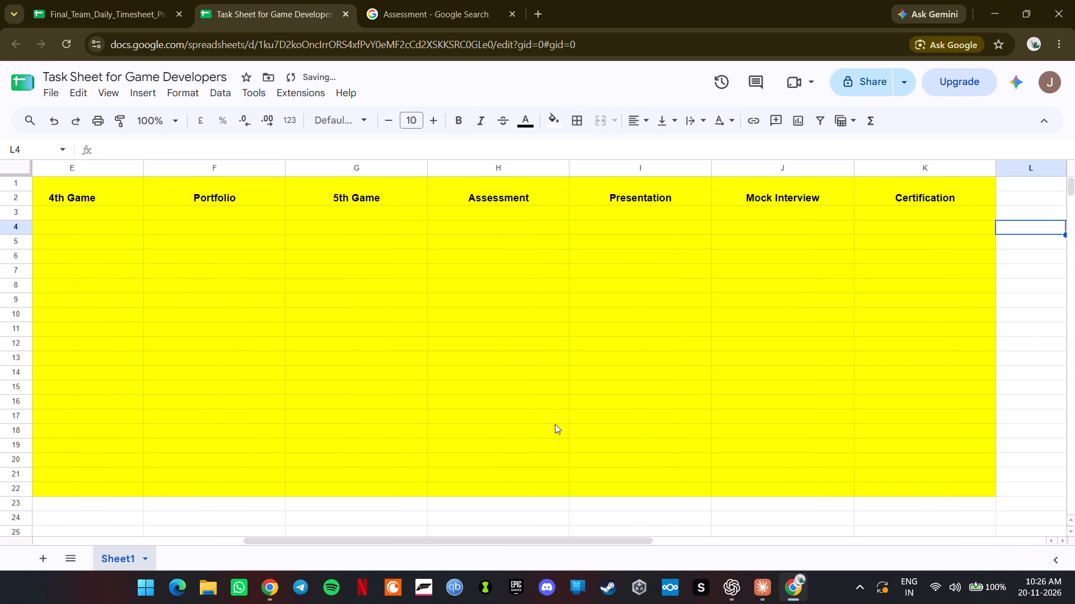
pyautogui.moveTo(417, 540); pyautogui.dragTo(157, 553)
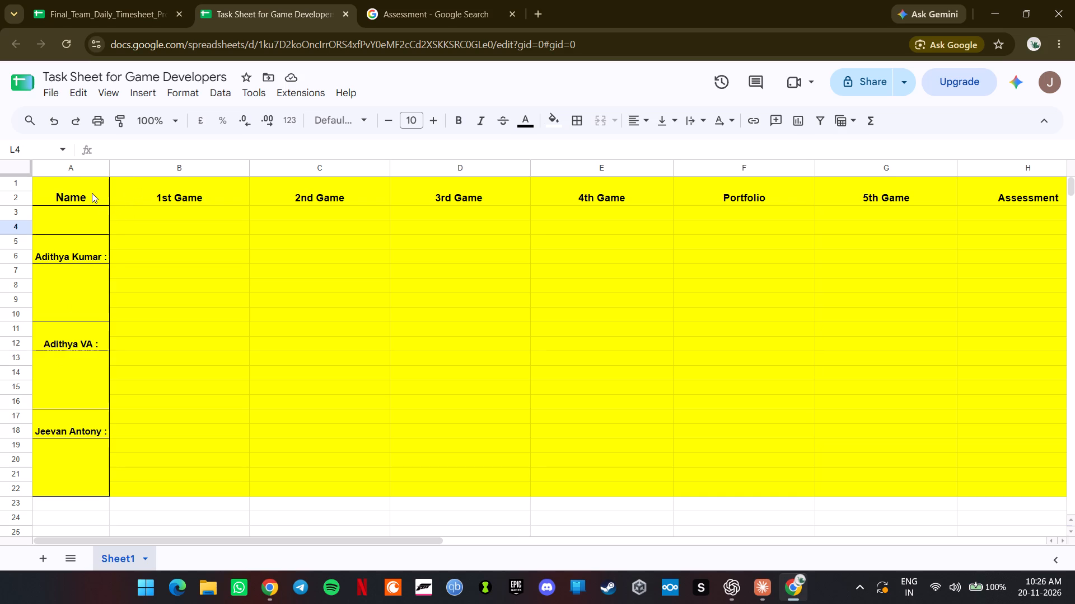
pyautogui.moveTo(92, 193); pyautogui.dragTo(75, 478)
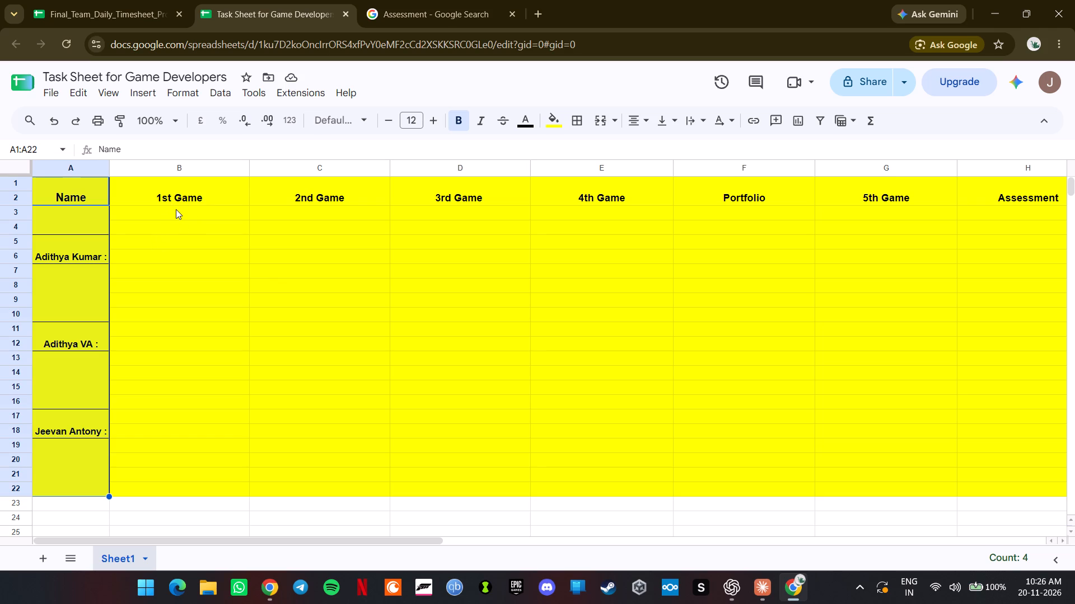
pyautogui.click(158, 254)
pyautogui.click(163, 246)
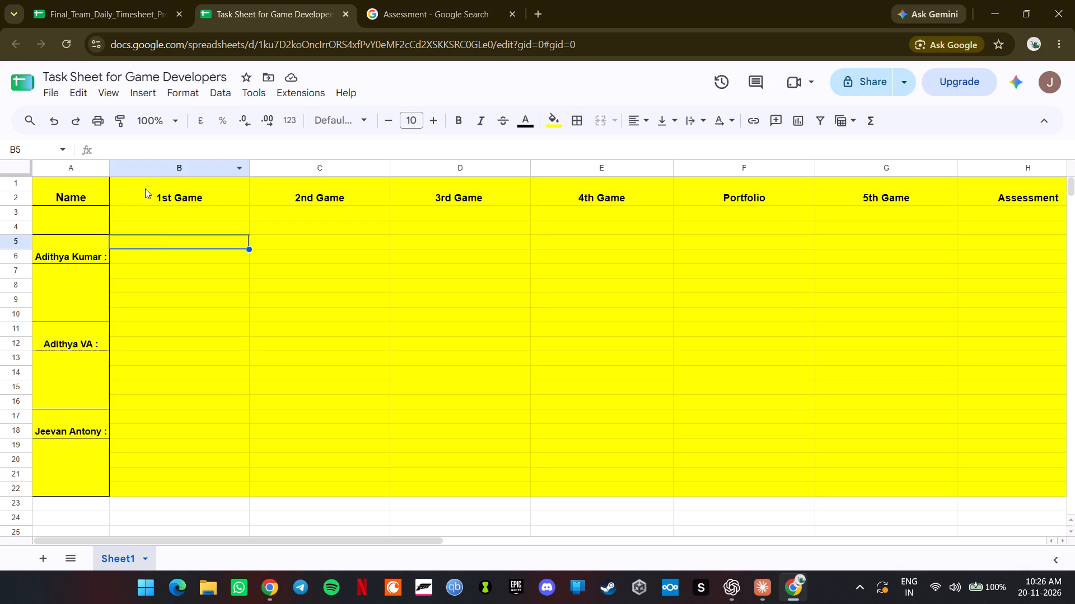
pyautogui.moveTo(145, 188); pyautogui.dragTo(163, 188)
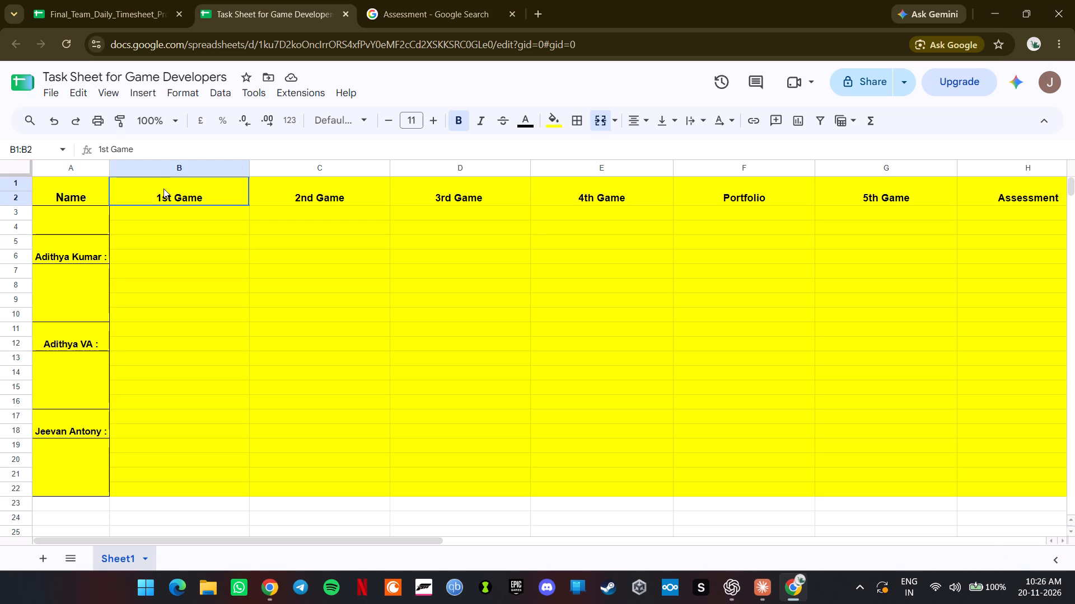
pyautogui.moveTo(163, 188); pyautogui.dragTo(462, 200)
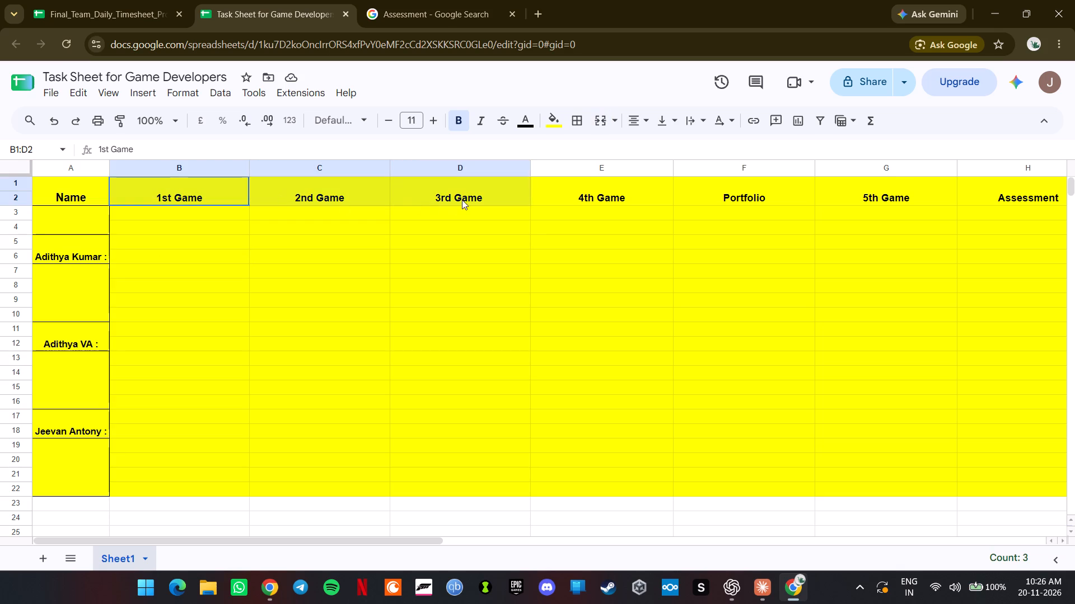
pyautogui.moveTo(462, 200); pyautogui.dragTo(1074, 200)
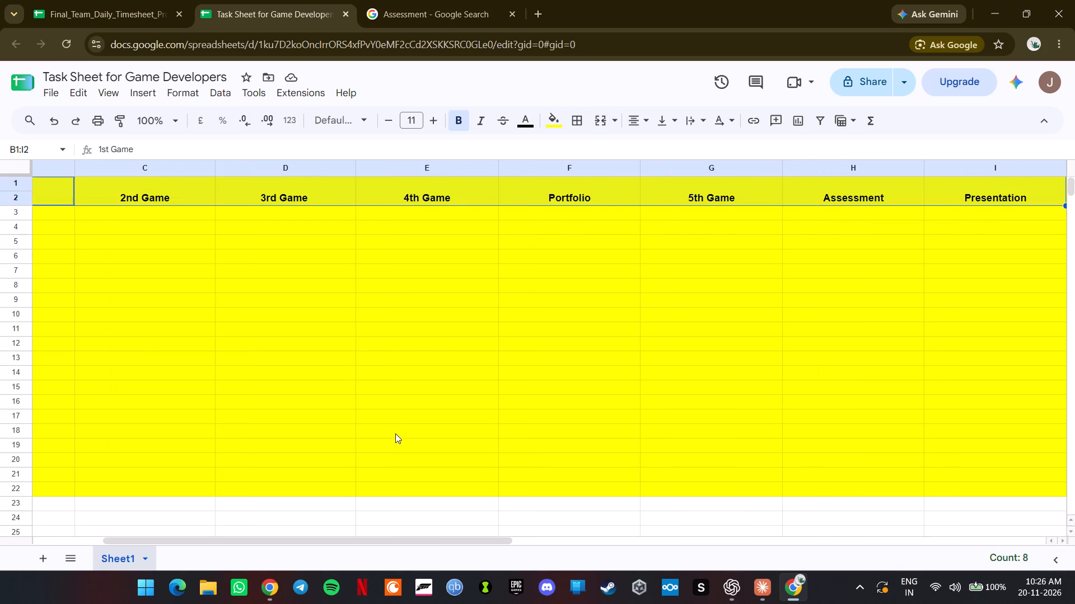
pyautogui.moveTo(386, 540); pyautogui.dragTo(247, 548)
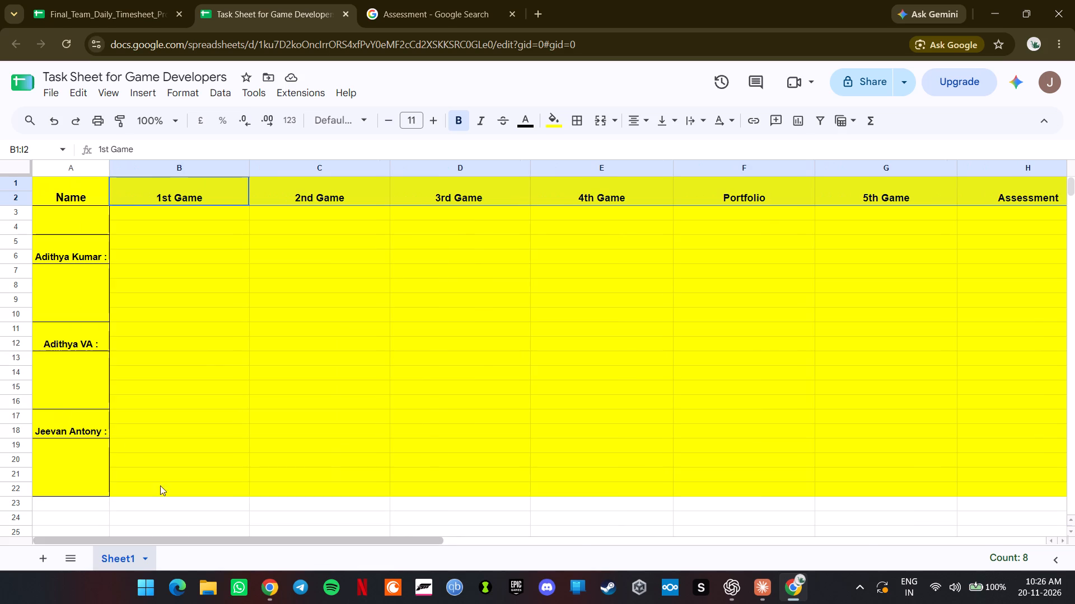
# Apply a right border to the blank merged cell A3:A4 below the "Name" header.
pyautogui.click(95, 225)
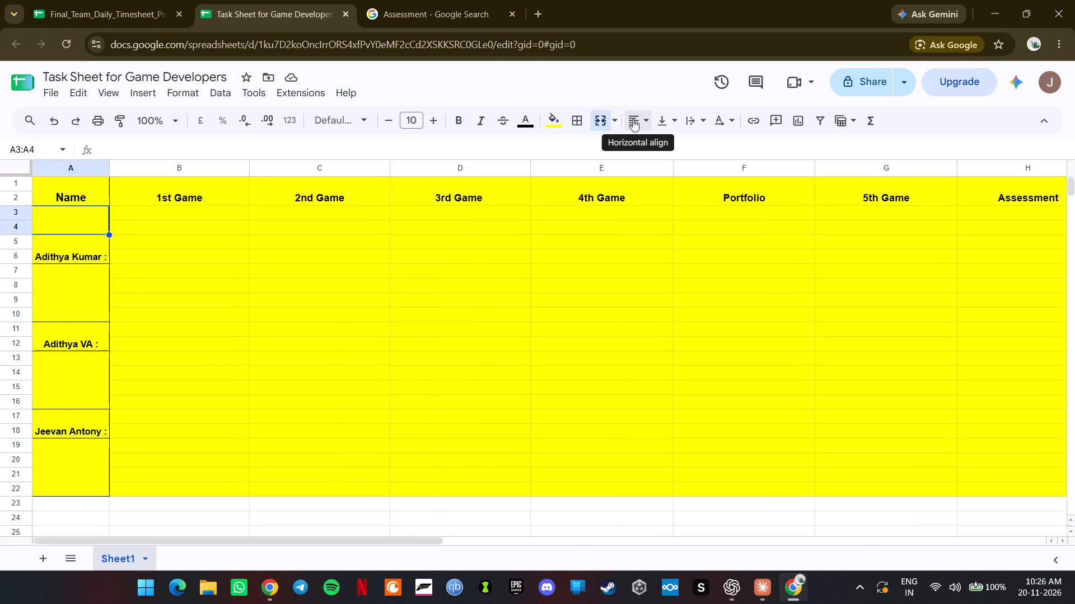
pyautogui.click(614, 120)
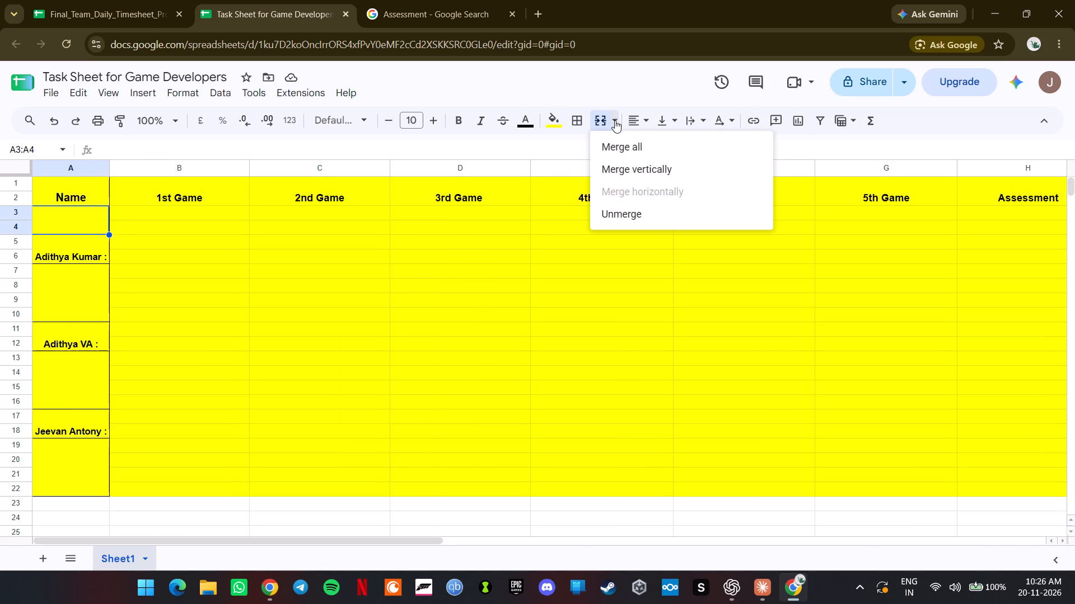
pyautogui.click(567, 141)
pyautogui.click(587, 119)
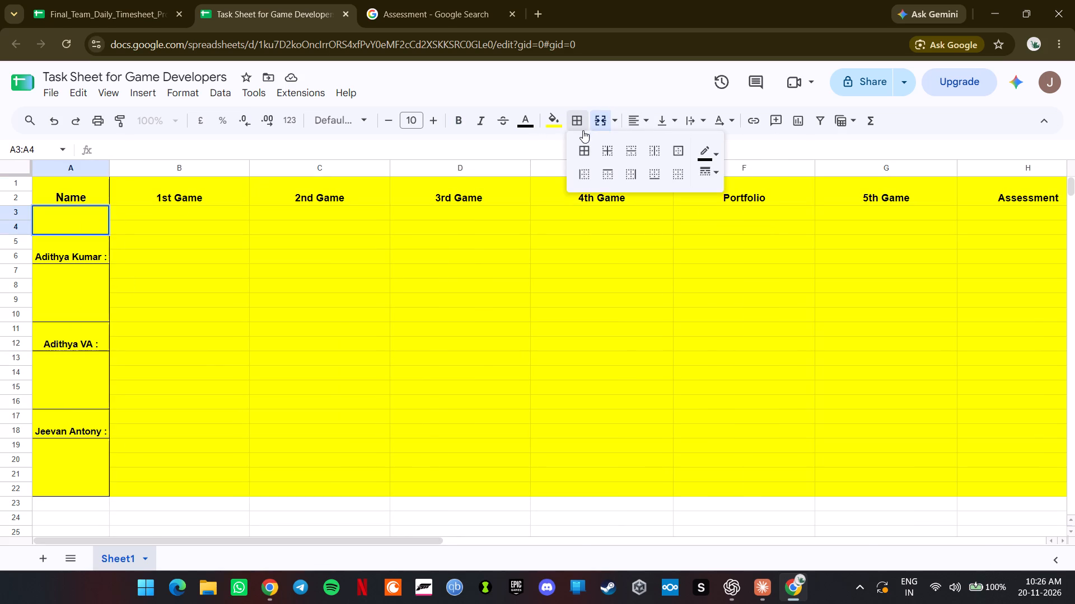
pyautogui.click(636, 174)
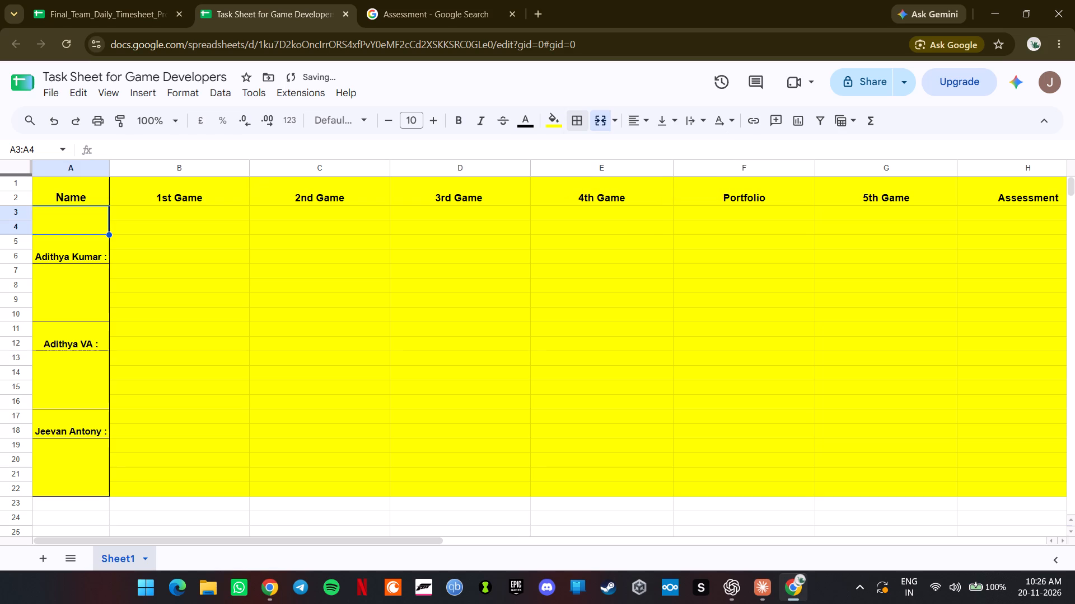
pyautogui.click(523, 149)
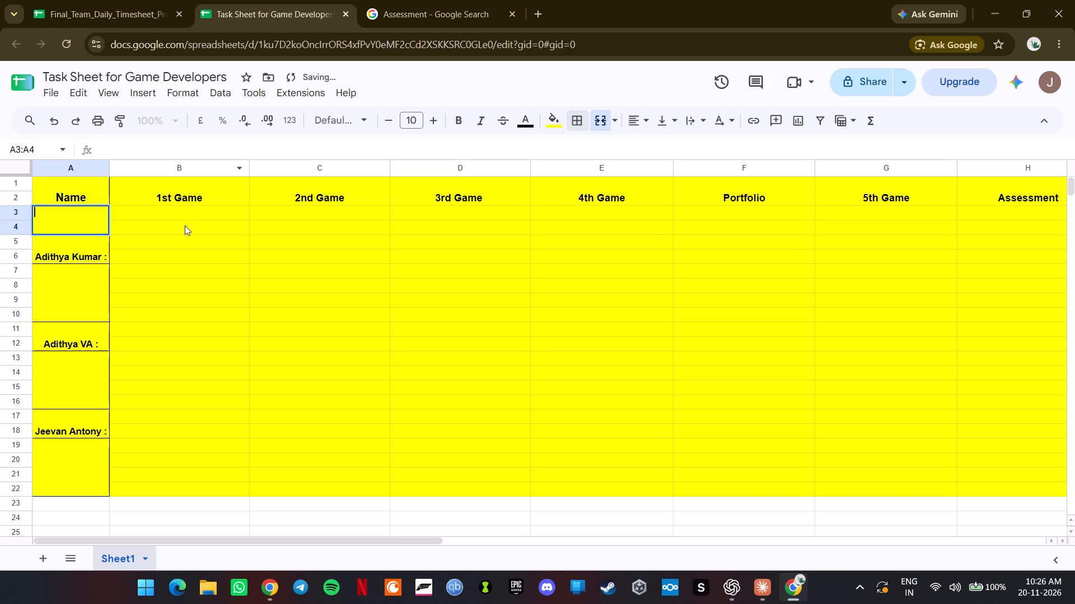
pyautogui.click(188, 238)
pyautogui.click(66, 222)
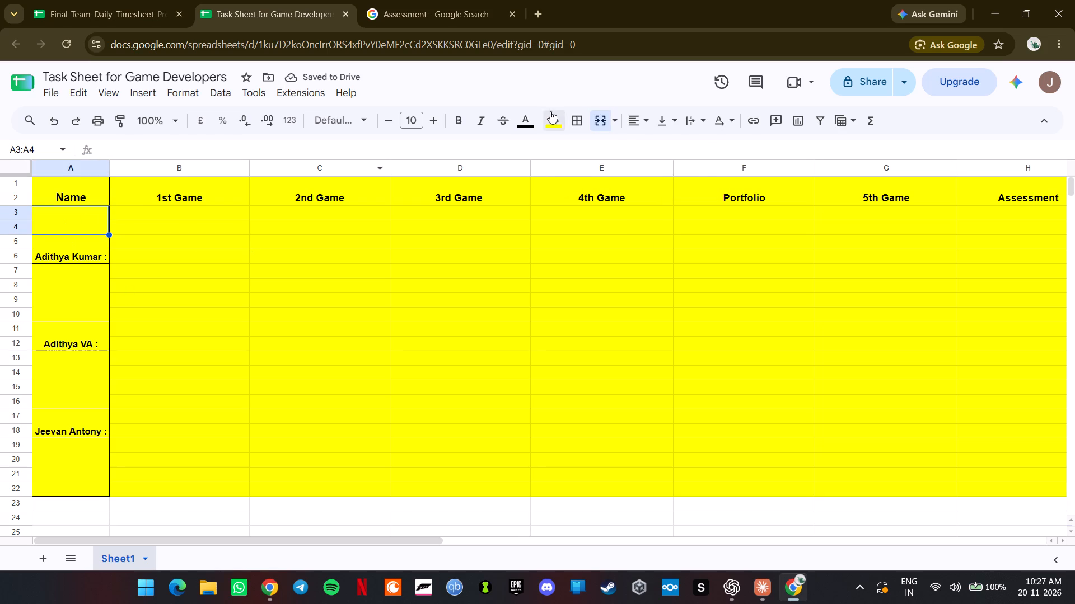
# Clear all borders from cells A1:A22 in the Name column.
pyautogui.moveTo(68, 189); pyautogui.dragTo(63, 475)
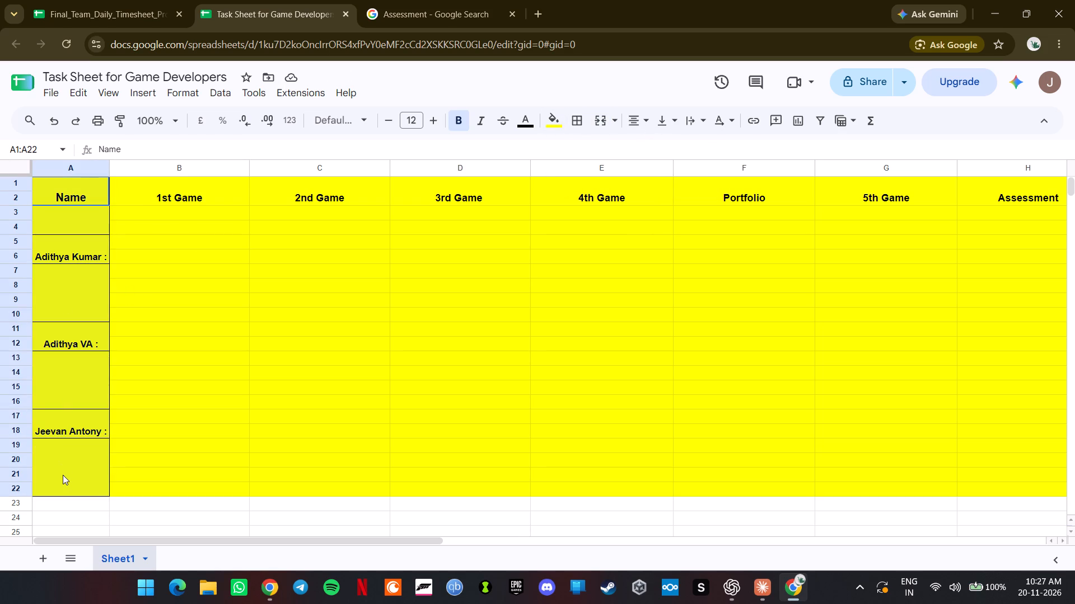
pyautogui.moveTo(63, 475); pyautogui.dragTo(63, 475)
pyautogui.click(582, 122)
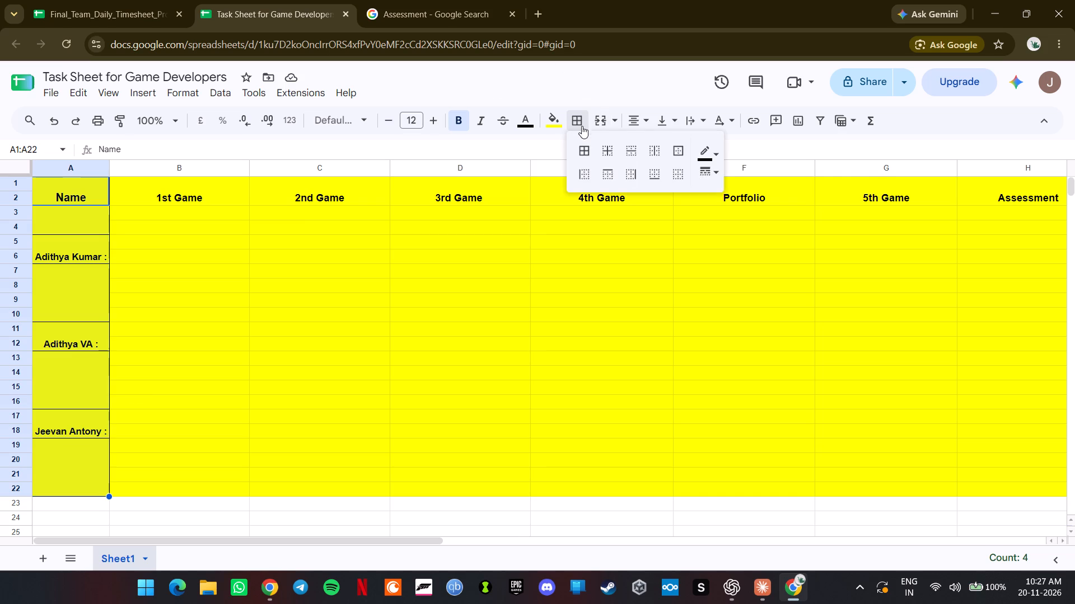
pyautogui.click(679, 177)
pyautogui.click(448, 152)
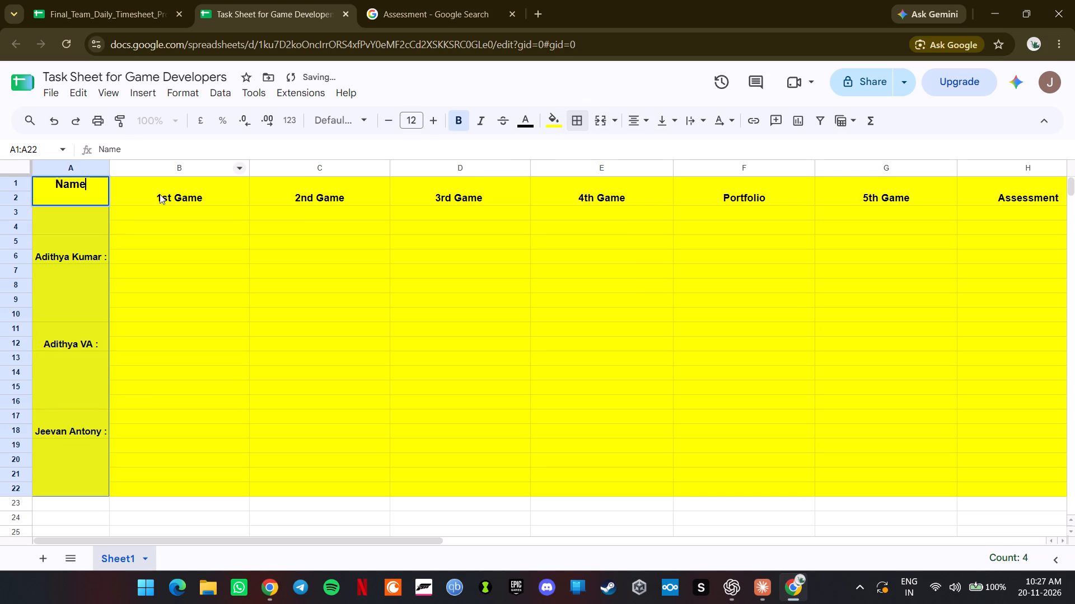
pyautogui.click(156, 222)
# Add only a right border along cells A1:A22 to separate the Name column from the game columns.
pyautogui.click(72, 201)
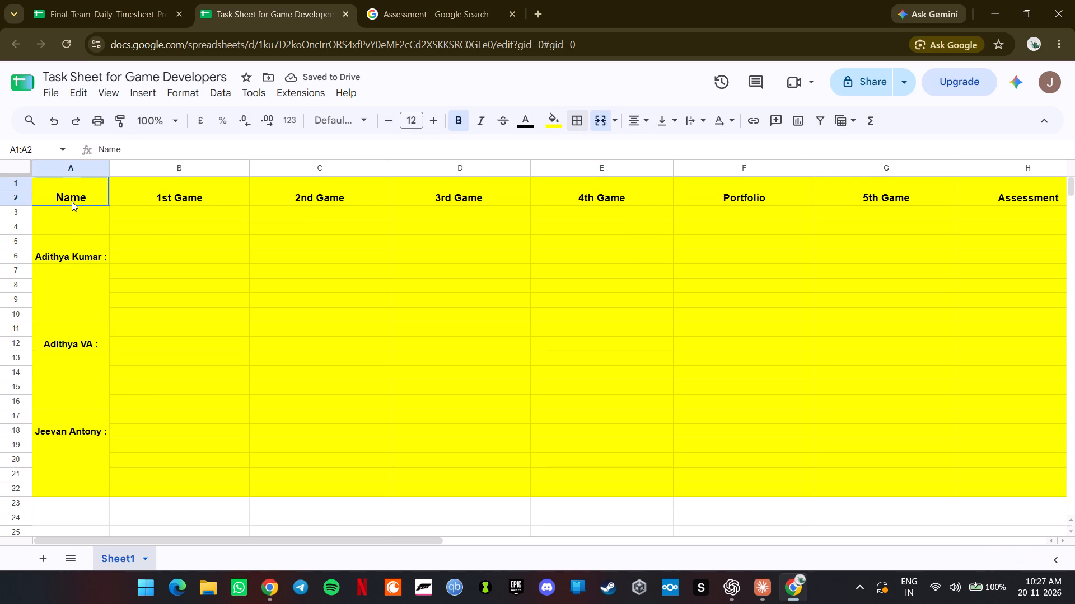
pyautogui.moveTo(96, 191); pyautogui.dragTo(89, 226)
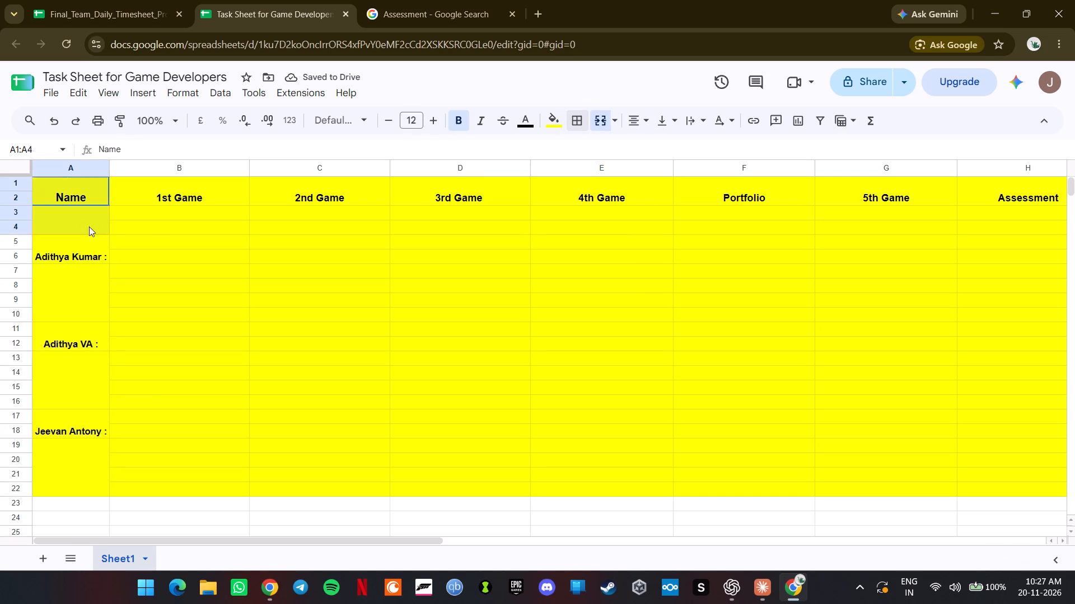
pyautogui.moveTo(89, 226); pyautogui.dragTo(88, 463)
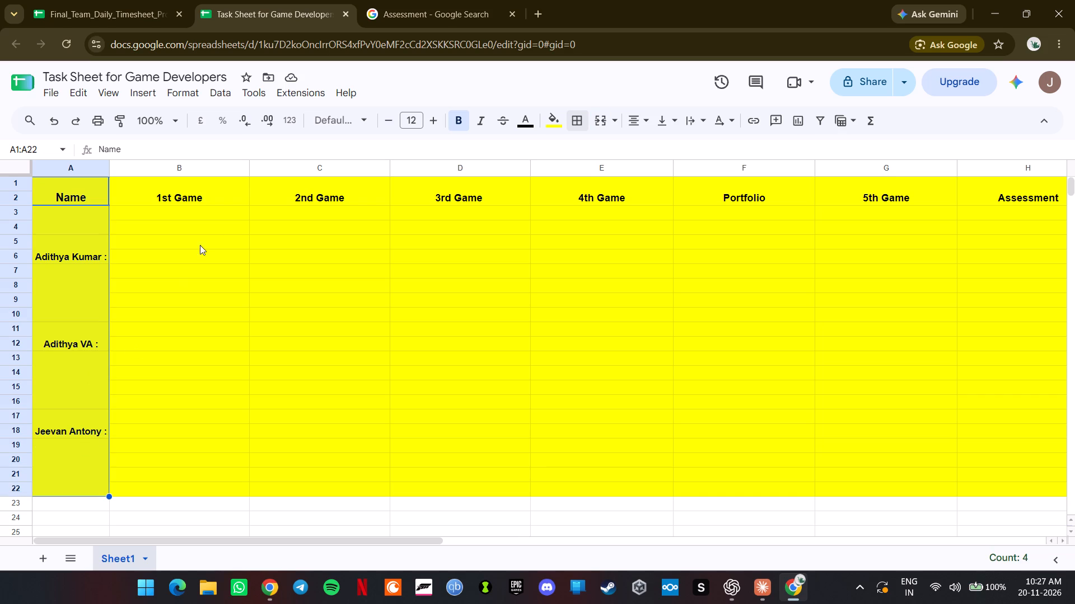
pyautogui.click(582, 122)
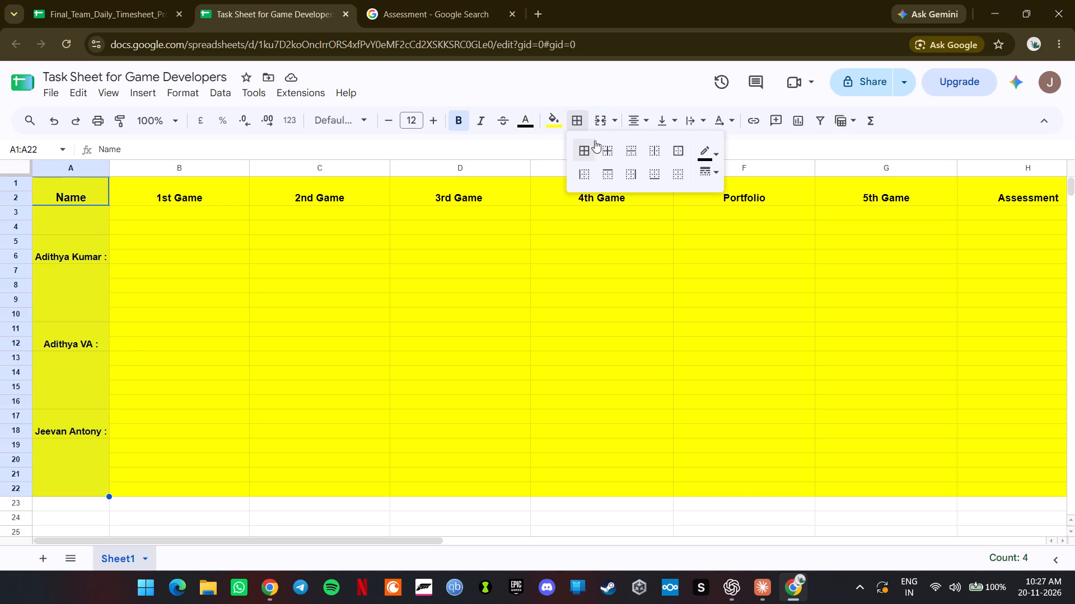
pyautogui.click(634, 176)
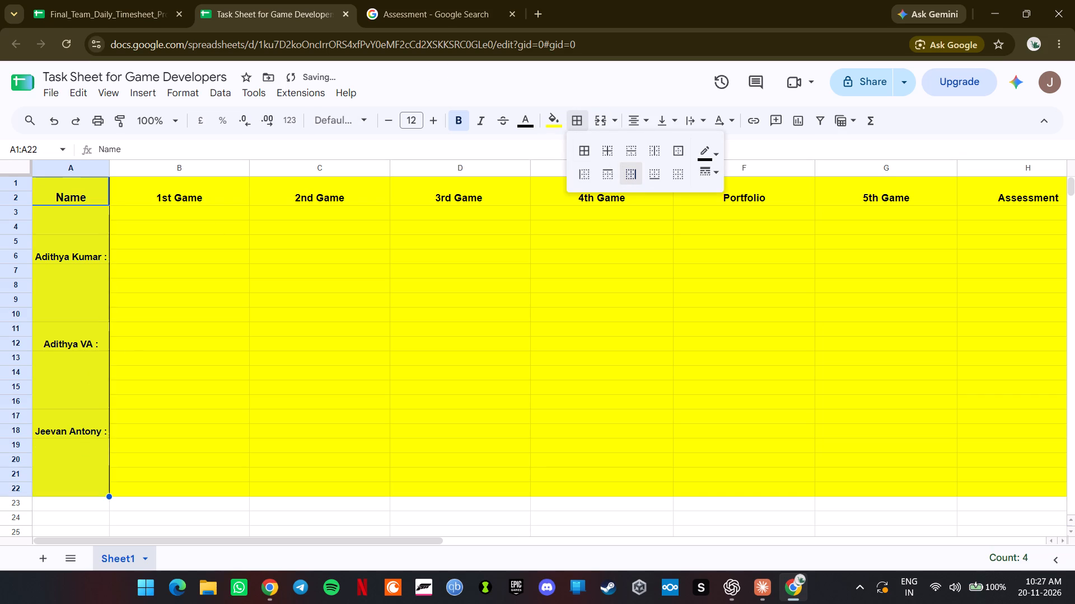
pyautogui.click(494, 145)
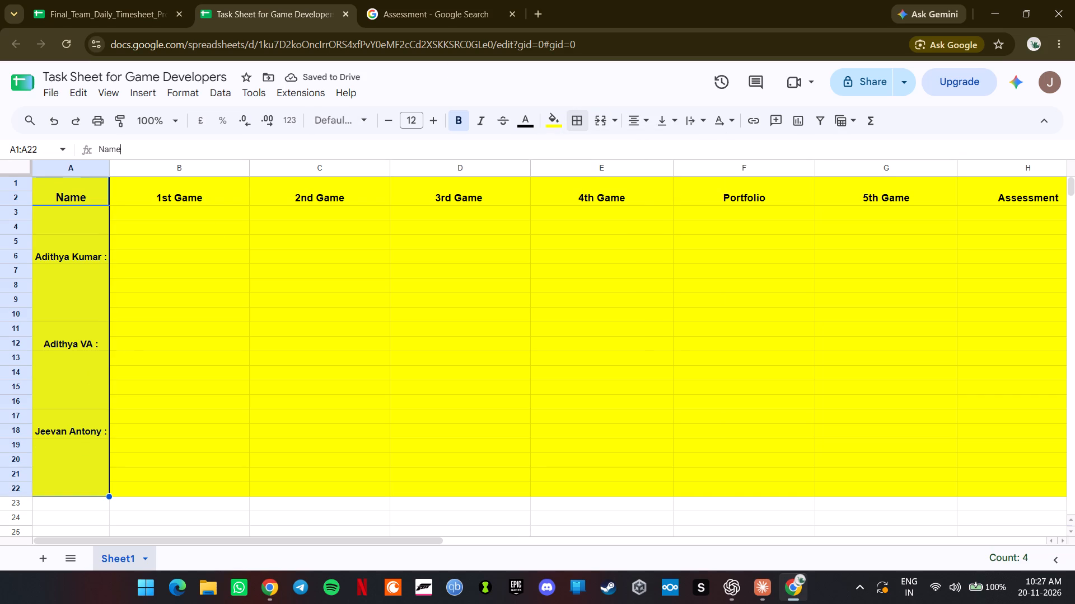
pyautogui.click(602, 258)
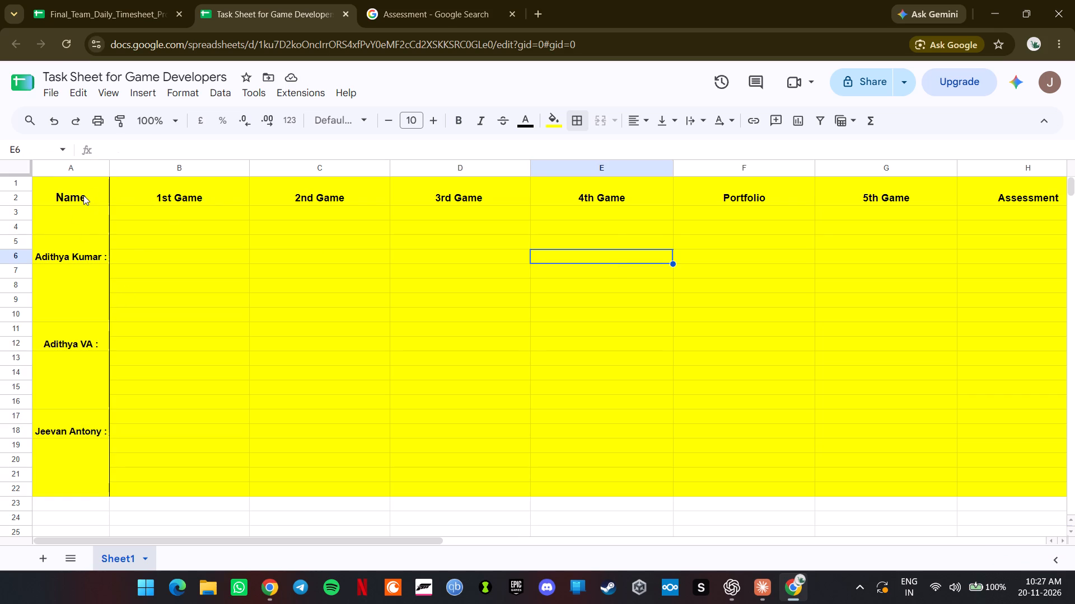
# Add a bottom border beneath cells A1:A4, closing off the "Name" header block.
pyautogui.moveTo(88, 186); pyautogui.dragTo(89, 224)
pyautogui.click(582, 119)
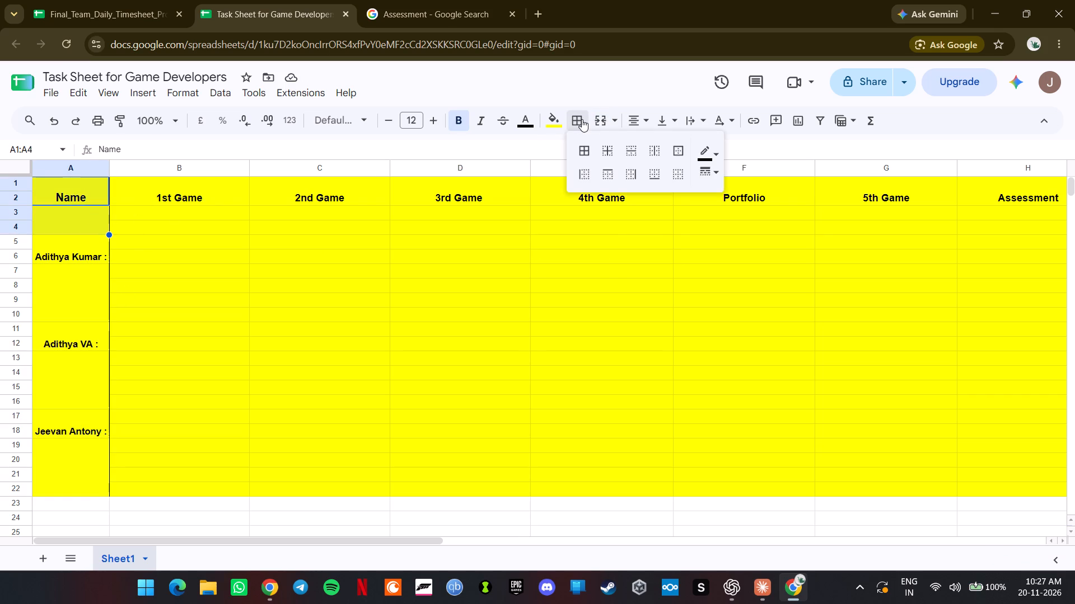
pyautogui.click(655, 177)
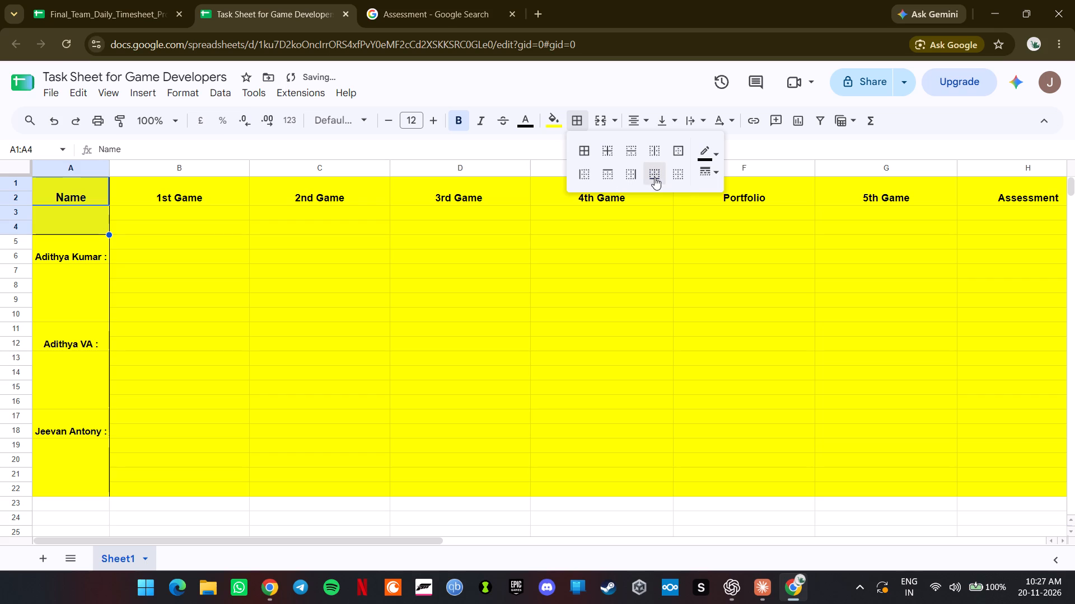
pyautogui.click(474, 147)
pyautogui.click(121, 232)
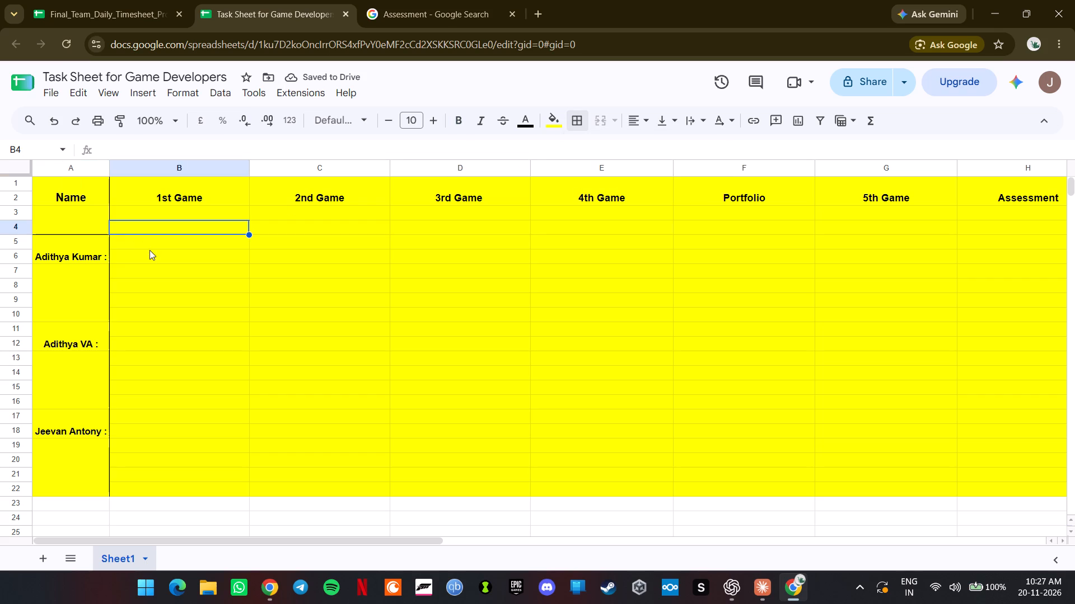
# Add a bottom border beneath cells A5:A10, closing off the first developer's block.
pyautogui.moveTo(73, 249); pyautogui.dragTo(73, 315)
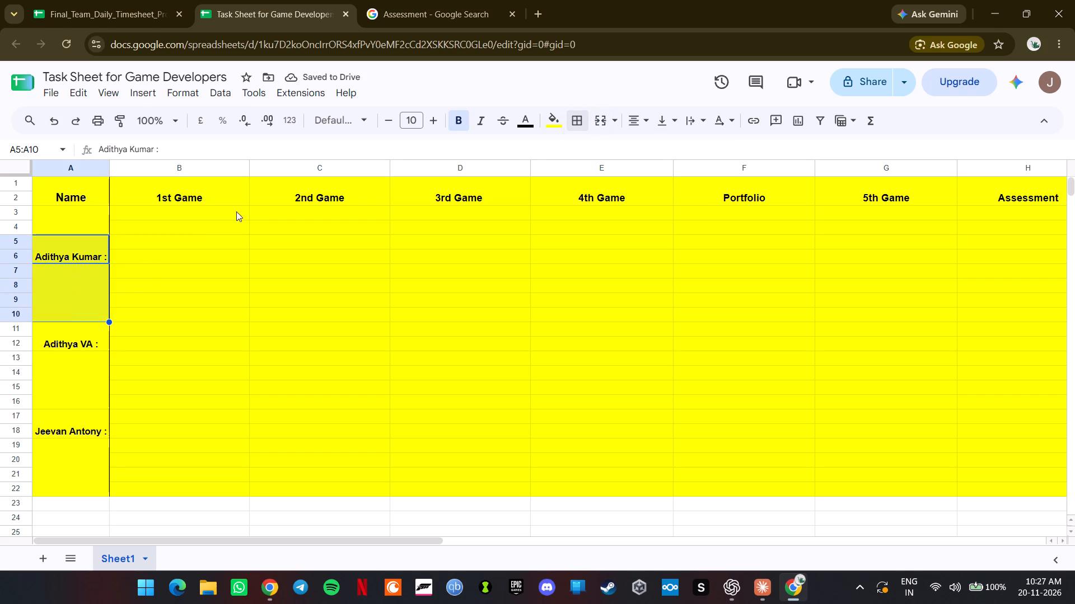
pyautogui.click(585, 121)
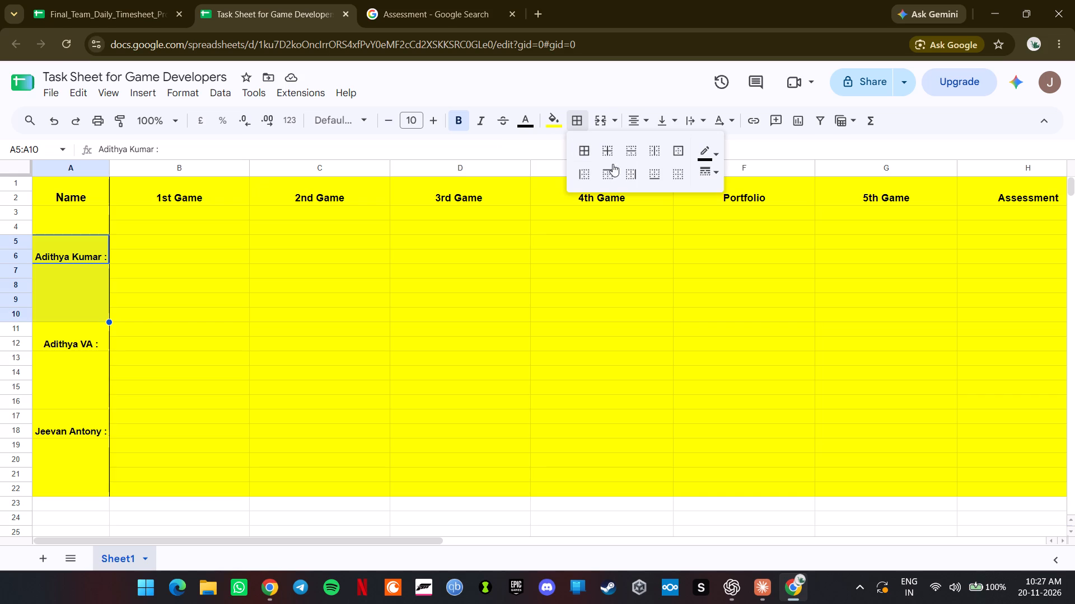
pyautogui.click(655, 173)
pyautogui.click(488, 149)
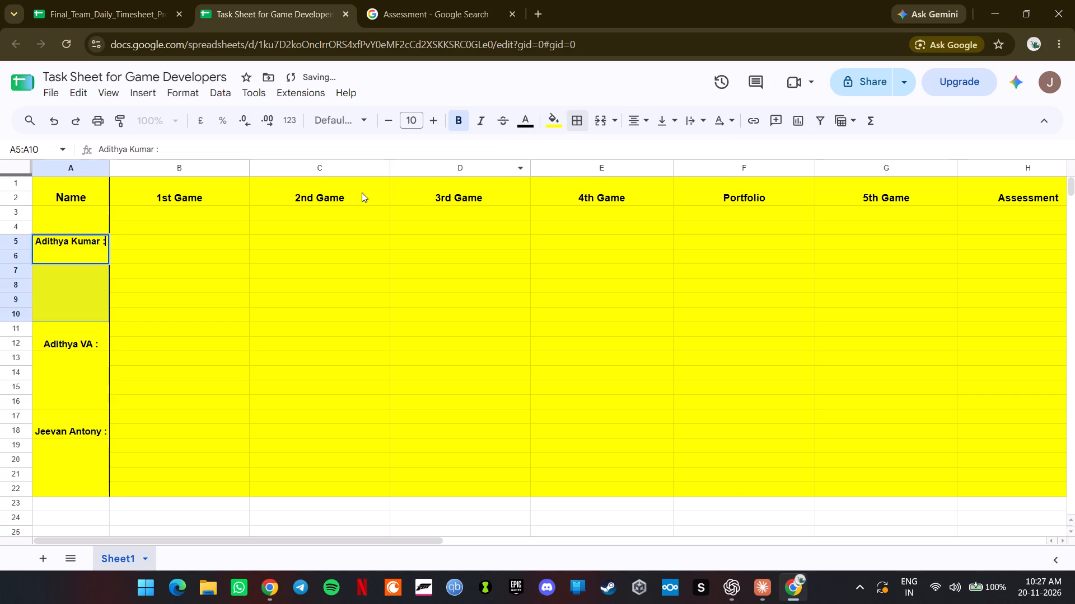
pyautogui.click(148, 291)
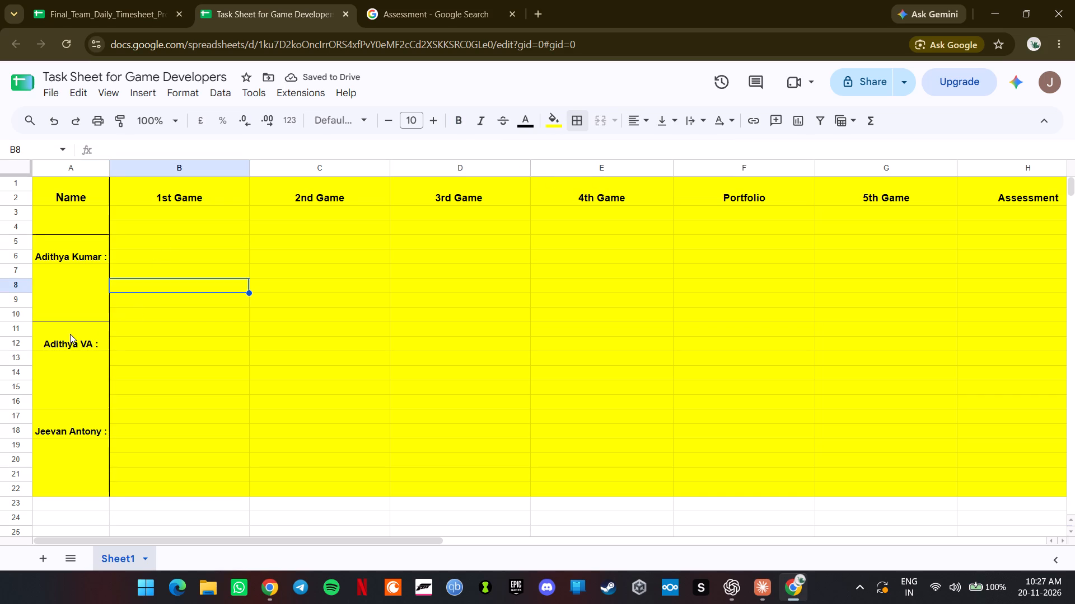
# Add a bottom border beneath cells A11:A16, closing off the second developer's block.
pyautogui.moveTo(70, 334); pyautogui.dragTo(70, 381)
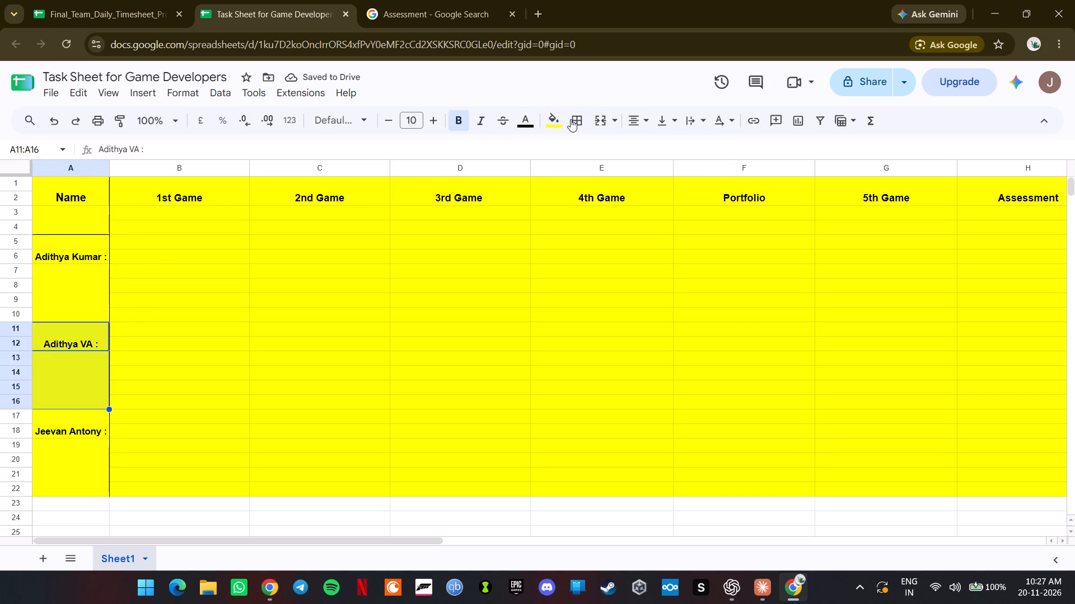
pyautogui.click(571, 119)
pyautogui.click(652, 179)
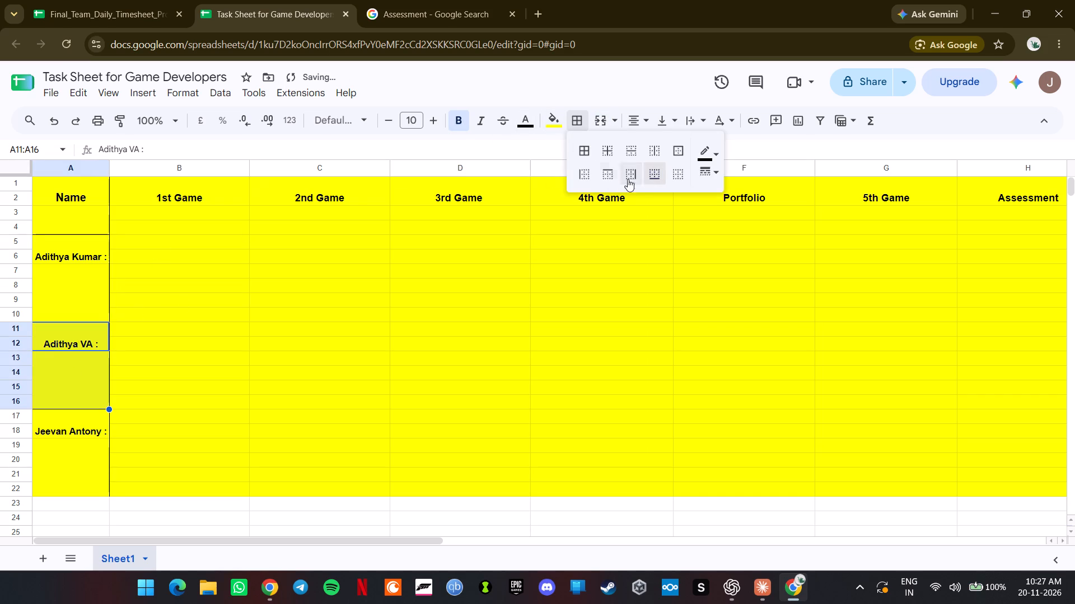
# Add a bottom border beneath cells A17:A22, closing off the third developer's block.
pyautogui.scroll(-2, 212, 346)
pyautogui.moveTo(69, 279); pyautogui.dragTo(67, 306)
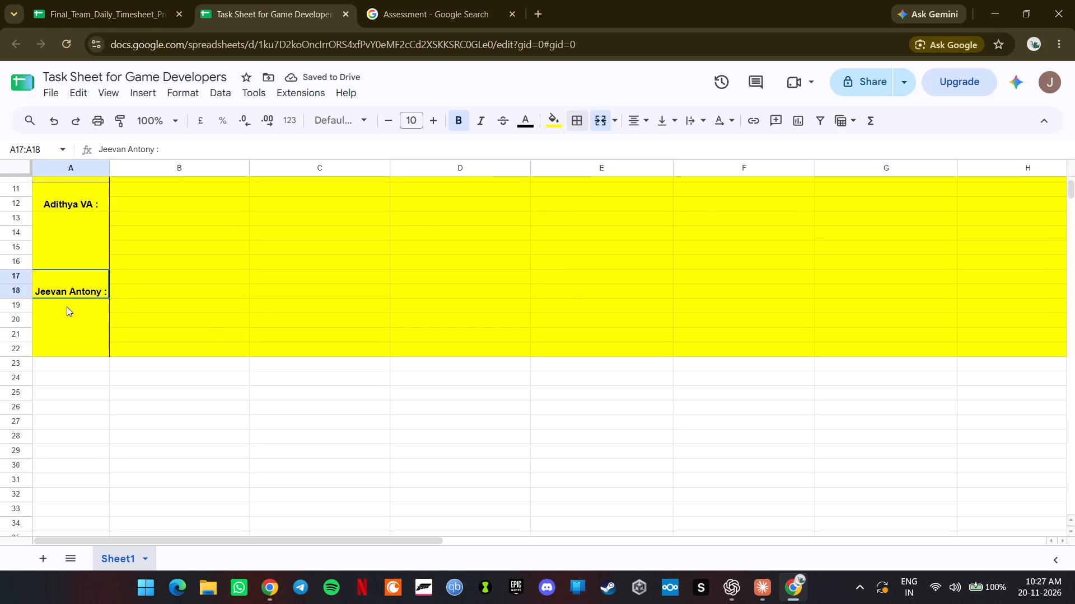
pyautogui.moveTo(67, 306); pyautogui.dragTo(67, 351)
pyautogui.click(71, 324)
pyautogui.moveTo(77, 287); pyautogui.dragTo(83, 350)
pyautogui.click(134, 393)
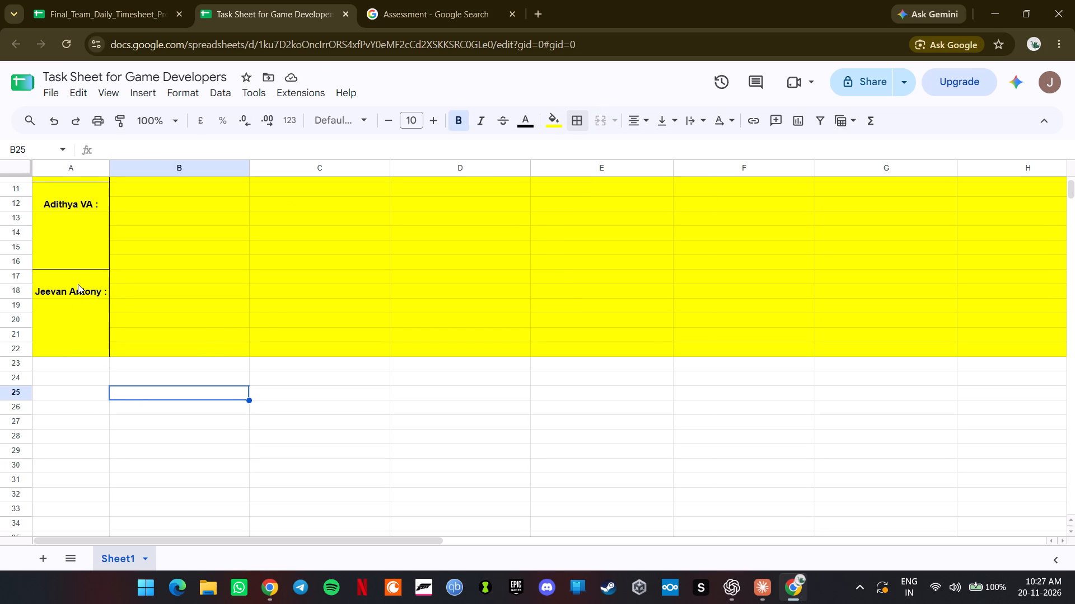
pyautogui.moveTo(82, 277); pyautogui.dragTo(78, 340)
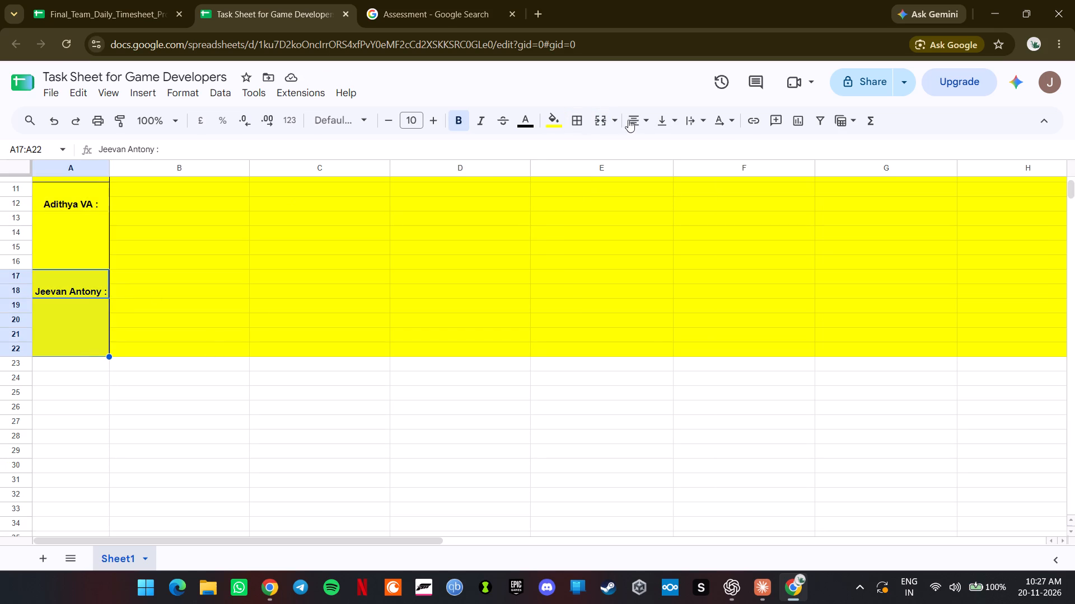
pyautogui.click(576, 130)
pyautogui.click(652, 174)
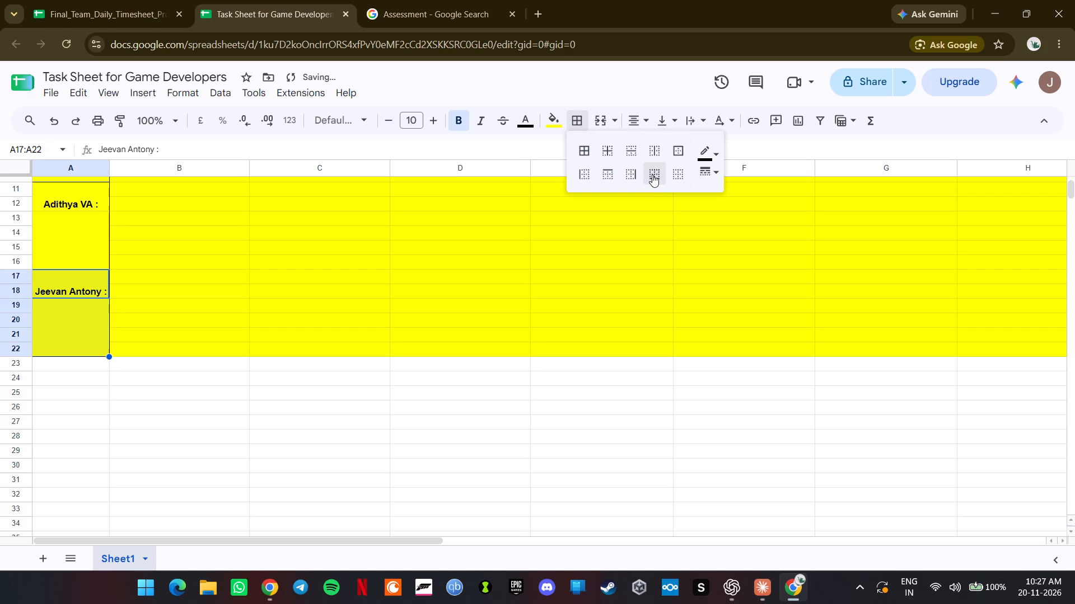
pyautogui.click(302, 394)
pyautogui.scroll(3, 239, 391)
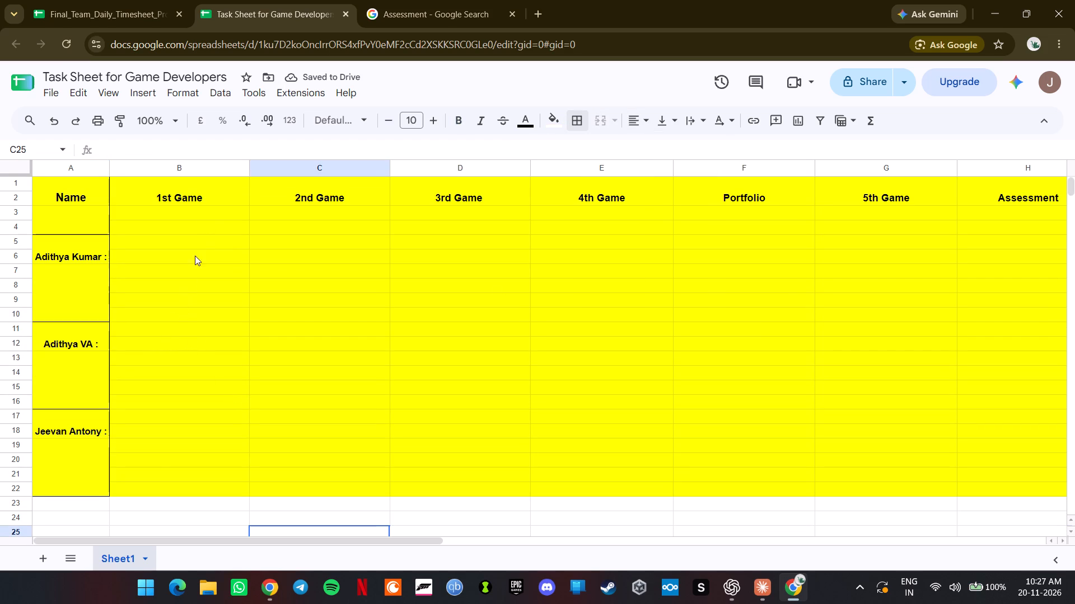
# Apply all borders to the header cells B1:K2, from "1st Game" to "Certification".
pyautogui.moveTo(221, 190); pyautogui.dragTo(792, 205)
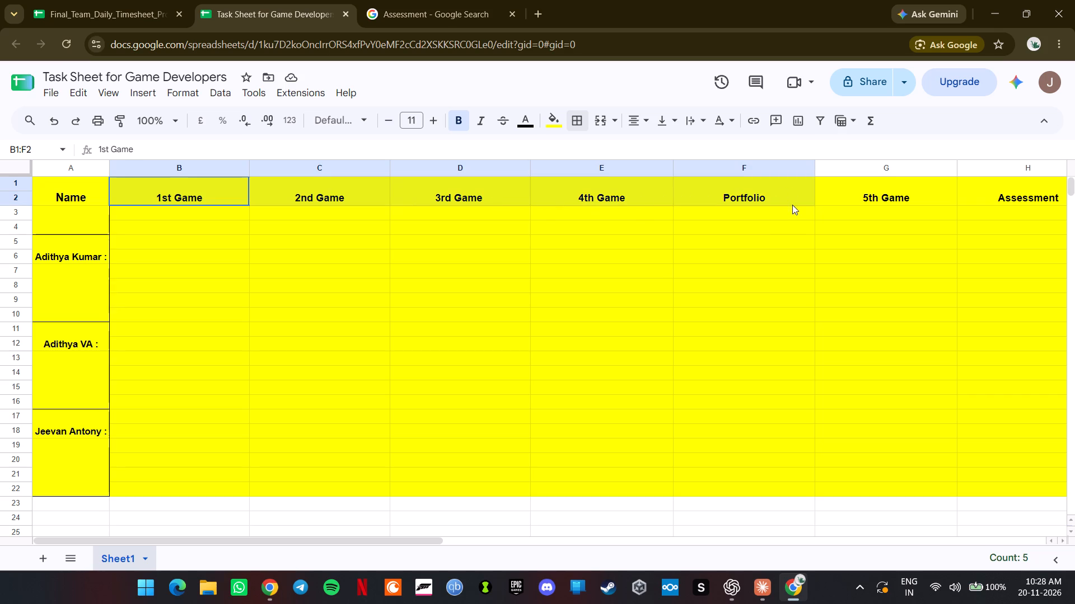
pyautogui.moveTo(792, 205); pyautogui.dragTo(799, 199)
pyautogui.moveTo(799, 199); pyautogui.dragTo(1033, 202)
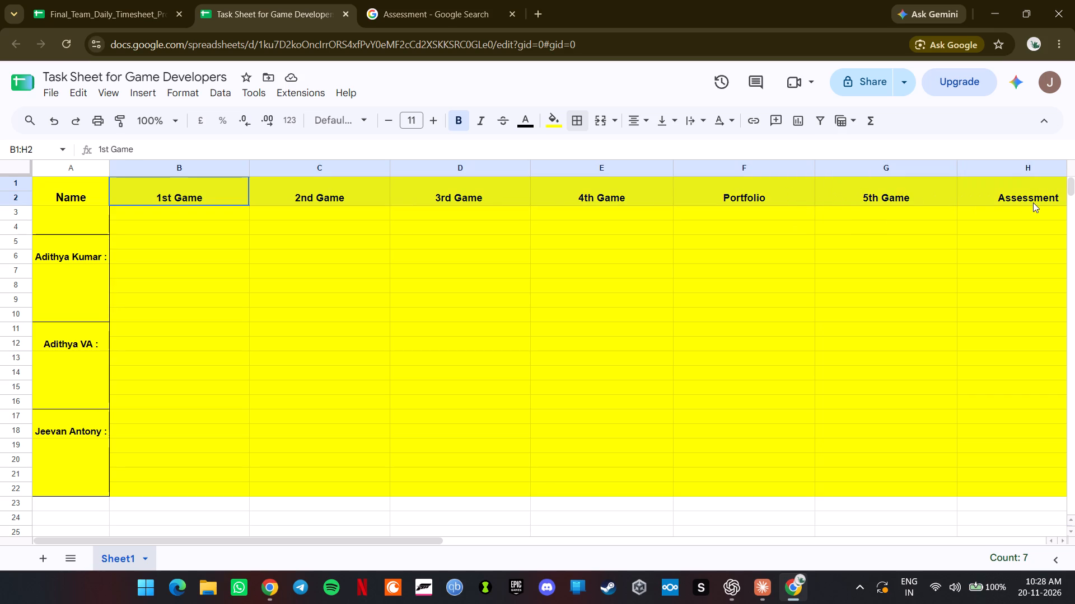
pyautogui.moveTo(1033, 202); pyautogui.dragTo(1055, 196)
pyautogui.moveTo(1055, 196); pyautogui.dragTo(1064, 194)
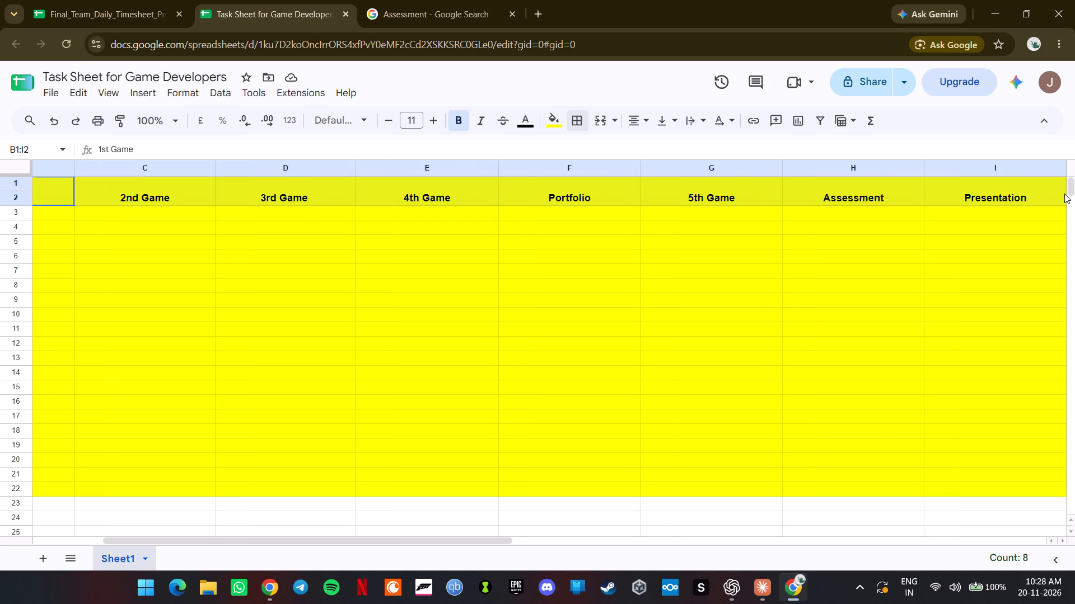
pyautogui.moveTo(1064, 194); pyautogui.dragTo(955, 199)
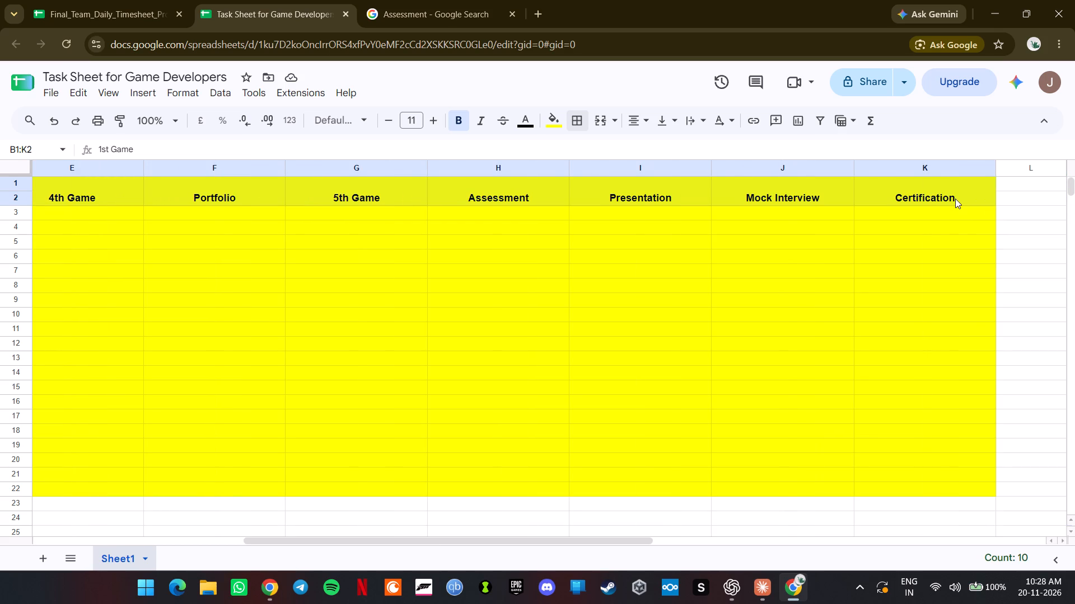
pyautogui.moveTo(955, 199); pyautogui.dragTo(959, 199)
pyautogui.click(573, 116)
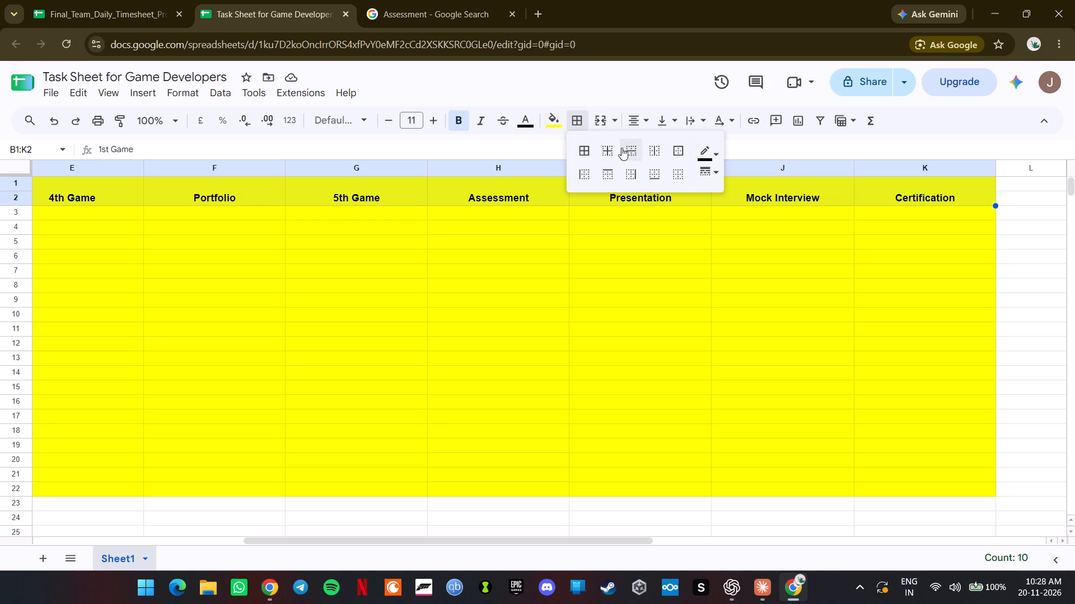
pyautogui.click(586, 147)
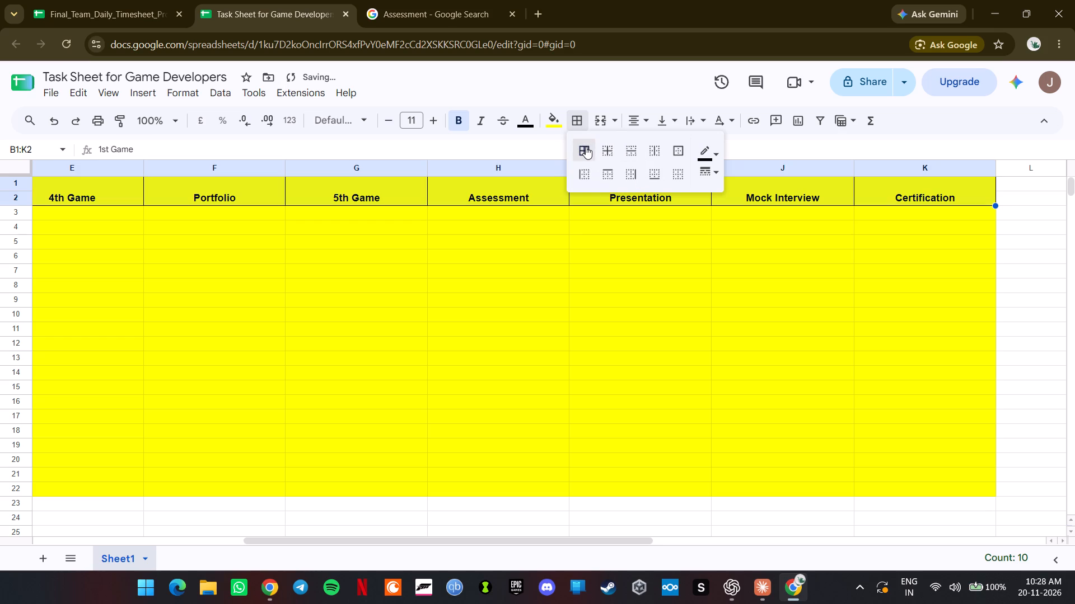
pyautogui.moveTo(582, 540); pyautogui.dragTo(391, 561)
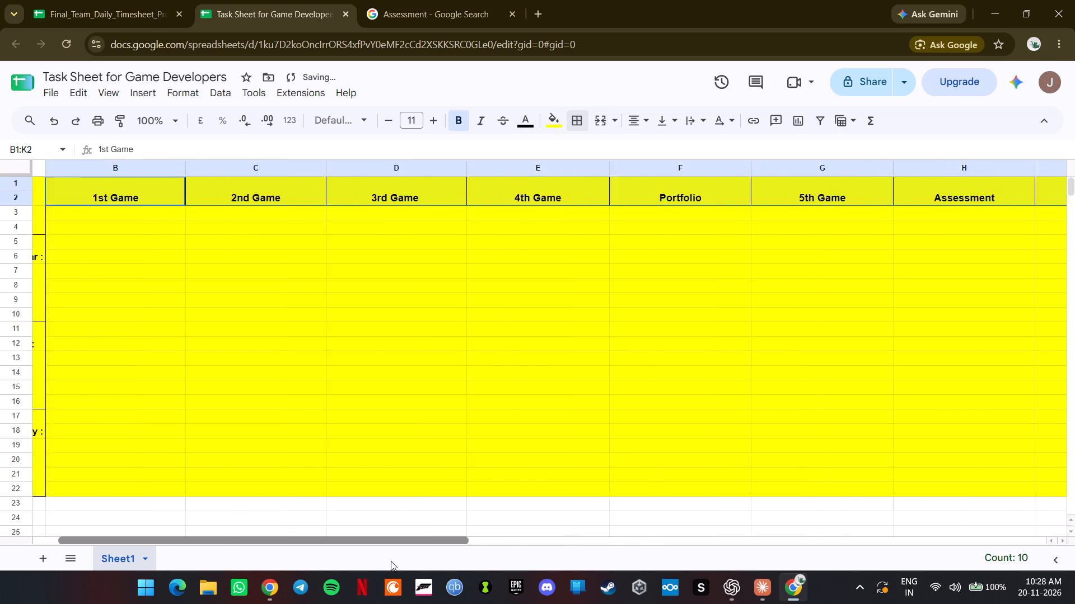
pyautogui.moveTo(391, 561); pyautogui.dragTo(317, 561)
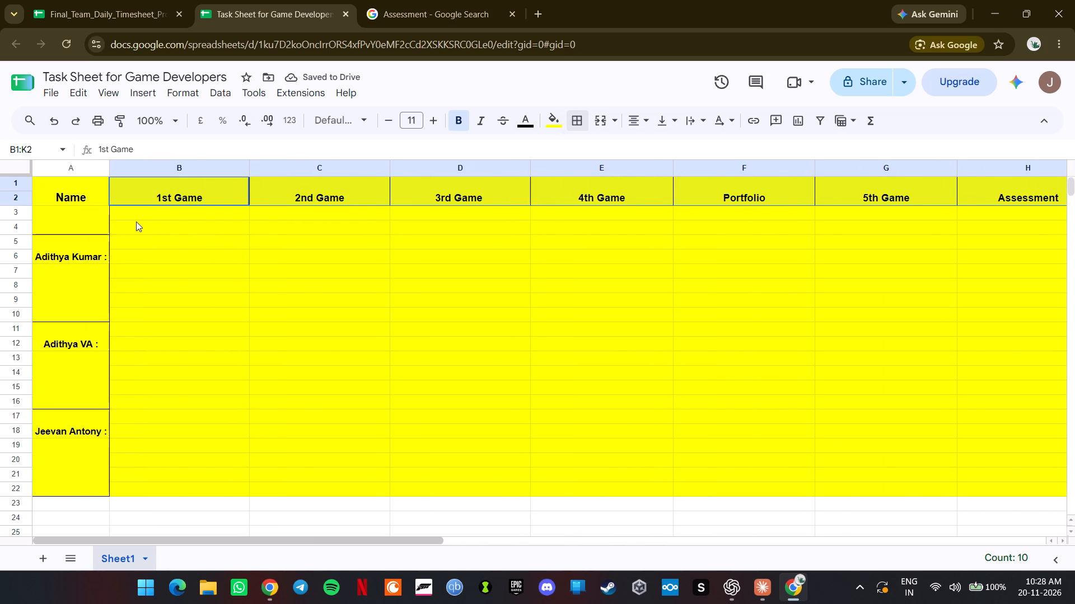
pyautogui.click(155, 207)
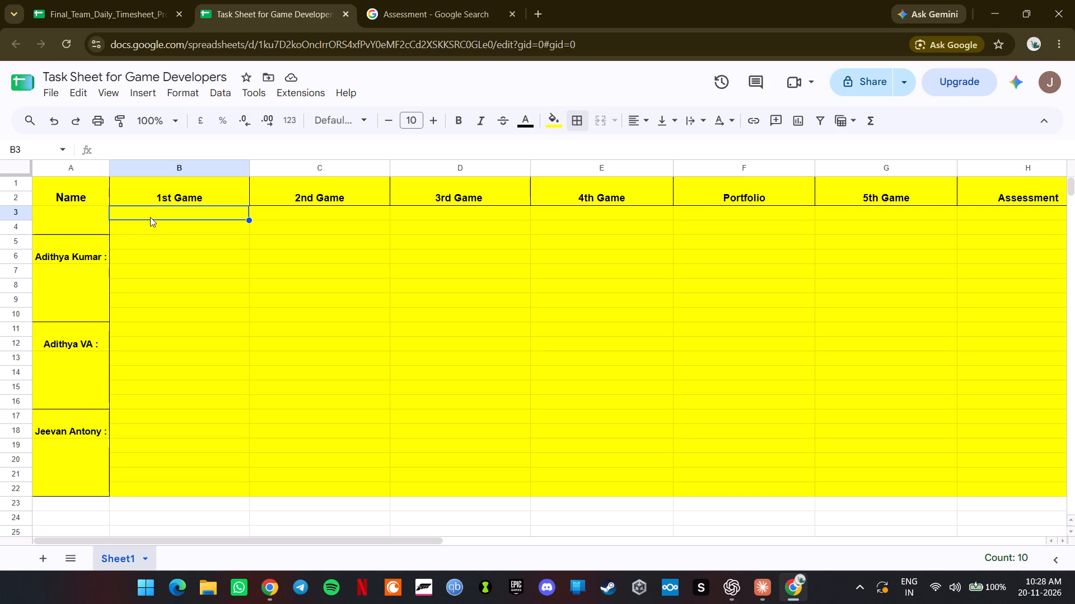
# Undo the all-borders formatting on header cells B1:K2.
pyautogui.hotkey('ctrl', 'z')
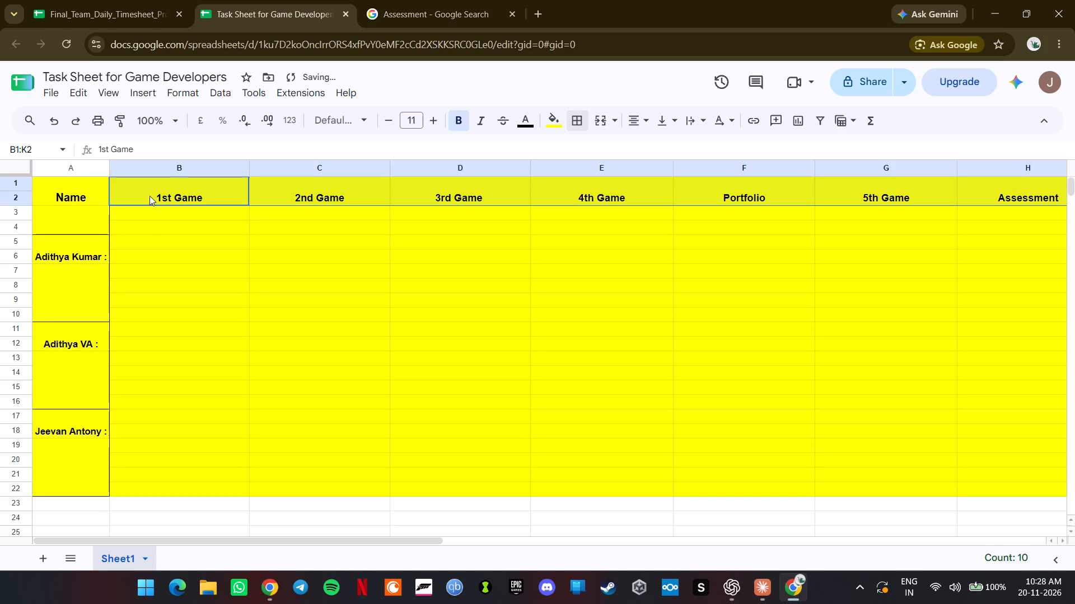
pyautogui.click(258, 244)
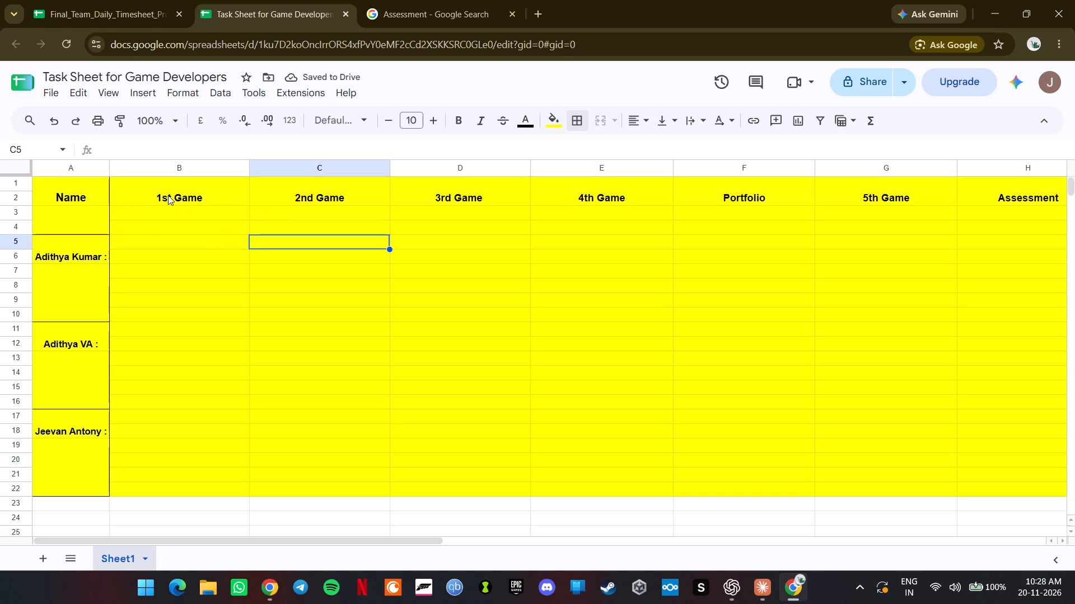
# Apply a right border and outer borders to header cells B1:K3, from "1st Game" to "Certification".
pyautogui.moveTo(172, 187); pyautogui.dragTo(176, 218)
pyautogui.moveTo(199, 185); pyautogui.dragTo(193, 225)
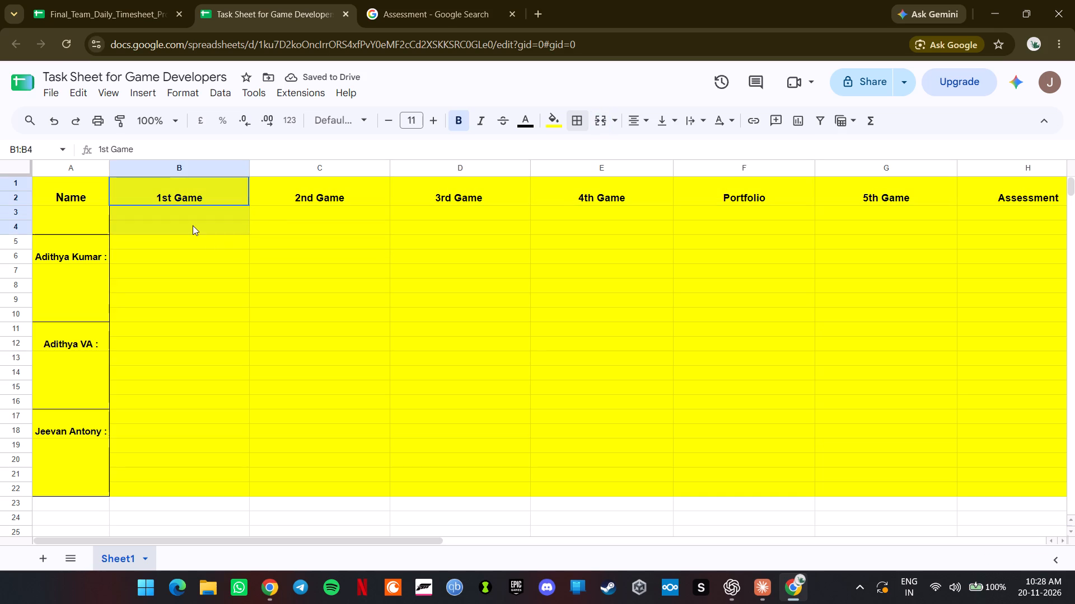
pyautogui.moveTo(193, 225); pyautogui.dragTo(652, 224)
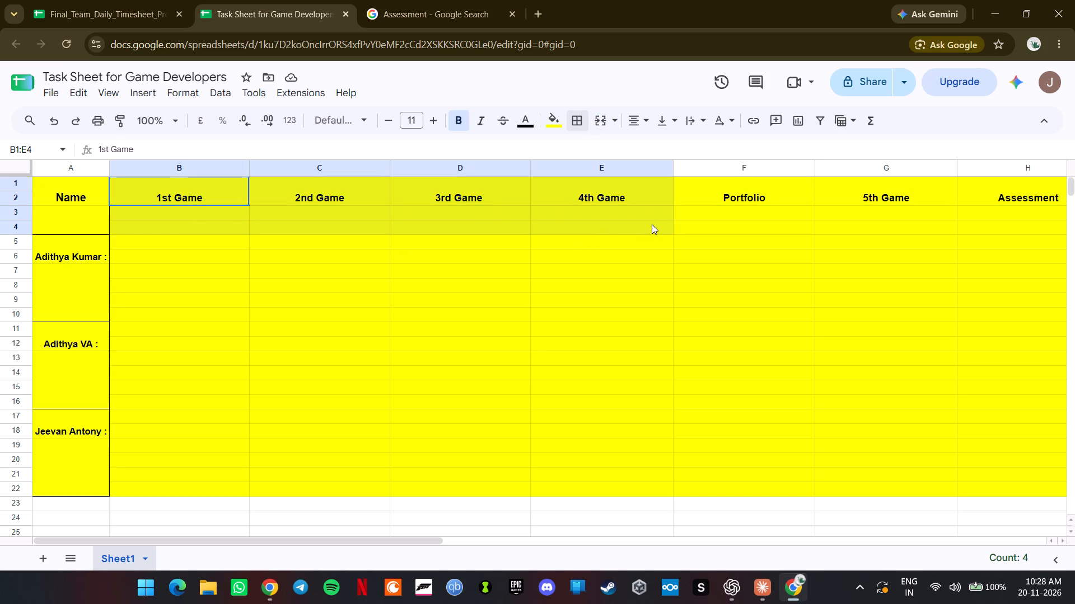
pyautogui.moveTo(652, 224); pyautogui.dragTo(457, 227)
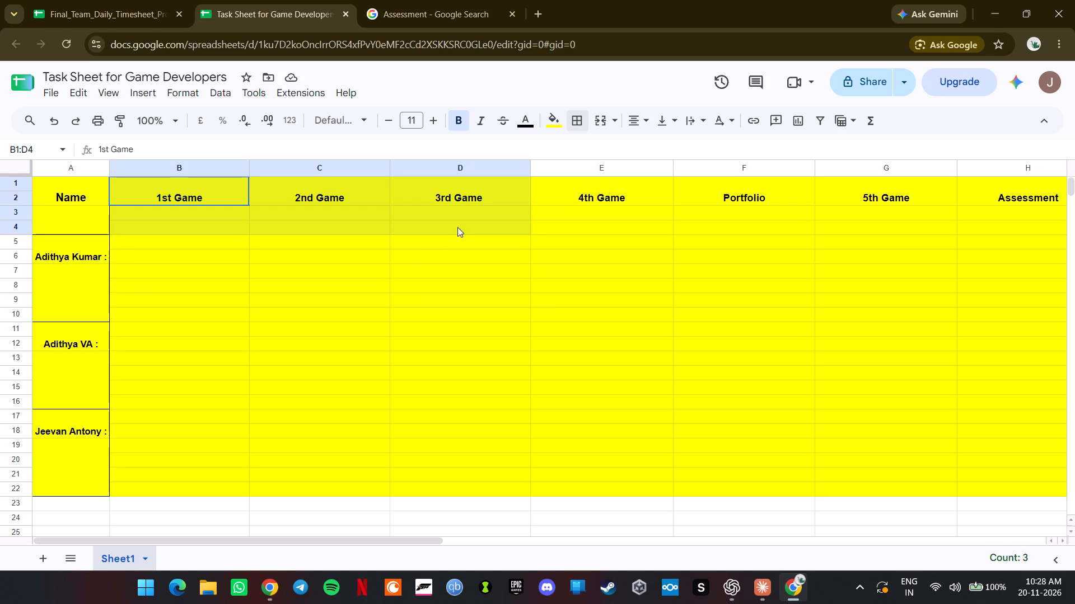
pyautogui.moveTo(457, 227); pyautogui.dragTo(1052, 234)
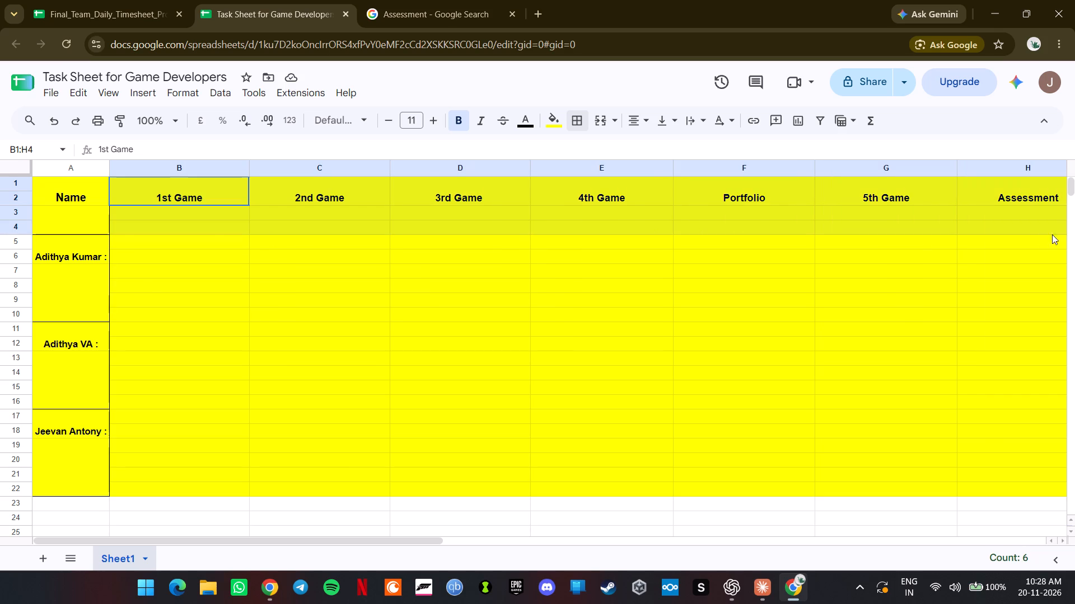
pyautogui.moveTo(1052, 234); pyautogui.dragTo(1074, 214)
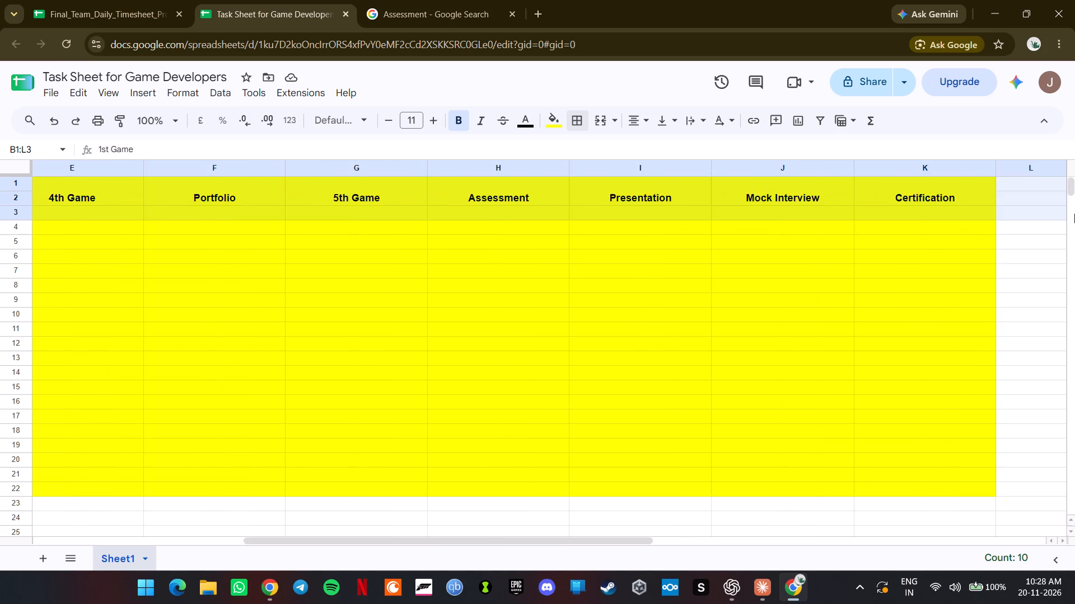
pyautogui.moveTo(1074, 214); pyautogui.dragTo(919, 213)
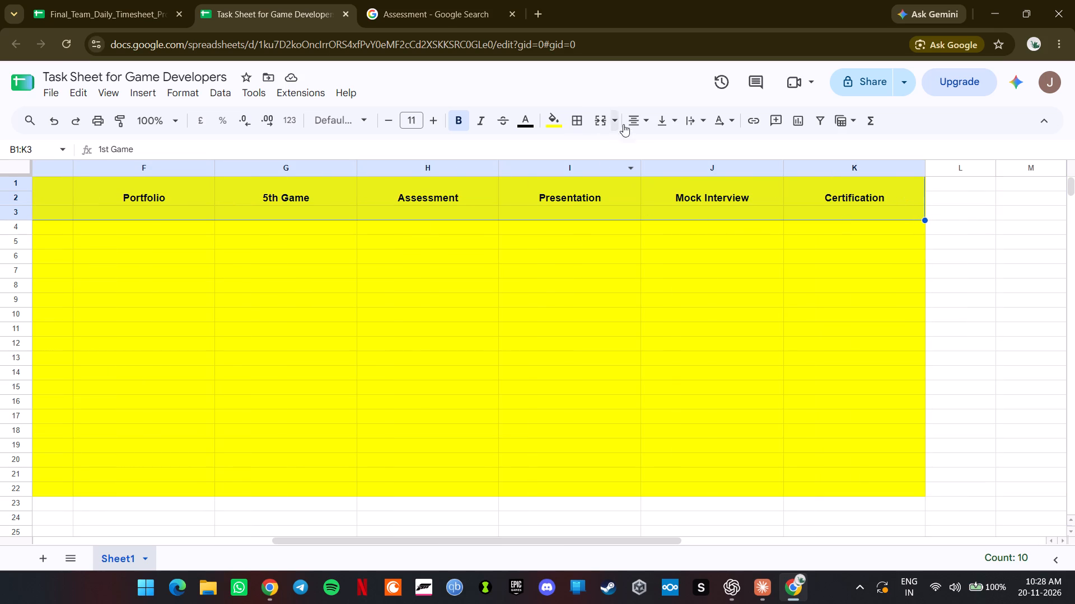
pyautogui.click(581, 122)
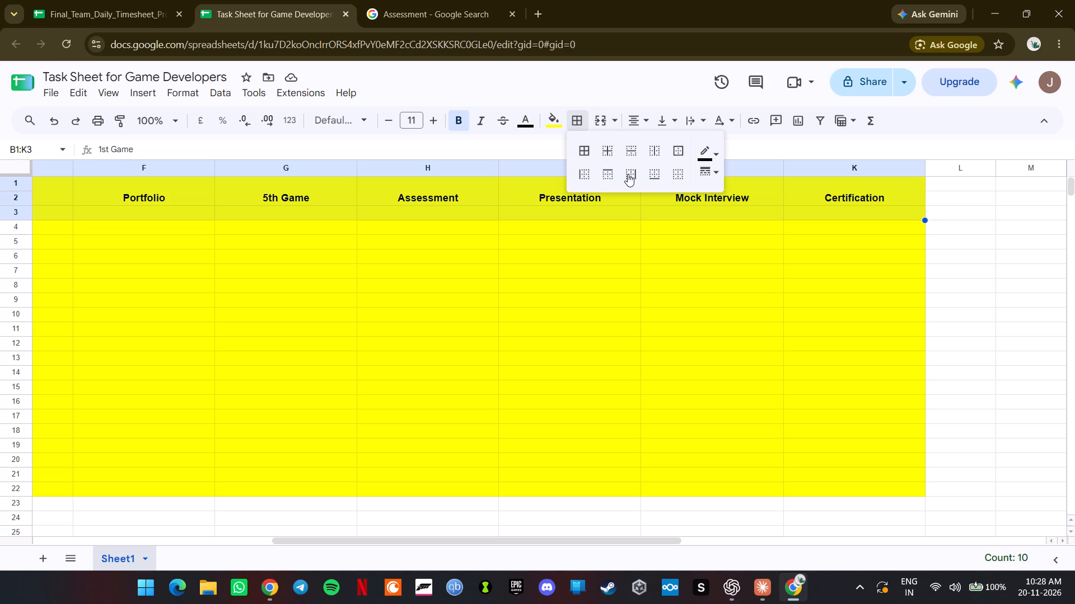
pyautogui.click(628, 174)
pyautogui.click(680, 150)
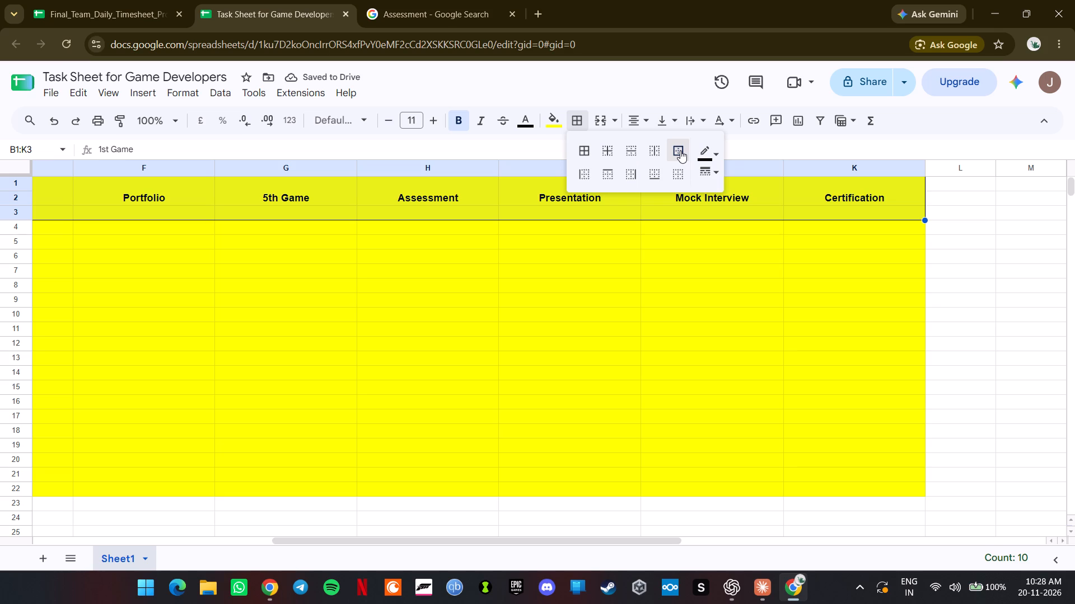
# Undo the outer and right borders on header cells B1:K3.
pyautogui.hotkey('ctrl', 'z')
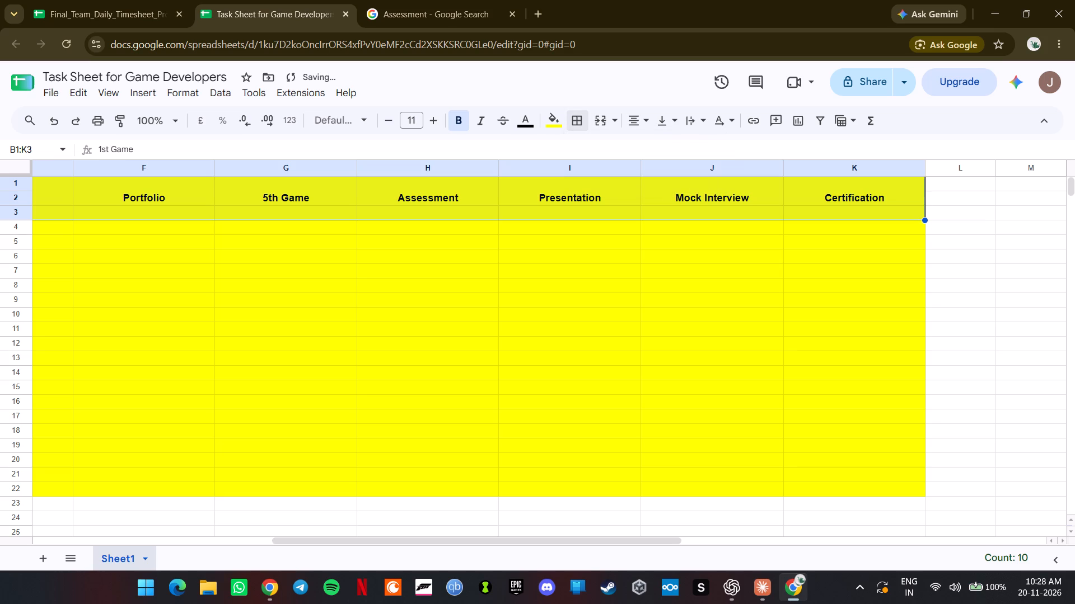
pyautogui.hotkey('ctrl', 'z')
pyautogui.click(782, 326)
# Add a bottom border and a right border to header block B1:K4, from "1st Game" to "Certification".
pyautogui.moveTo(656, 544); pyautogui.dragTo(545, 560)
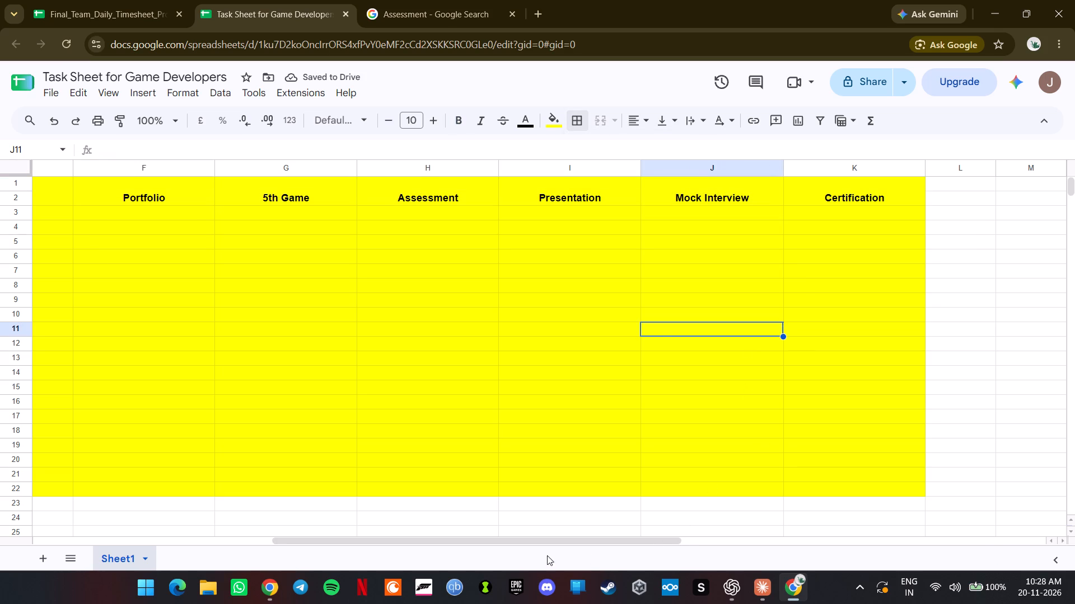
pyautogui.moveTo(558, 539); pyautogui.dragTo(253, 549)
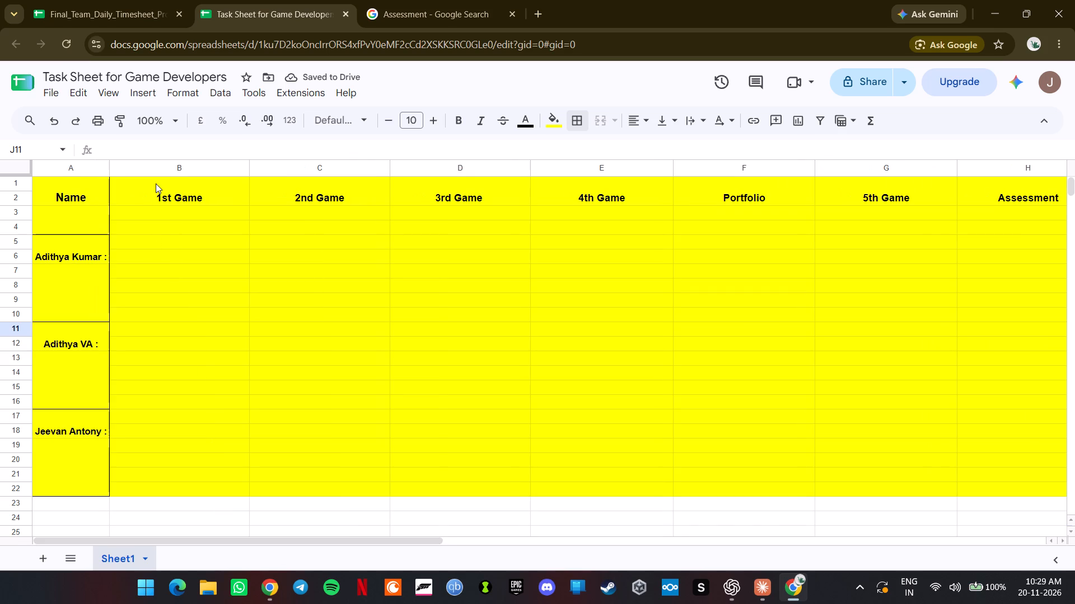
pyautogui.moveTo(156, 183); pyautogui.dragTo(895, 219)
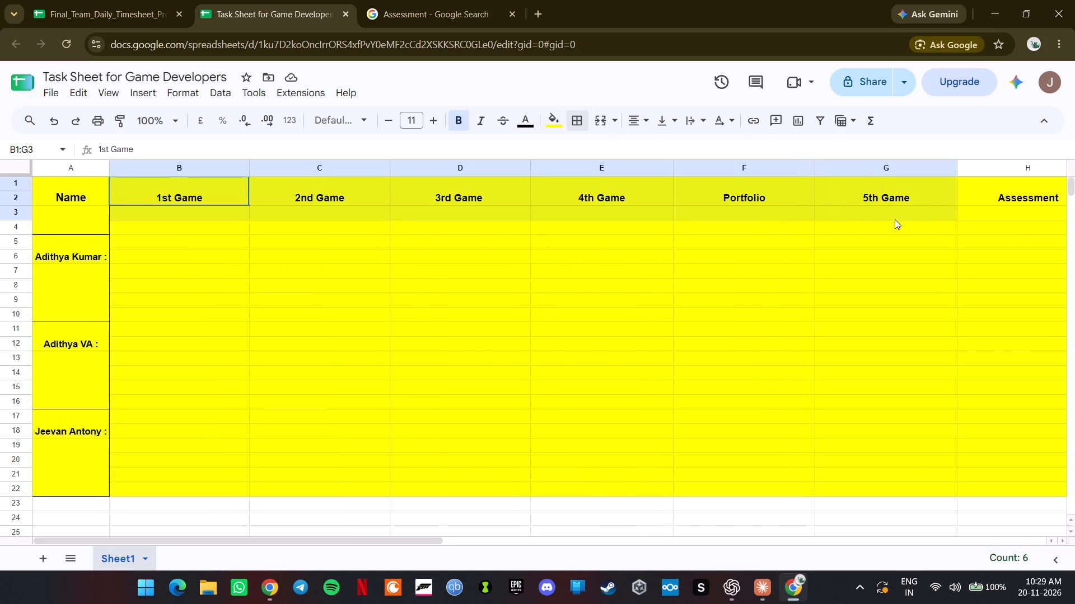
pyautogui.moveTo(895, 219); pyautogui.dragTo(1074, 221)
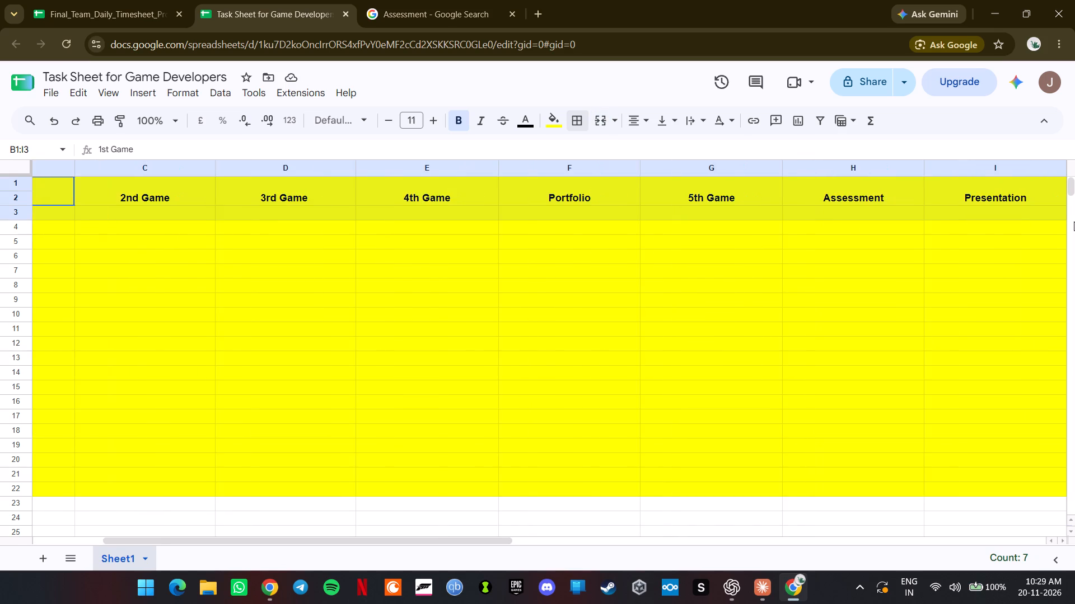
pyautogui.moveTo(1074, 221); pyautogui.dragTo(995, 225)
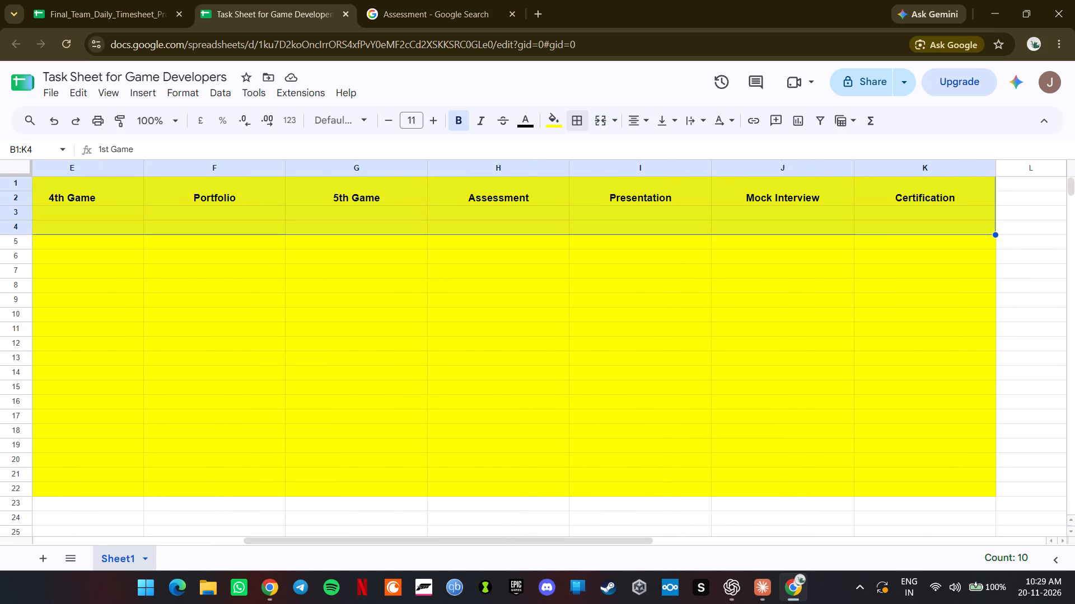
pyautogui.click(577, 126)
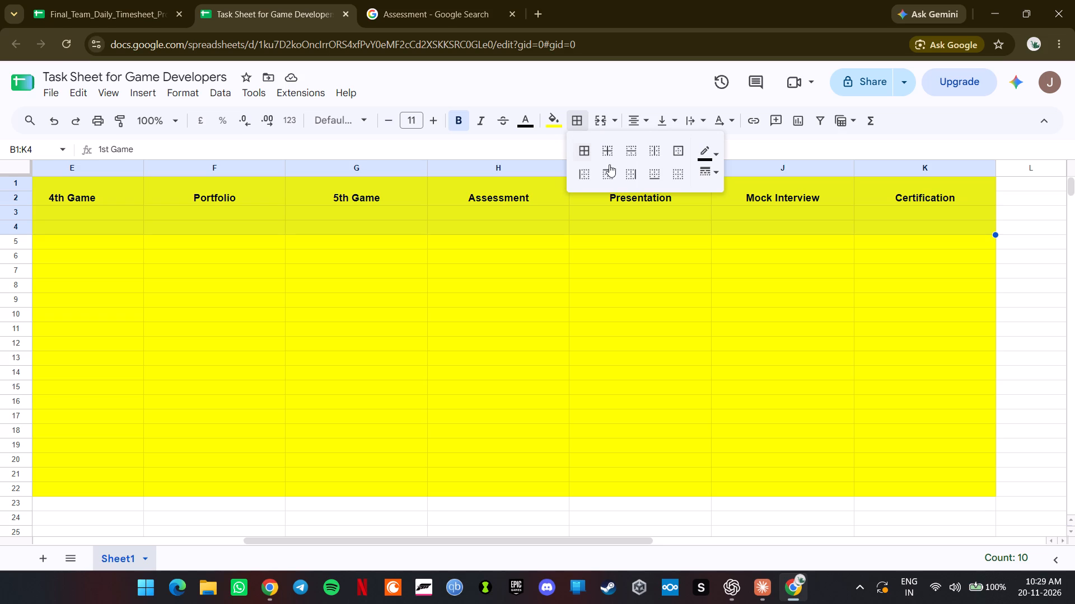
pyautogui.click(654, 177)
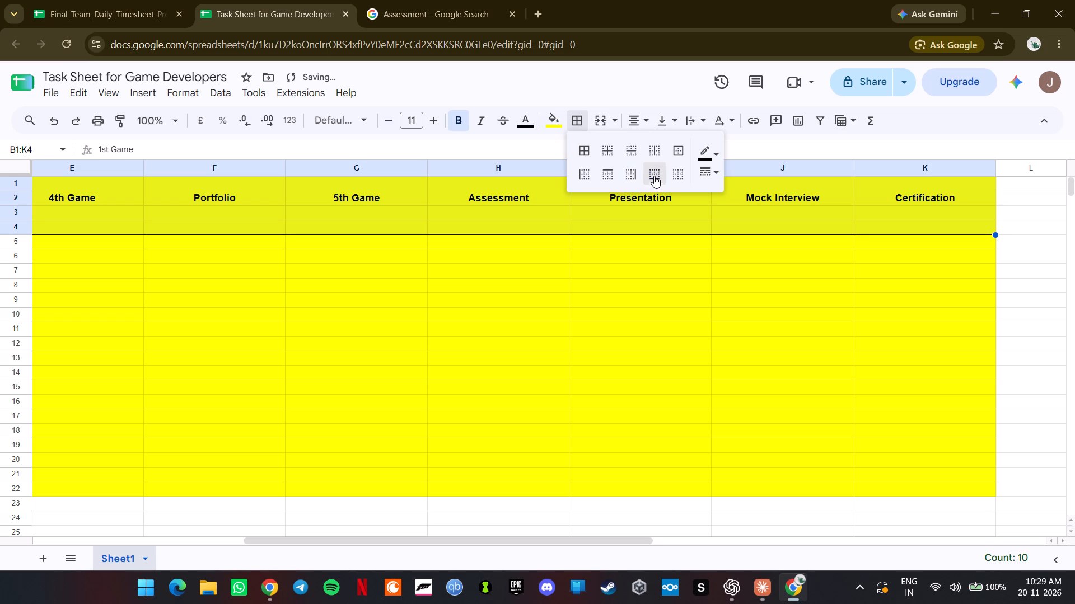
pyautogui.click(628, 177)
pyautogui.click(777, 216)
# Add a right border to cells J1:J4, dividing "Mock Interview" from "Certification".
pyautogui.moveTo(833, 188); pyautogui.dragTo(825, 233)
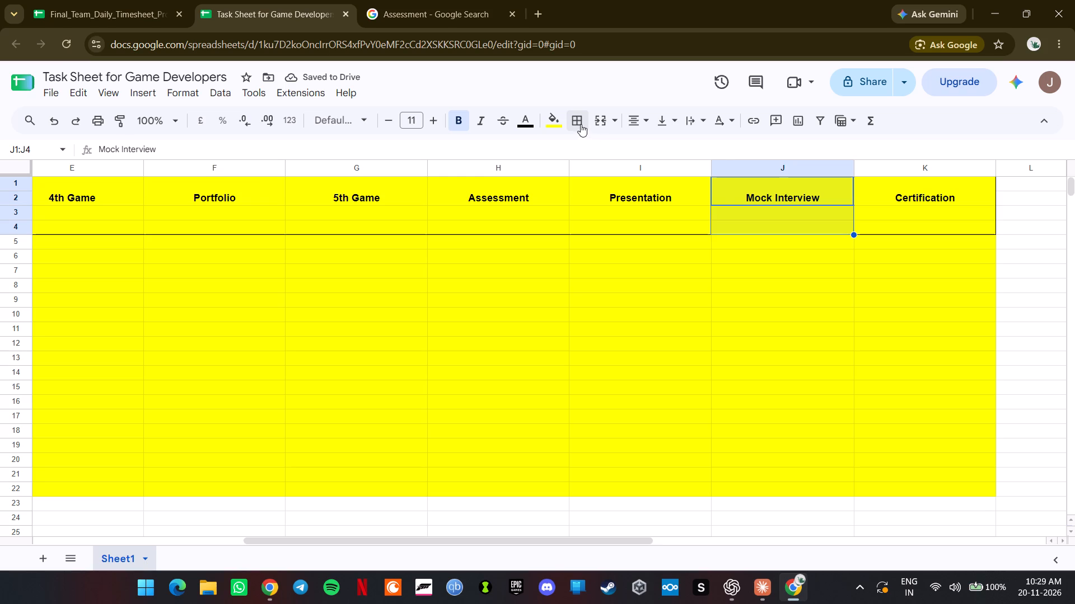
pyautogui.click(581, 124)
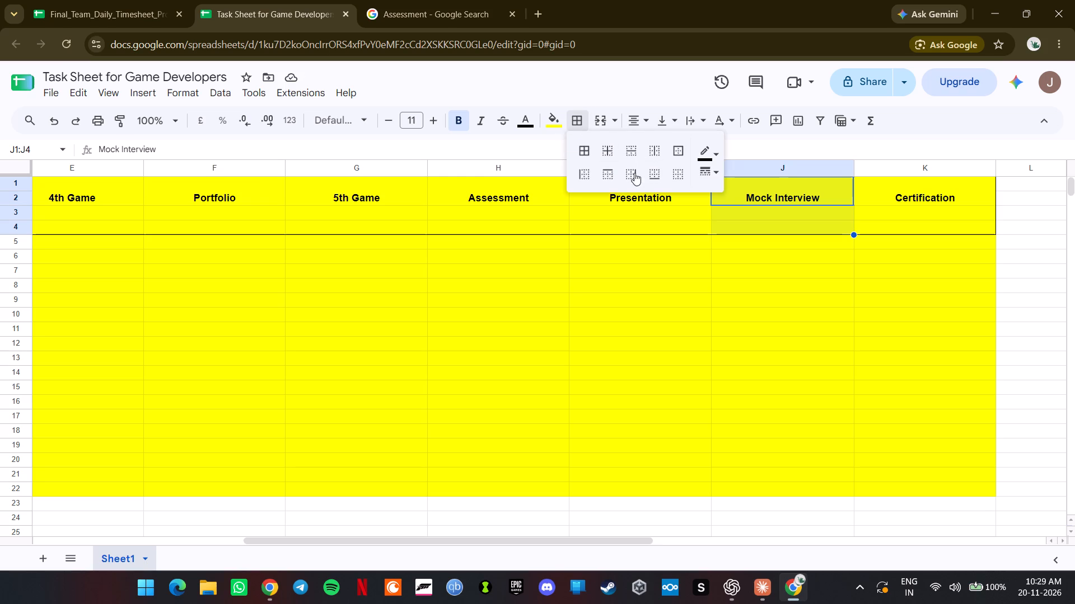
pyautogui.click(634, 173)
# Add a right border to cells I1:I4, dividing "Presentation" from "Mock Interview".
pyautogui.moveTo(578, 200); pyautogui.dragTo(581, 207)
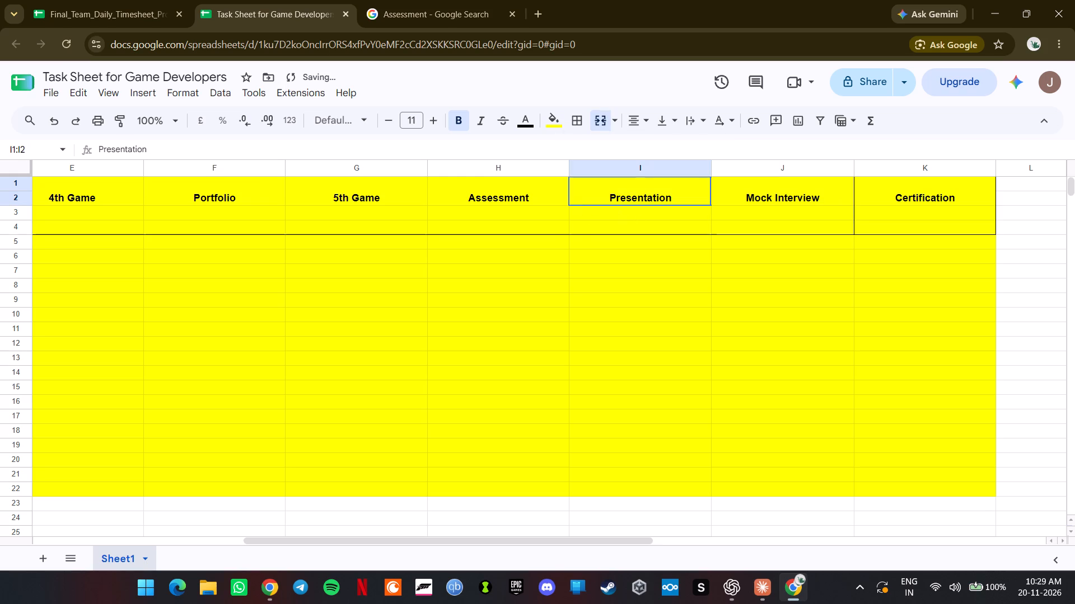
pyautogui.moveTo(581, 207); pyautogui.dragTo(581, 226)
pyautogui.click(574, 122)
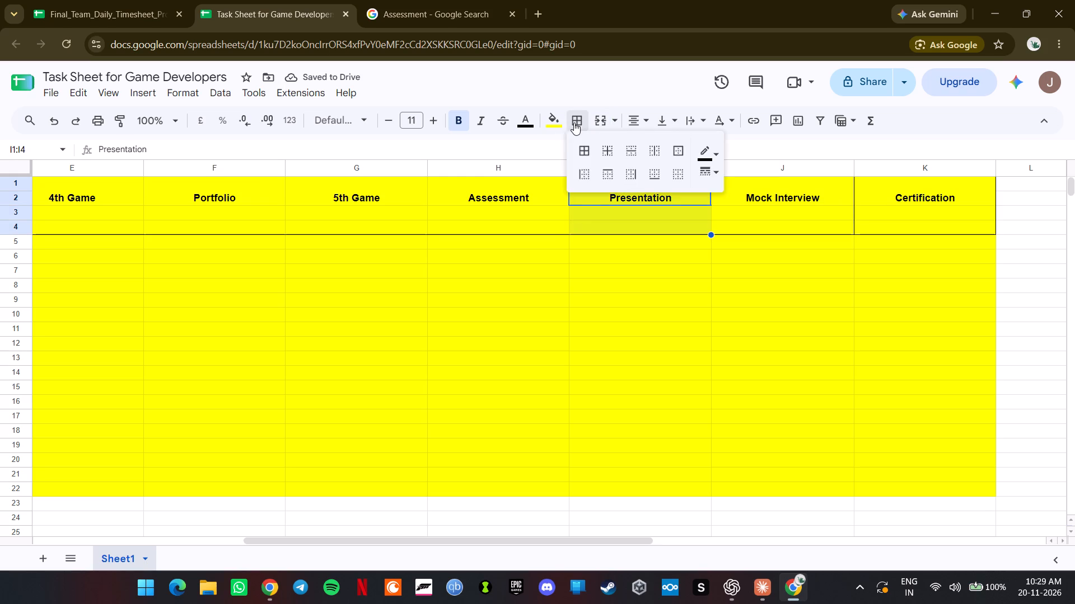
pyautogui.click(635, 168)
# Add a right border to cells H1:H4, dividing "Assessment" from "Presentation".
pyautogui.moveTo(436, 192); pyautogui.dragTo(437, 226)
pyautogui.click(577, 125)
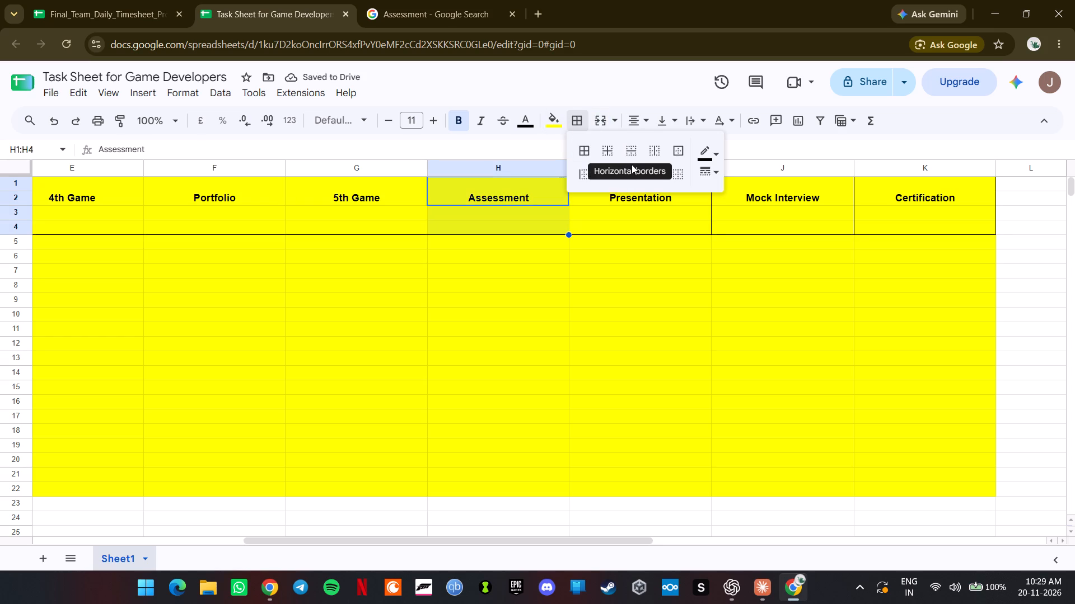
pyautogui.click(632, 178)
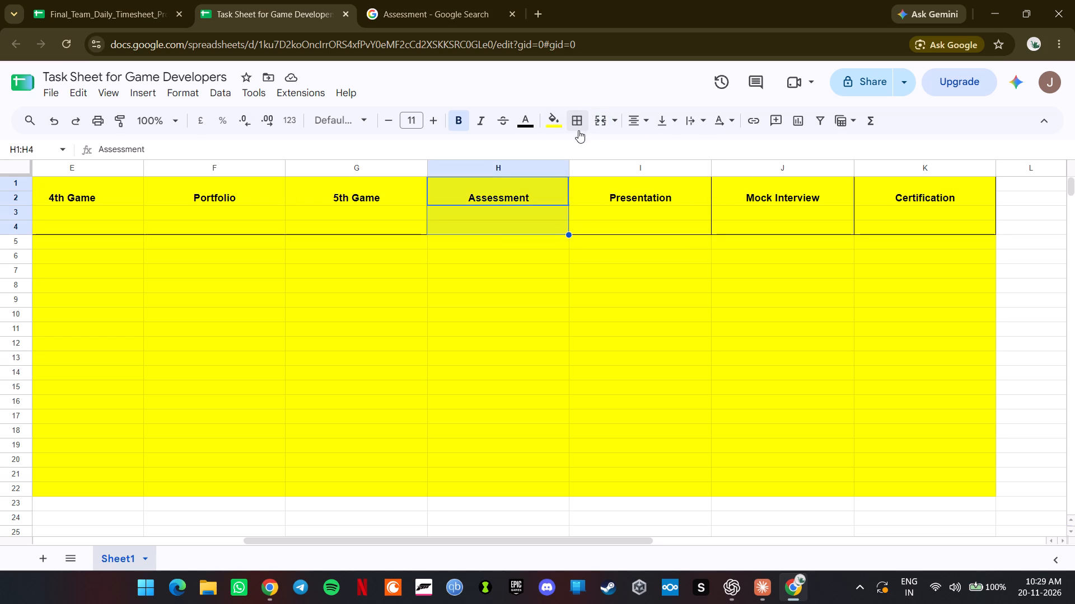
pyautogui.click(579, 121)
pyautogui.click(627, 178)
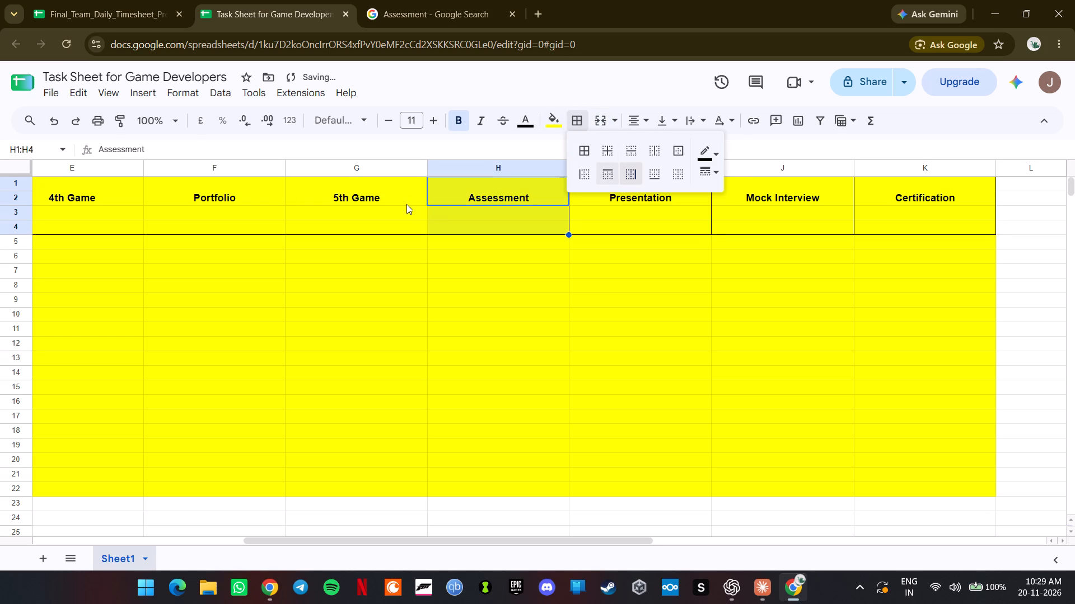
# Add a right border to cells G1:G4, dividing "5th Game" from "Assessment".
pyautogui.moveTo(386, 193); pyautogui.dragTo(377, 223)
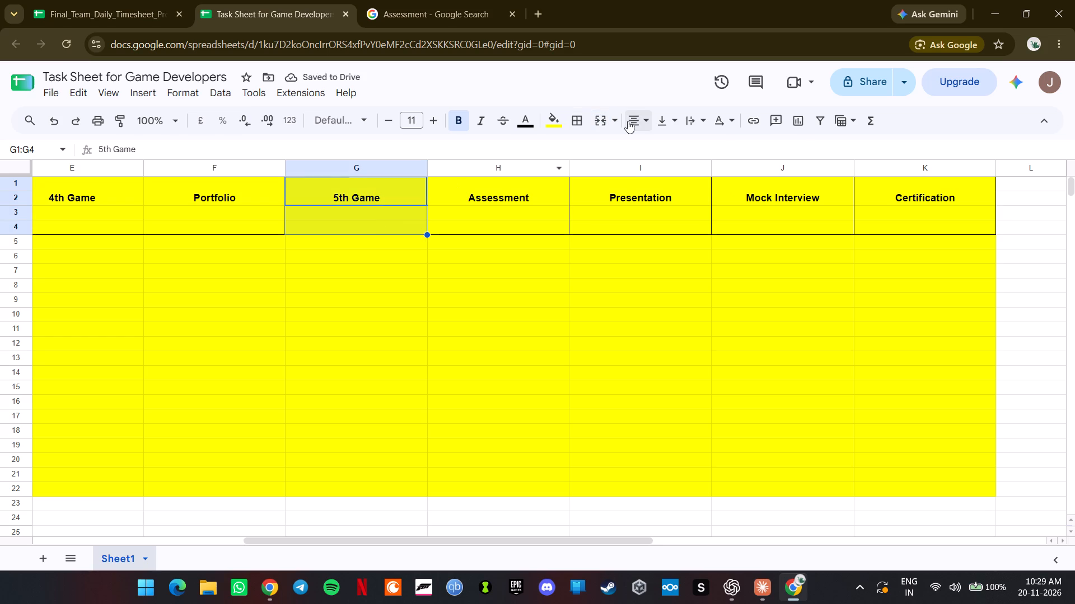
pyautogui.click(582, 121)
pyautogui.click(635, 171)
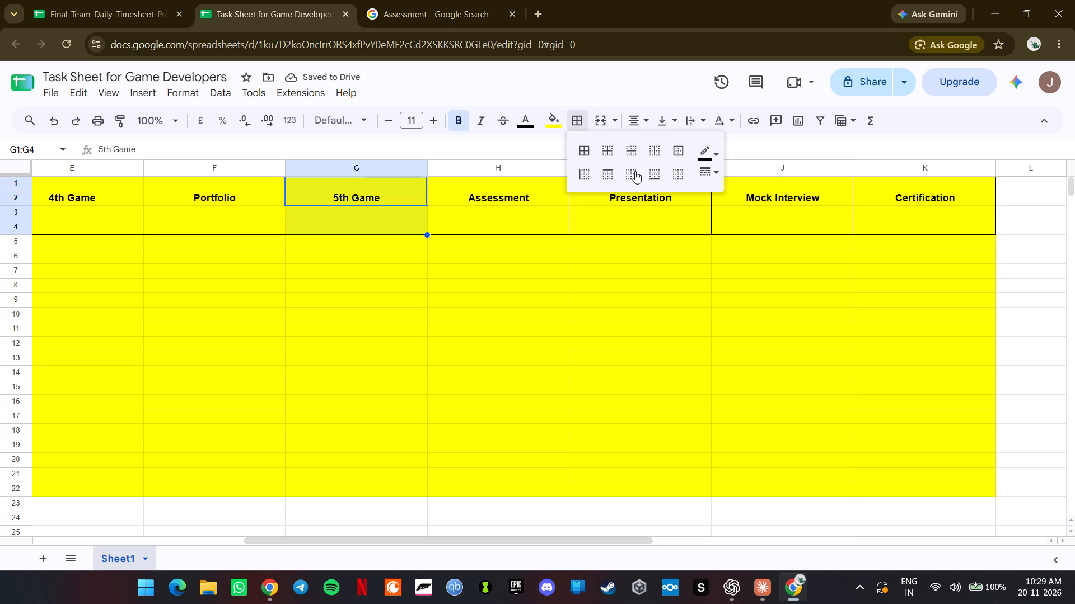
# Add a right border to cells F1:F4, dividing "Portfolio" from "5th Game".
pyautogui.click(256, 186)
pyautogui.moveTo(256, 186); pyautogui.dragTo(249, 218)
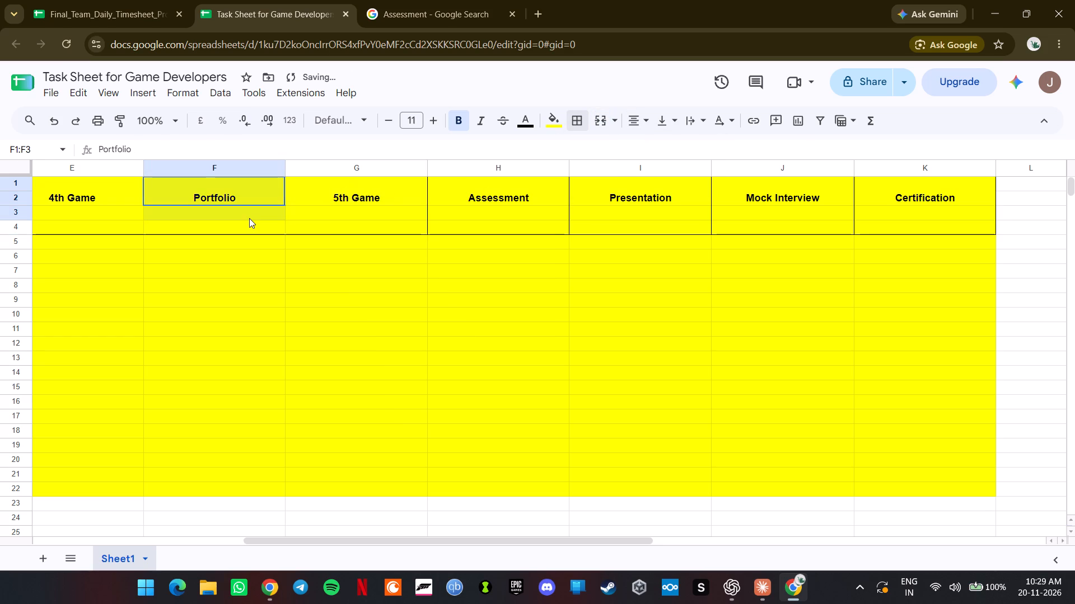
pyautogui.moveTo(249, 218); pyautogui.dragTo(249, 223)
pyautogui.click(579, 119)
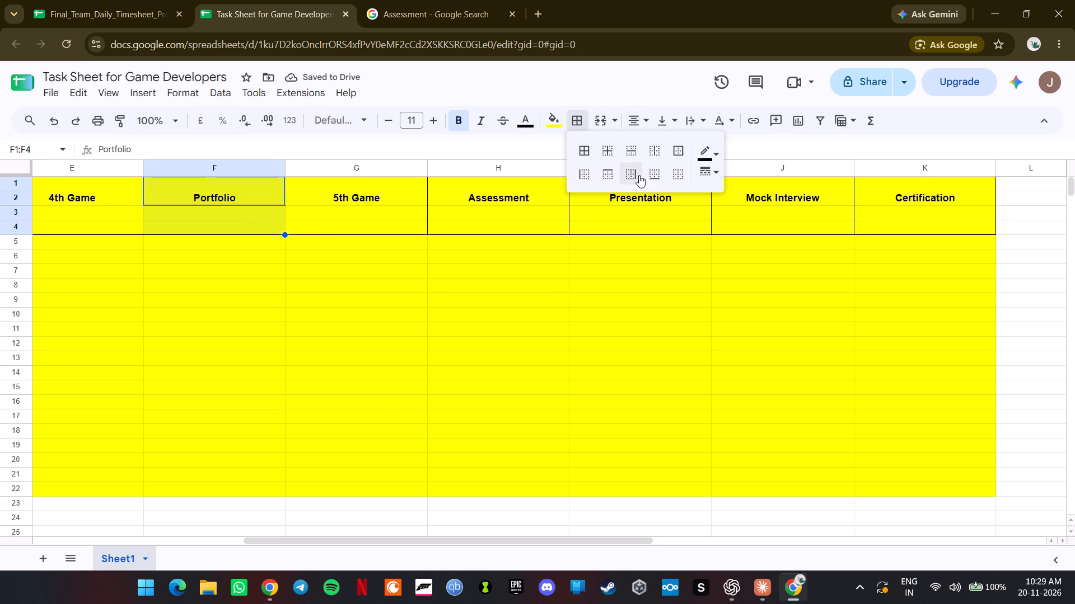
pyautogui.click(635, 176)
# Add a right border to cells E1:E4, dividing "4th Game" from "Portfolio".
pyautogui.moveTo(506, 538); pyautogui.dragTo(415, 537)
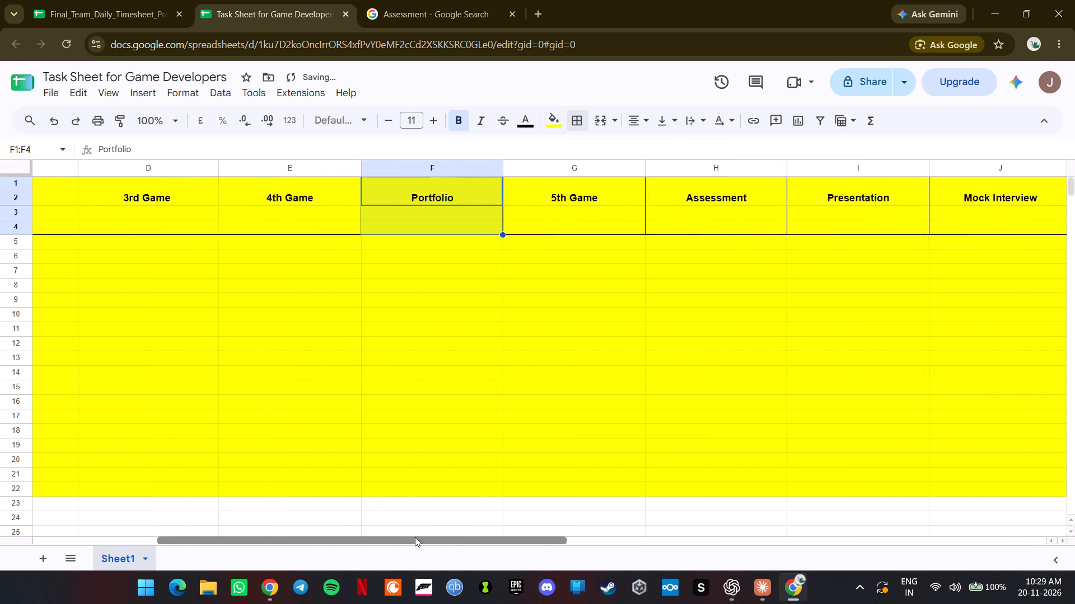
pyautogui.moveTo(415, 537); pyautogui.dragTo(300, 539)
pyautogui.moveTo(534, 190); pyautogui.dragTo(524, 226)
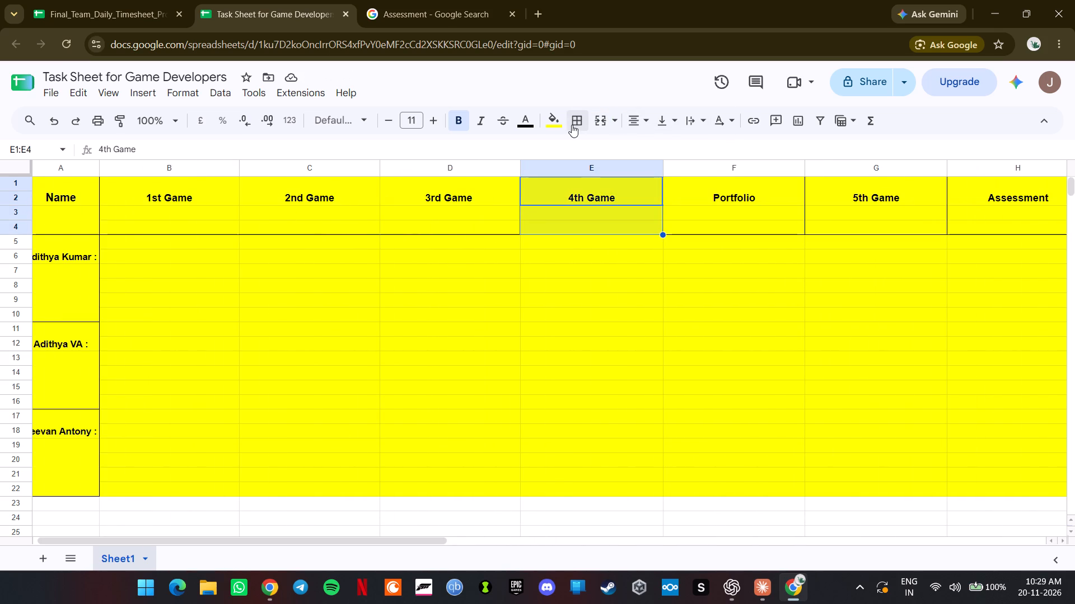
pyautogui.click(574, 125)
pyautogui.click(636, 172)
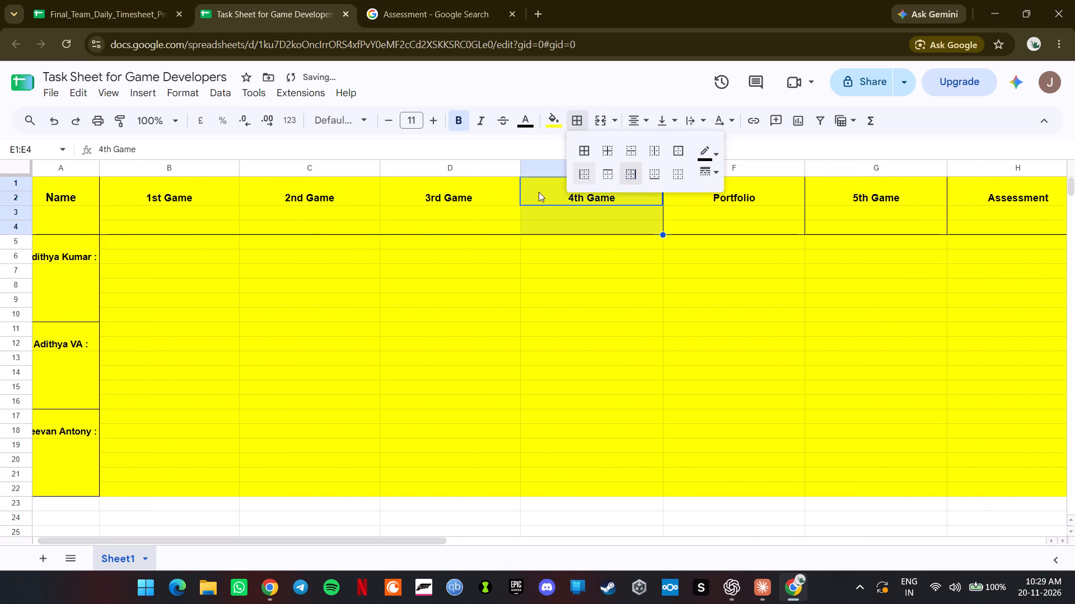
# Add a right border to cells D1:D4, dividing "3rd Game" from "4th Game".
pyautogui.click(402, 182)
pyautogui.moveTo(403, 182); pyautogui.dragTo(390, 223)
pyautogui.click(573, 120)
pyautogui.click(627, 172)
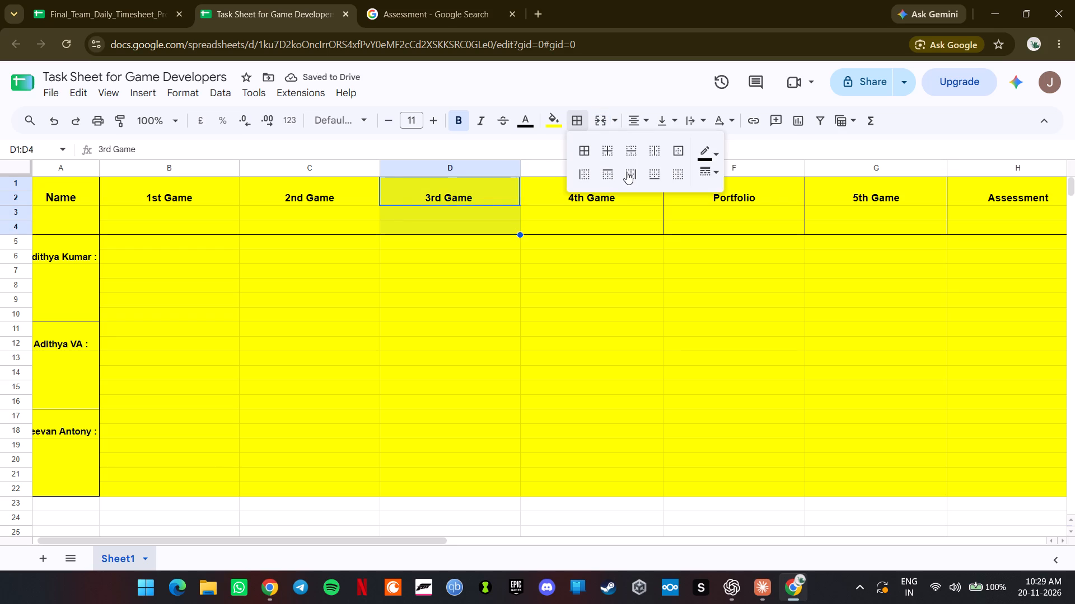
# Add a right border to cells C1:C4, dividing "2nd Game" from "3rd Game".
pyautogui.moveTo(262, 190); pyautogui.dragTo(252, 233)
pyautogui.click(579, 126)
pyautogui.click(633, 174)
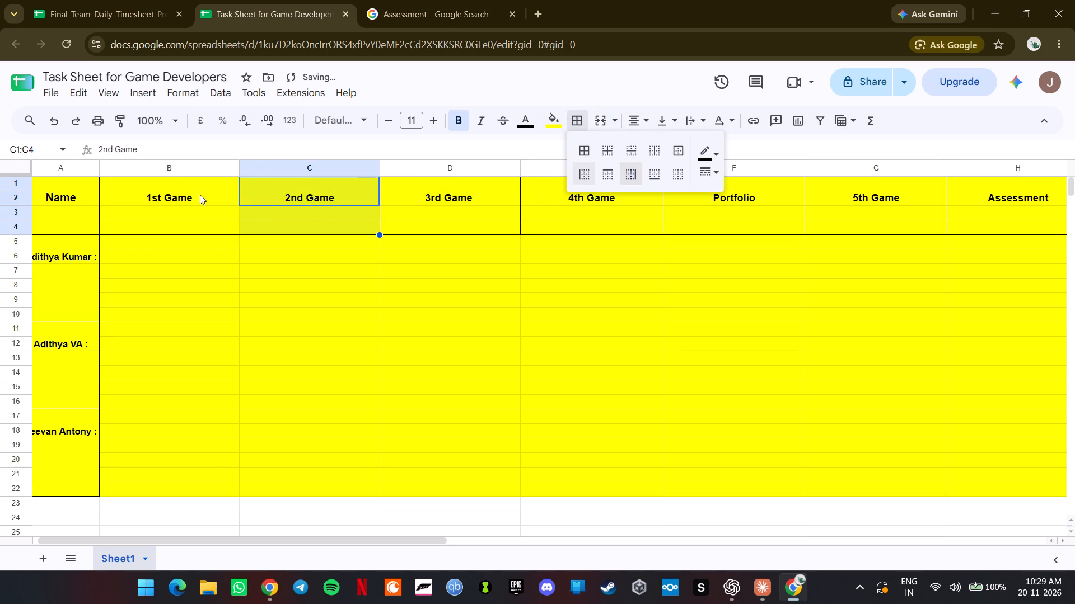
# Add a right border to cells B1:B4, dividing "1st Game" from "2nd Game".
pyautogui.moveTo(134, 192); pyautogui.dragTo(128, 228)
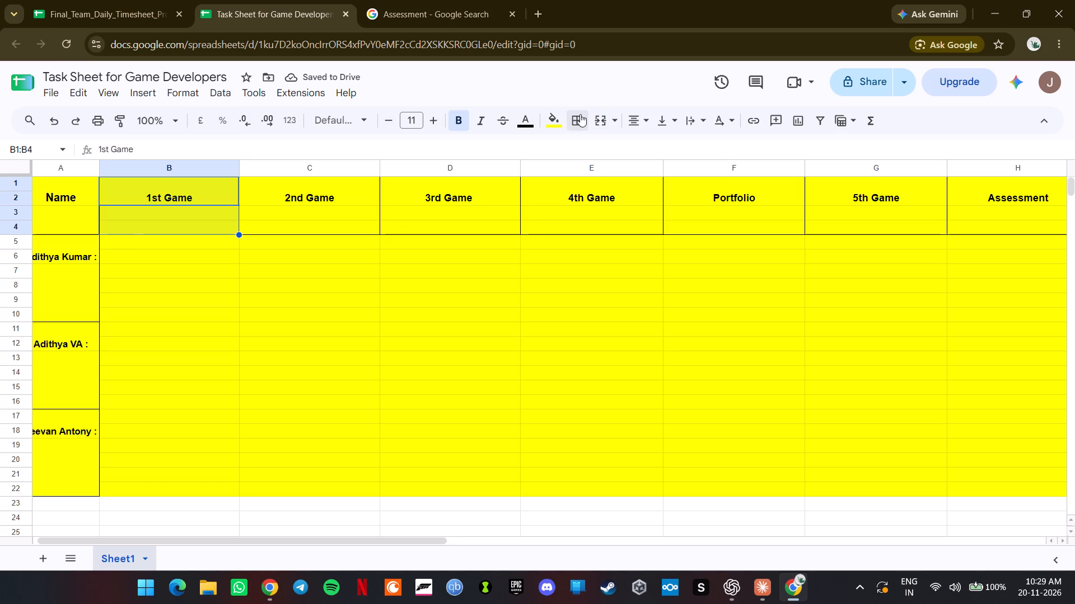
pyautogui.click(575, 127)
pyautogui.click(630, 173)
pyautogui.click(385, 149)
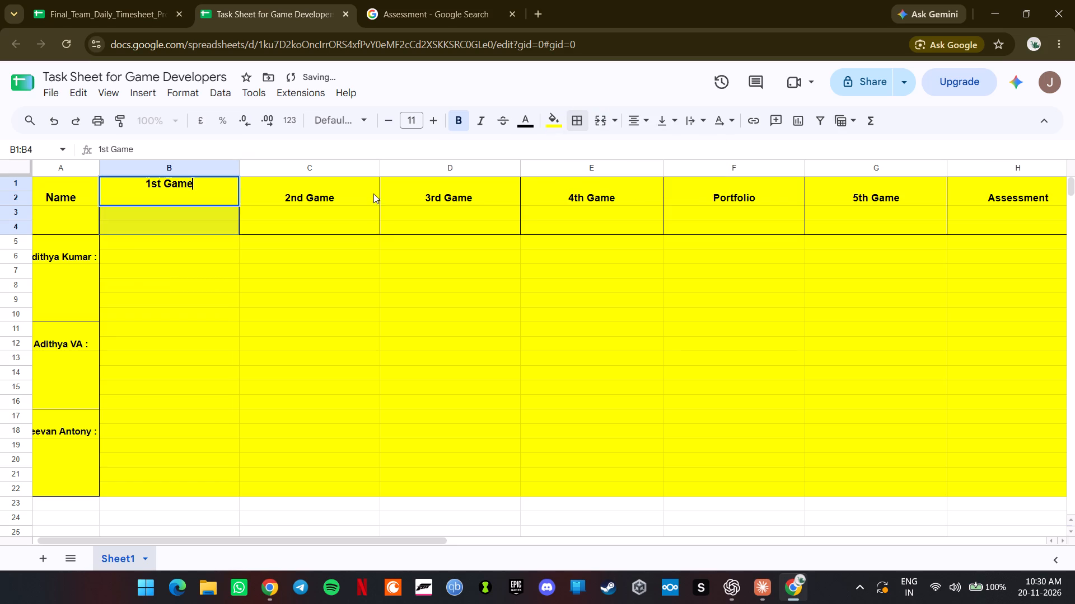
pyautogui.click(259, 424)
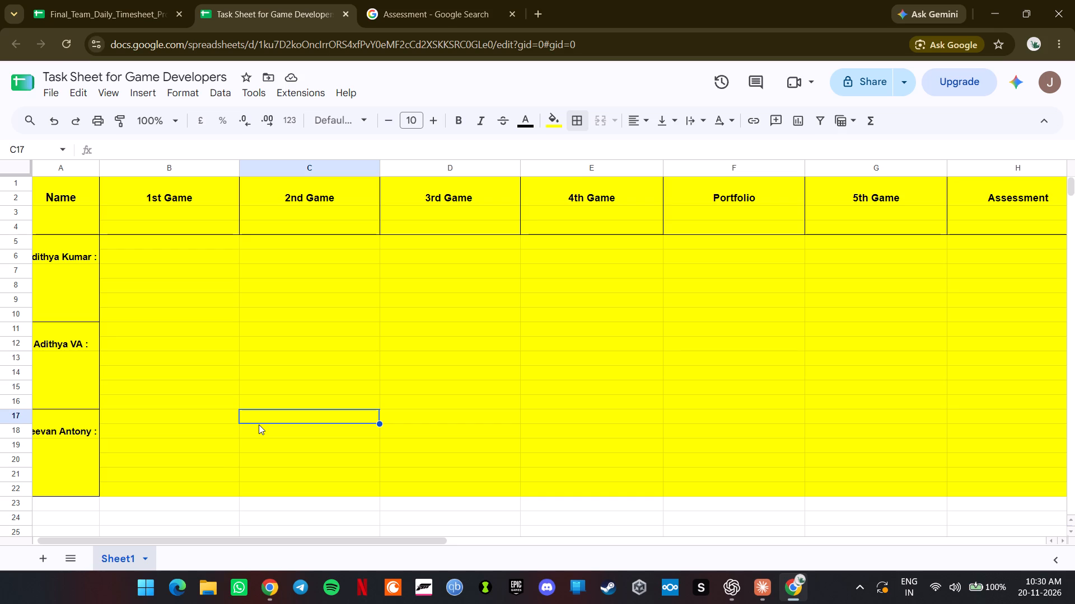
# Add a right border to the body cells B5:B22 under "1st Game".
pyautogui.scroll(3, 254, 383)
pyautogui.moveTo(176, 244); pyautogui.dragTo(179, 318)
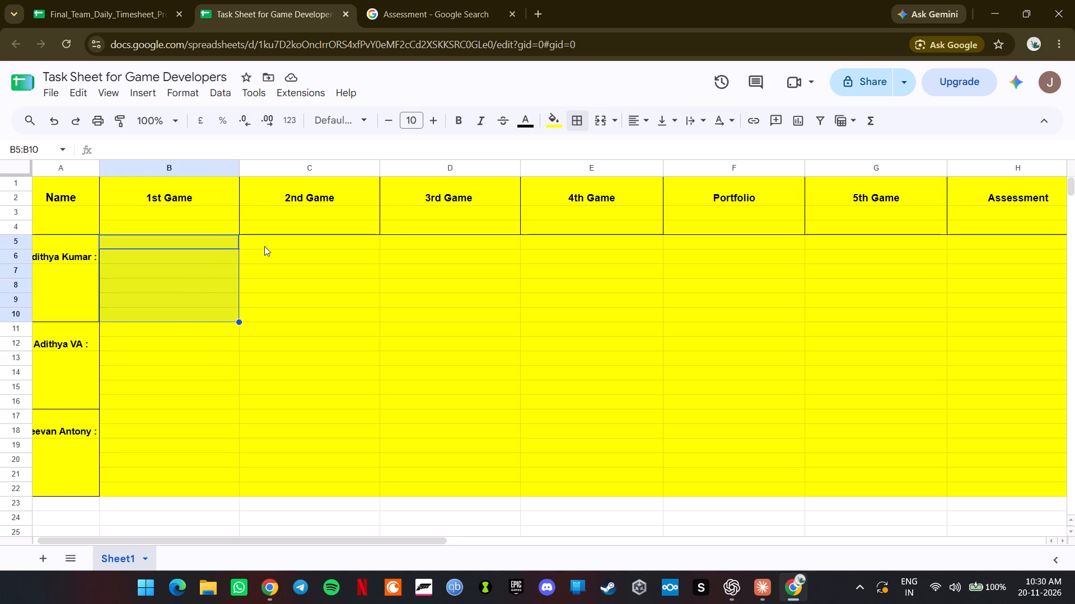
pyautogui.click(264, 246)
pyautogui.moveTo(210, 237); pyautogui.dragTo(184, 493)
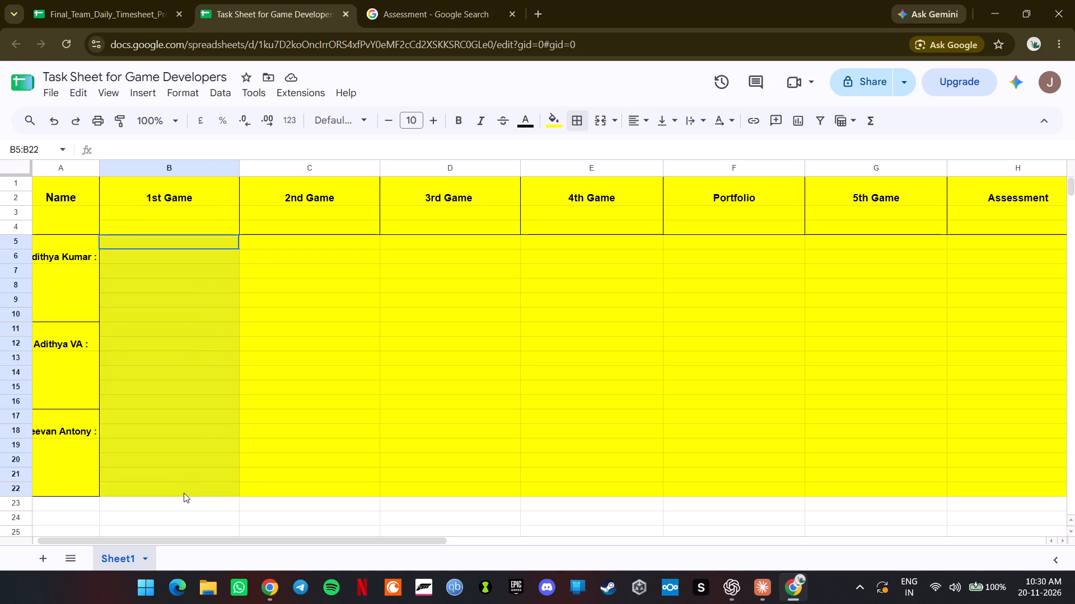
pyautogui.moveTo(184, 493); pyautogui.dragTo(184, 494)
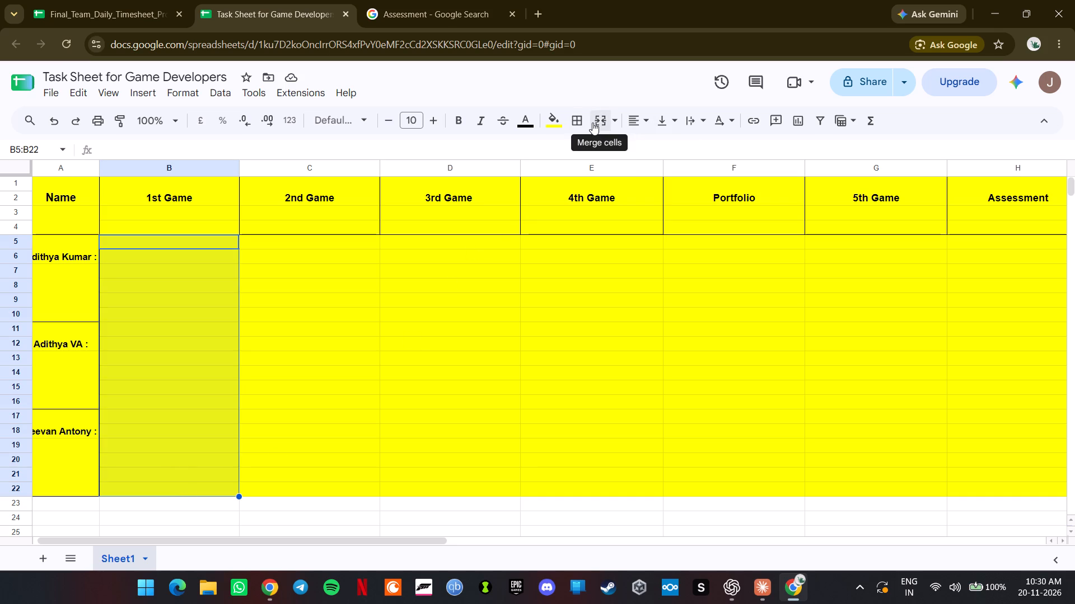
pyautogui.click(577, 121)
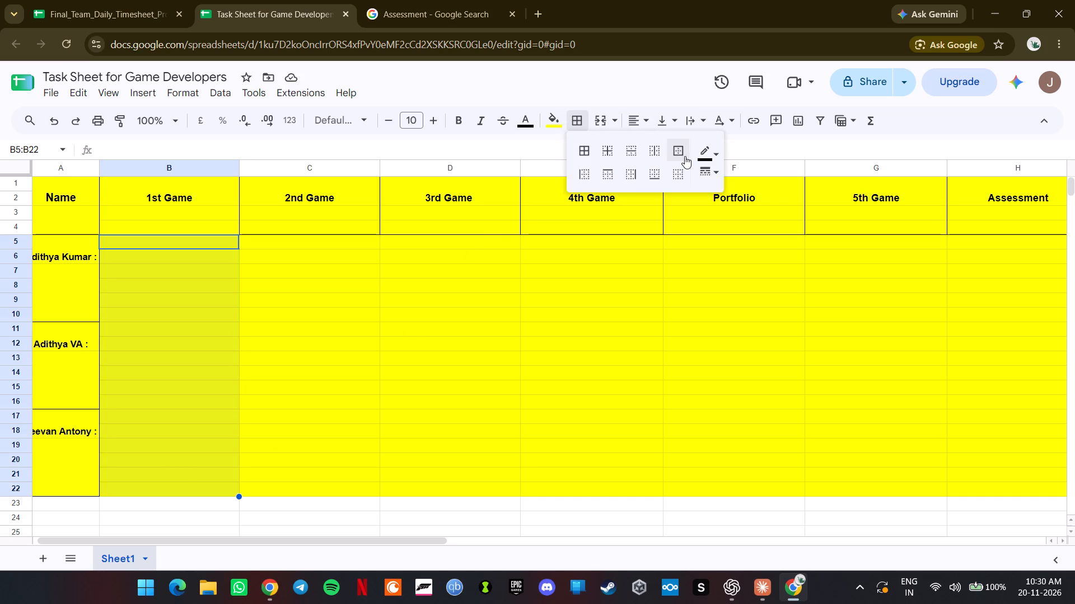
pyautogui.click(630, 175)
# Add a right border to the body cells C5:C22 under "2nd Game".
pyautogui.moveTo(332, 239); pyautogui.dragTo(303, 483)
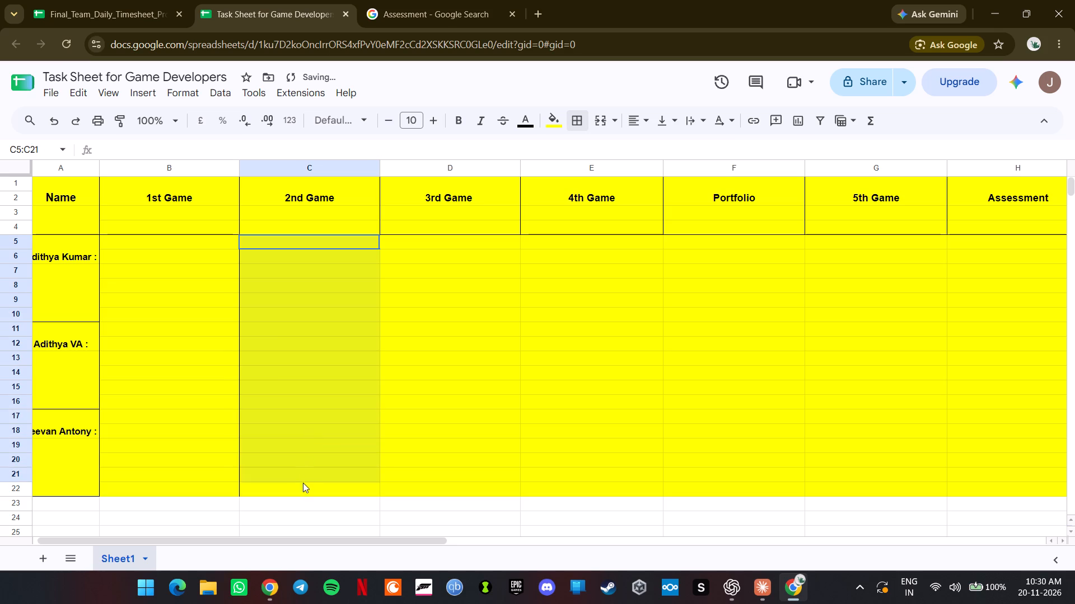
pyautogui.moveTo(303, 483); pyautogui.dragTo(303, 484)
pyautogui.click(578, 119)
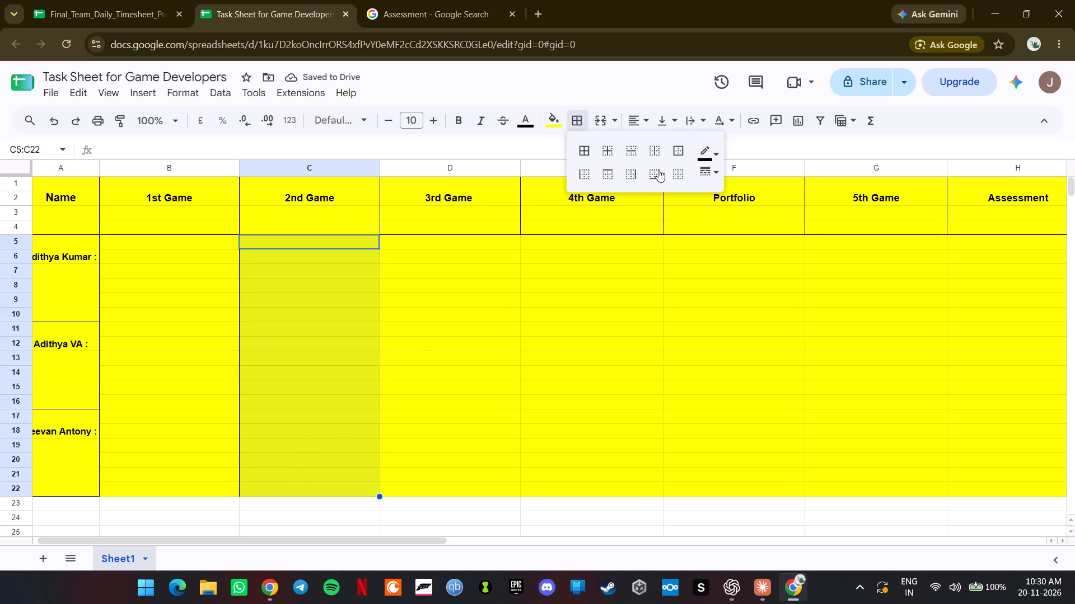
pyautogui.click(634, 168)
# Add an outer border around the body cells D5:D22 under "3rd Game".
pyautogui.moveTo(472, 246); pyautogui.dragTo(458, 430)
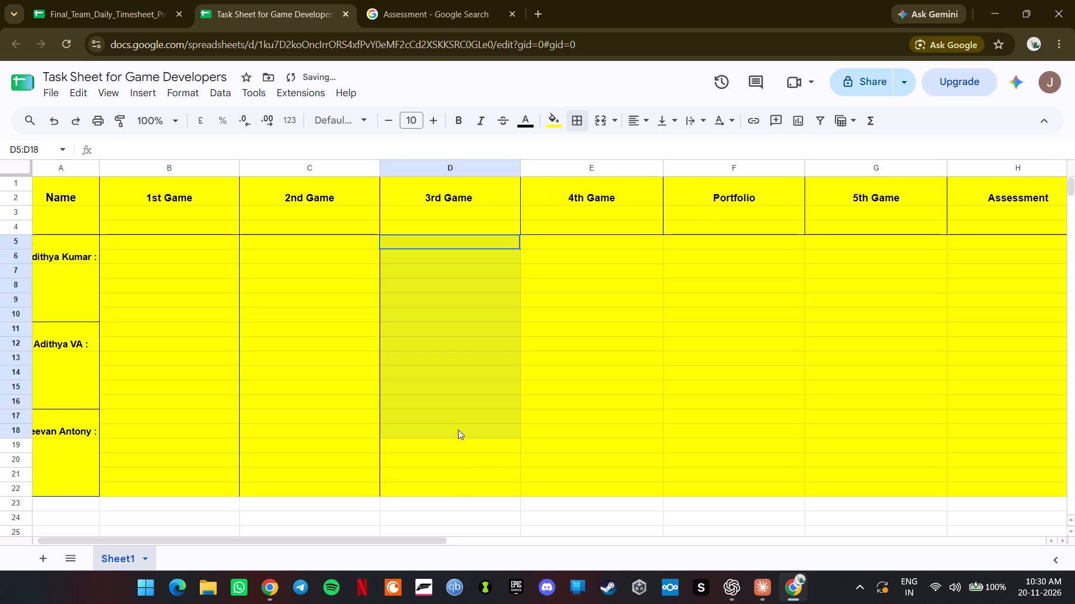
pyautogui.moveTo(458, 430); pyautogui.dragTo(457, 492)
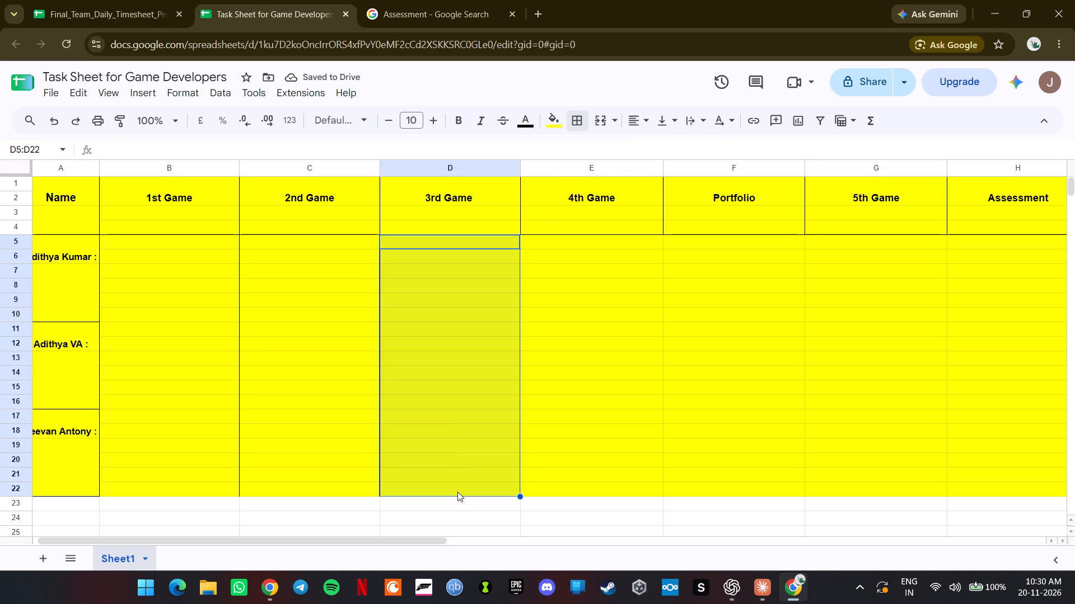
pyautogui.click(582, 121)
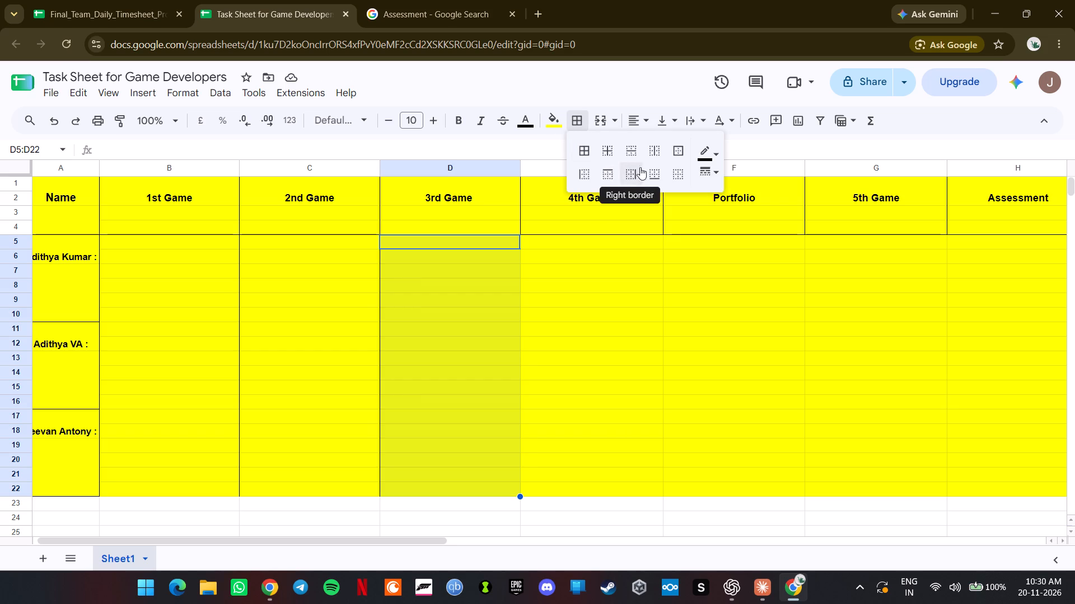
pyautogui.click(684, 150)
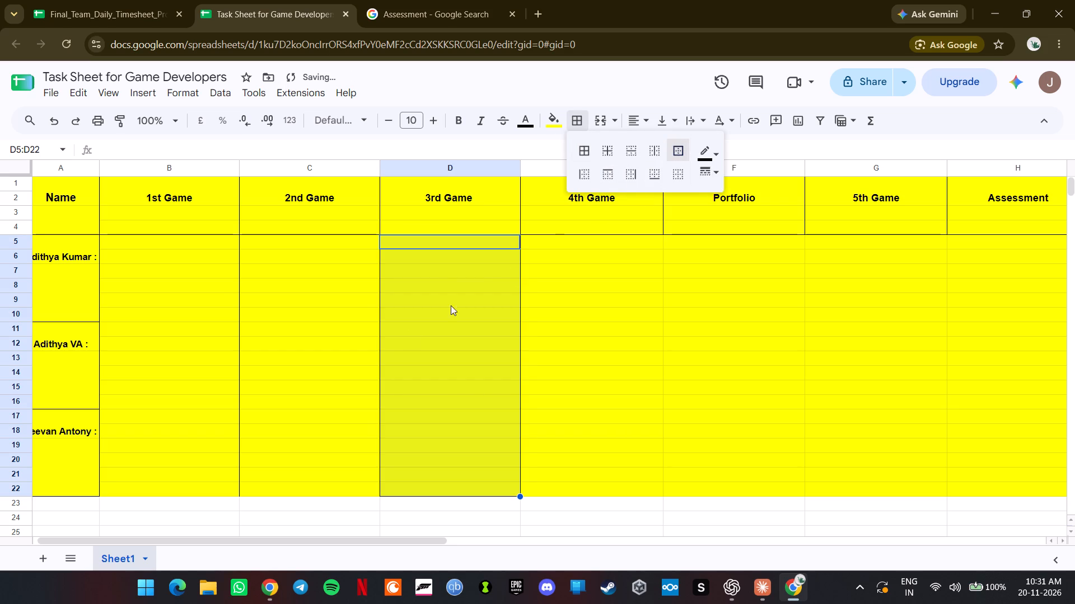
# Add an outer border around the body cells B5:B22 under "1st Game".
pyautogui.moveTo(189, 246); pyautogui.dragTo(185, 487)
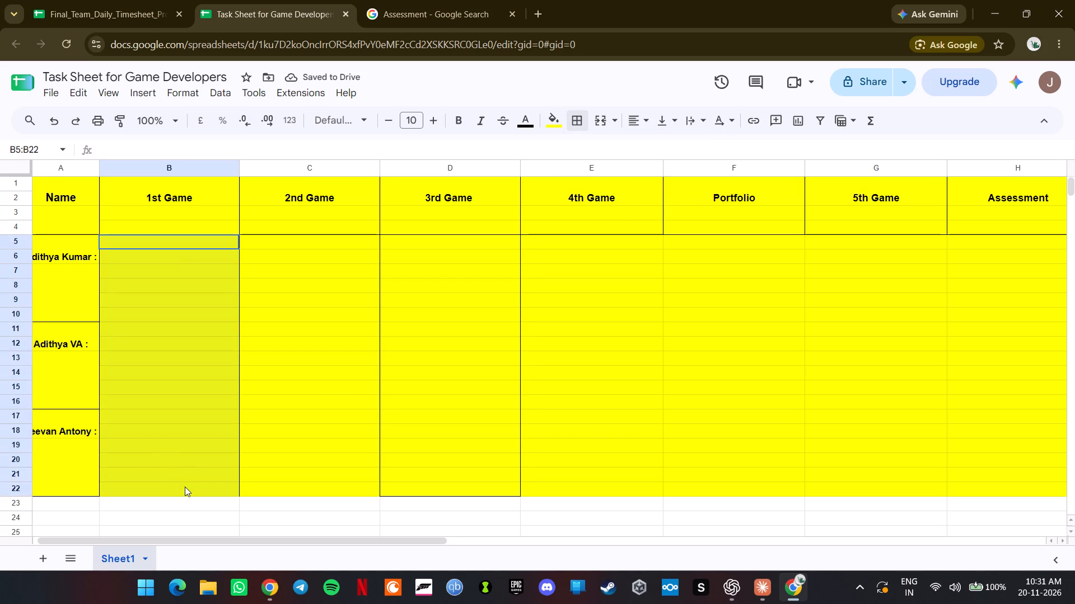
pyautogui.moveTo(185, 487); pyautogui.dragTo(185, 495)
pyautogui.click(579, 128)
pyautogui.click(685, 148)
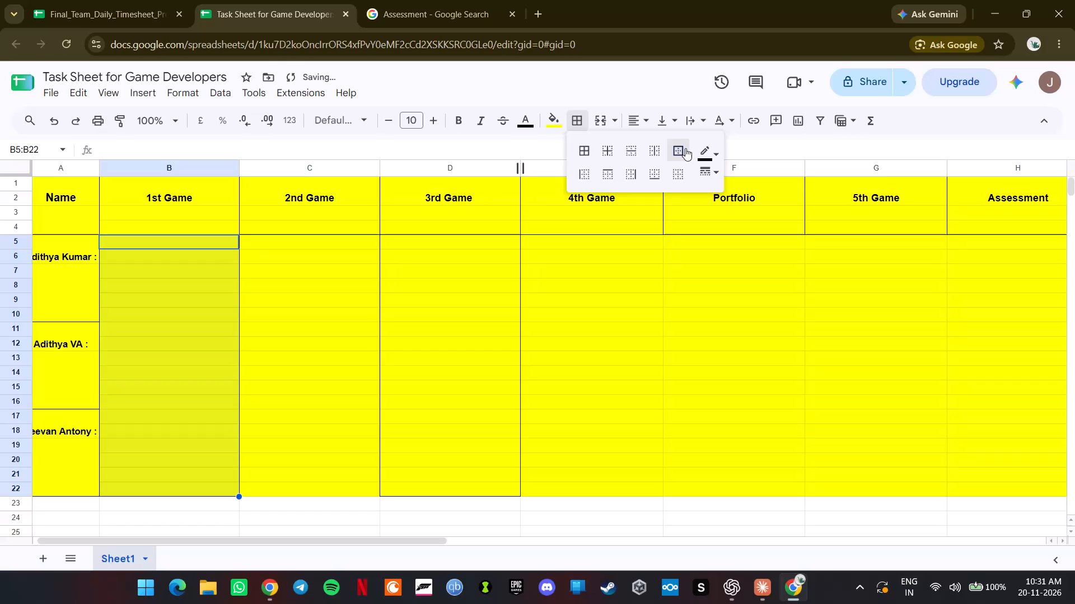
# Add an outer border around the body cells C5:C22 under "2nd Game".
pyautogui.moveTo(318, 238); pyautogui.dragTo(276, 468)
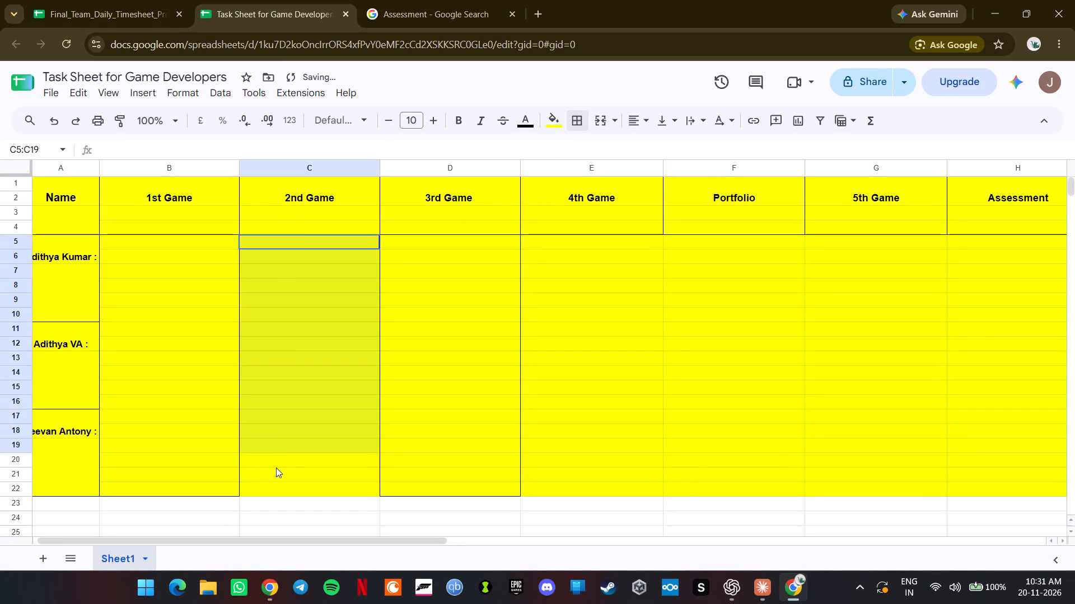
pyautogui.moveTo(276, 468); pyautogui.dragTo(273, 484)
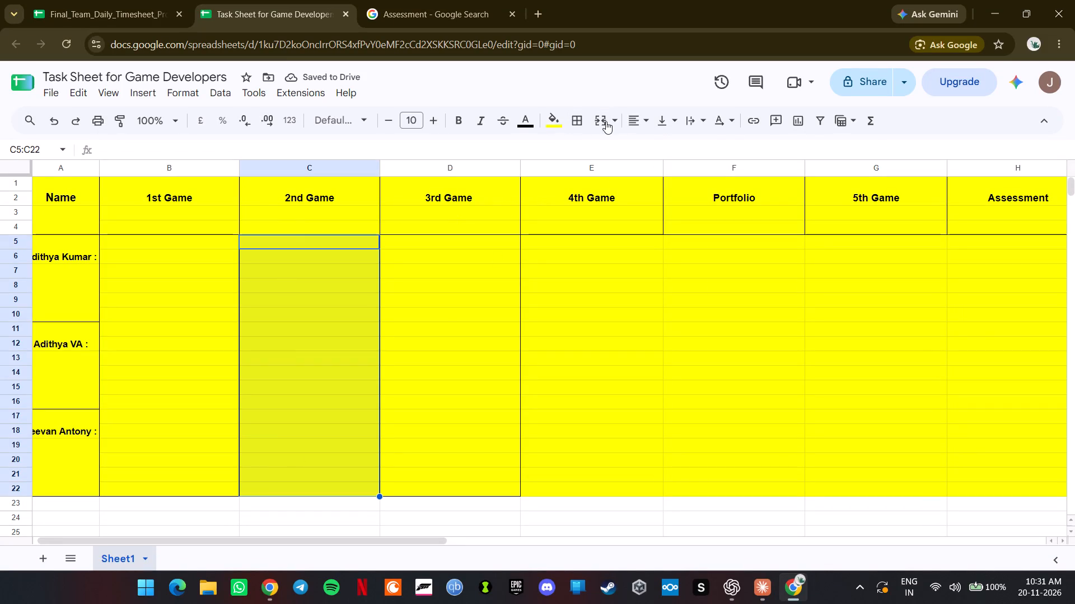
pyautogui.click(582, 116)
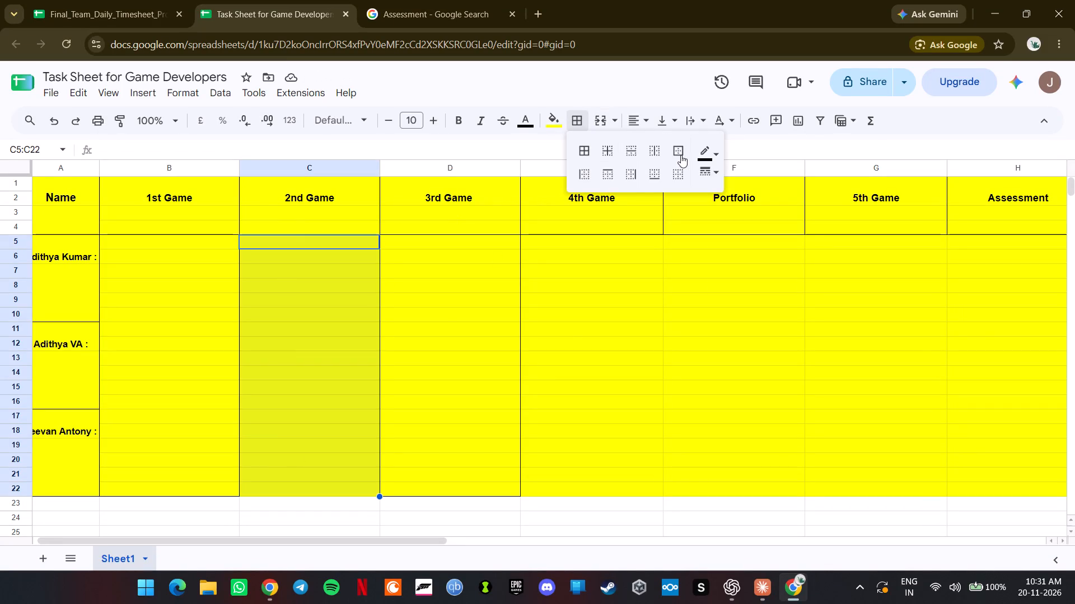
pyautogui.click(681, 155)
pyautogui.click(527, 512)
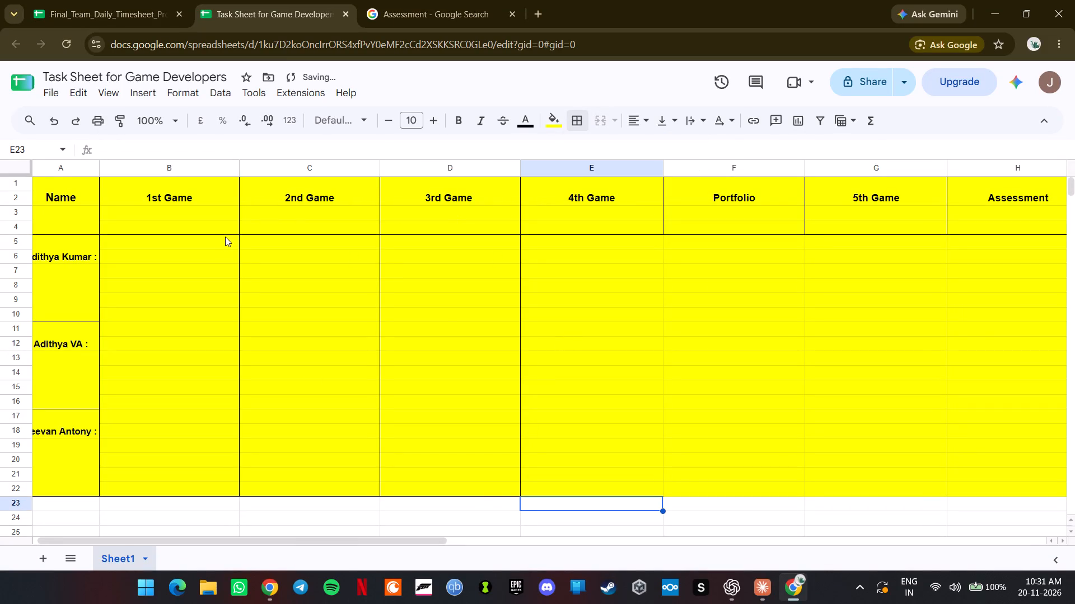
# Add an outer border around the body cells E5:E22 under "4th Game".
pyautogui.moveTo(601, 243); pyautogui.dragTo(593, 427)
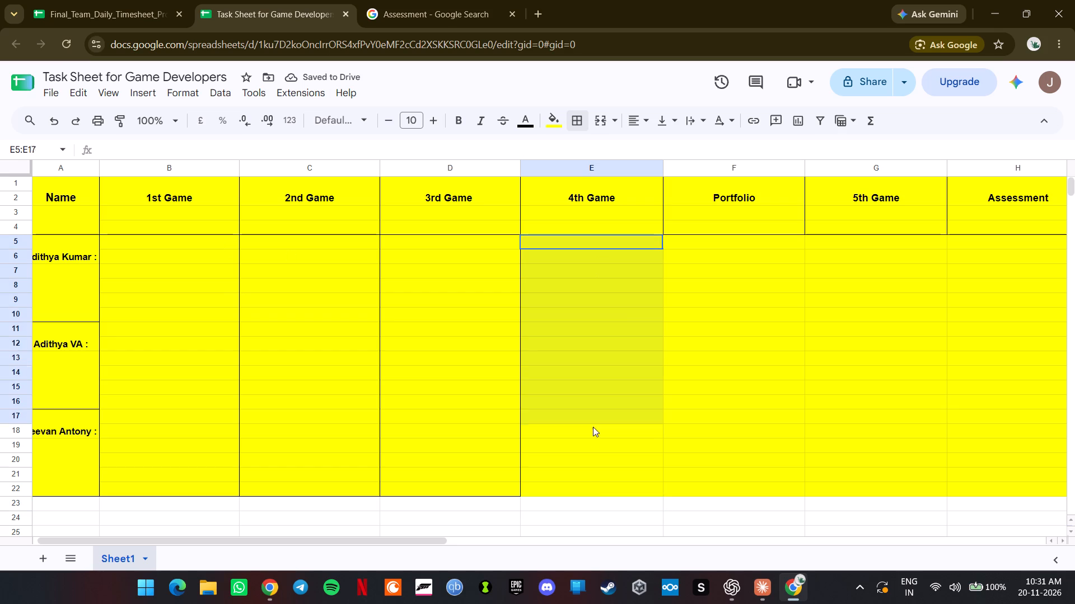
pyautogui.moveTo(593, 427); pyautogui.dragTo(595, 490)
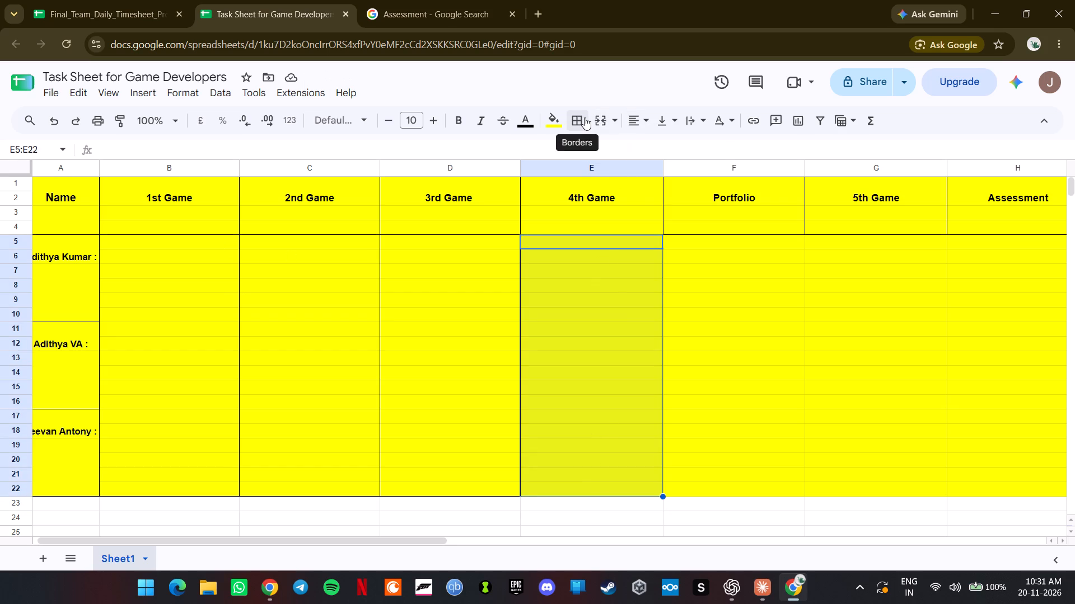
pyautogui.click(584, 117)
pyautogui.click(680, 152)
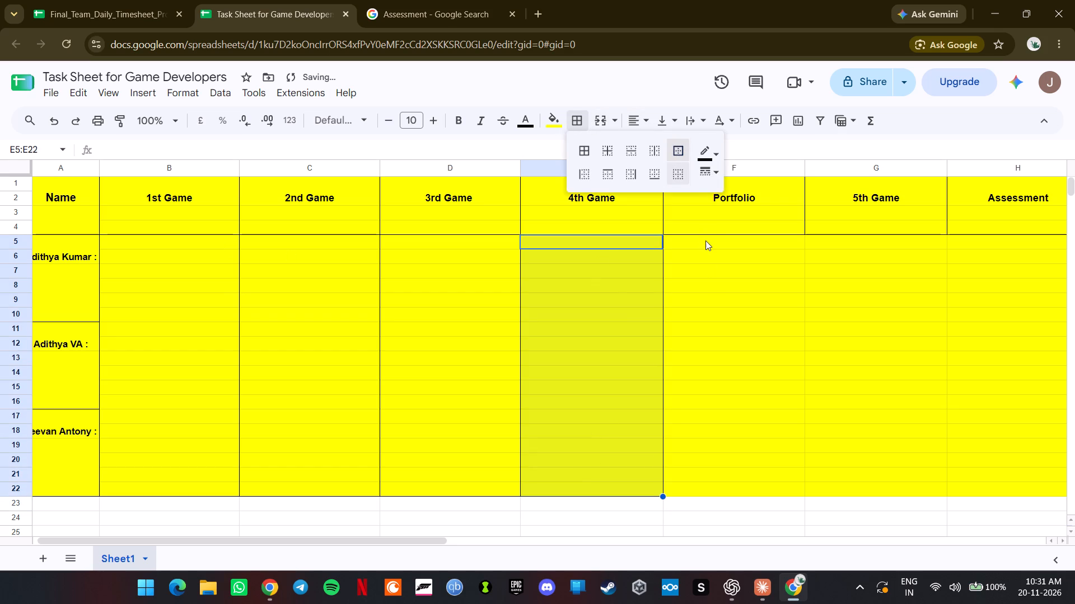
# Add an outer border around the body cells F5:F22 under "Portfolio".
pyautogui.moveTo(705, 240); pyautogui.dragTo(696, 485)
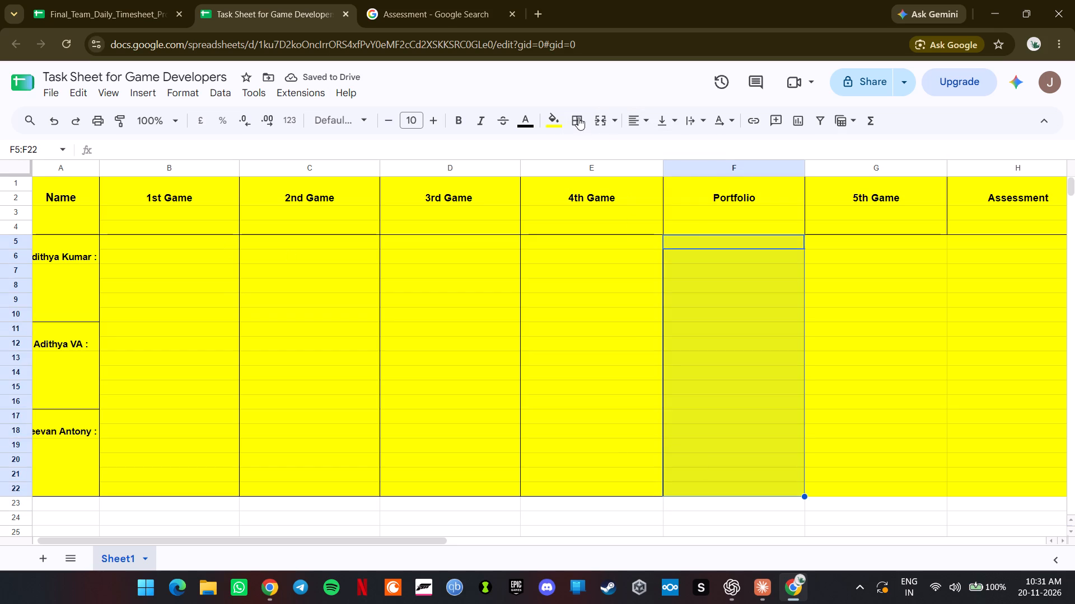
pyautogui.click(578, 117)
pyautogui.click(680, 151)
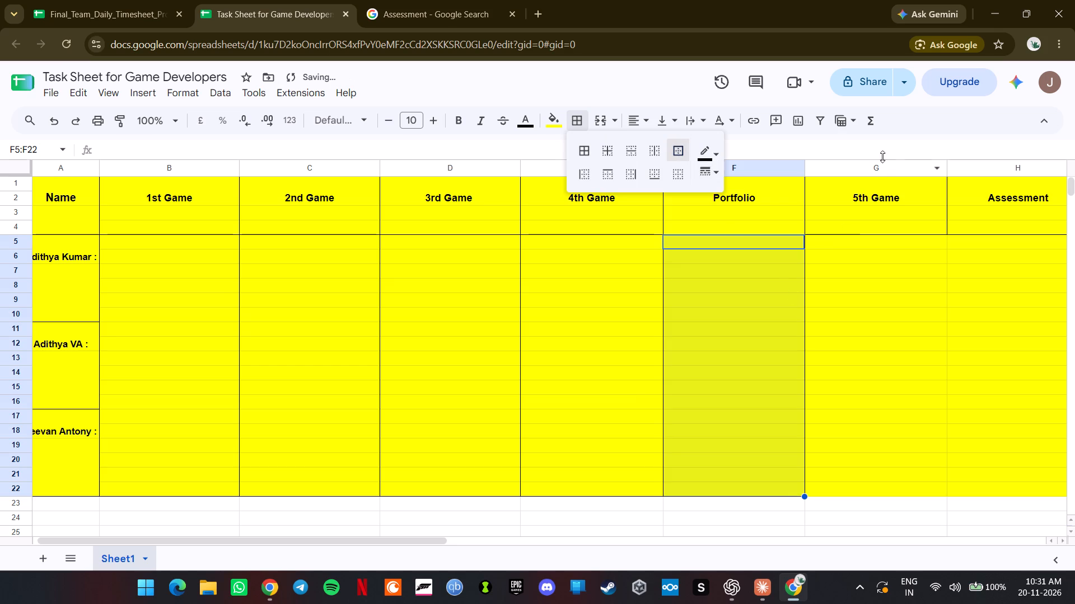
pyautogui.click(882, 155)
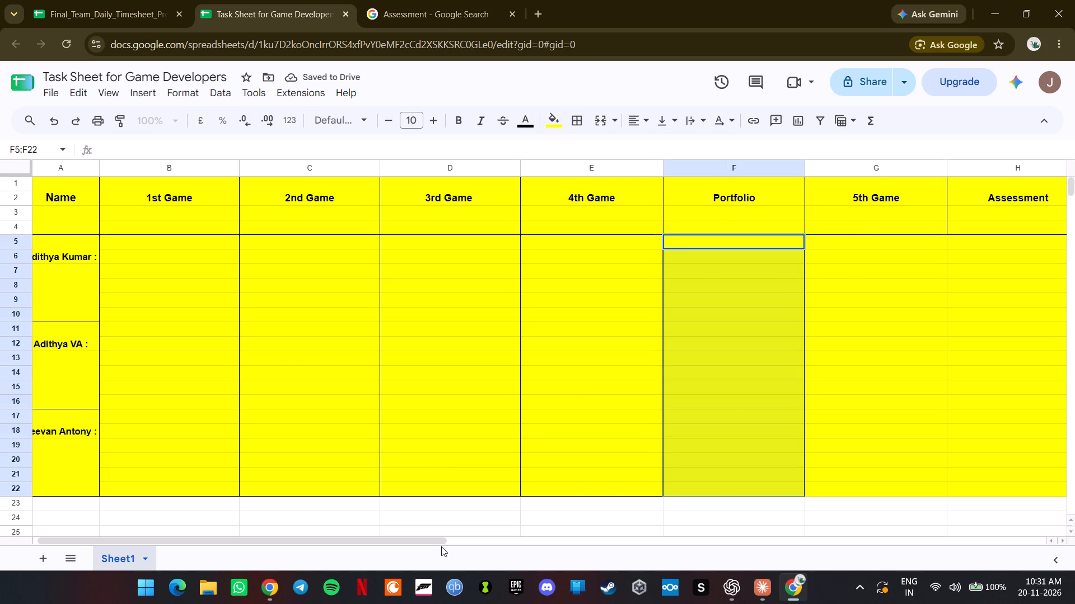
# Add an outer border around the body cells G5:G22 under "5th Game".
pyautogui.moveTo(437, 544); pyautogui.dragTo(507, 542)
pyautogui.click(635, 523)
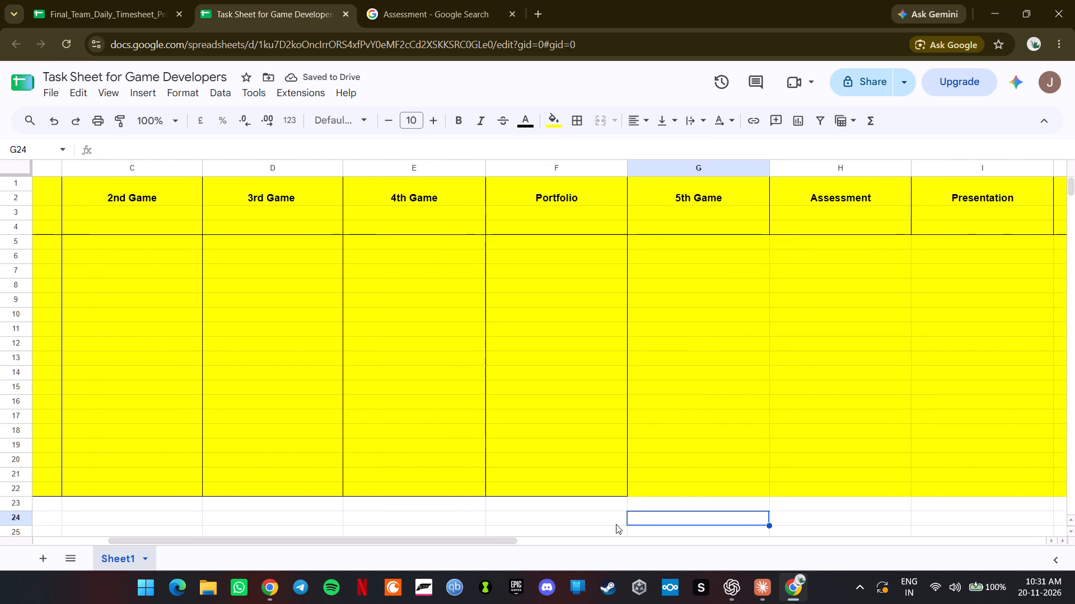
pyautogui.click(501, 546)
pyautogui.moveTo(497, 538); pyautogui.dragTo(580, 540)
pyautogui.moveTo(479, 237); pyautogui.dragTo(474, 474)
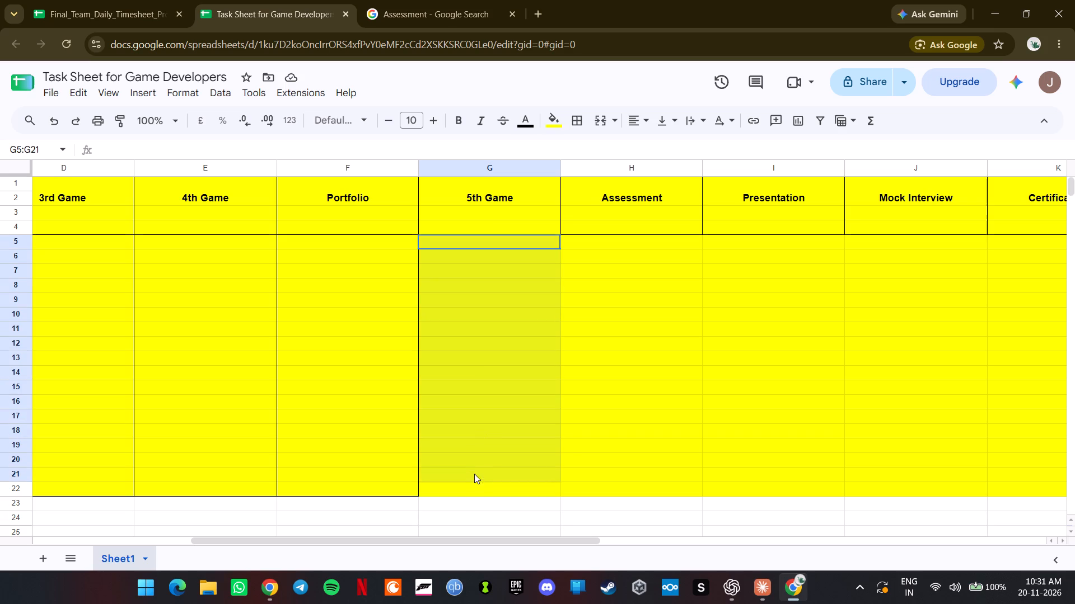
pyautogui.moveTo(474, 474); pyautogui.dragTo(473, 488)
pyautogui.click(578, 114)
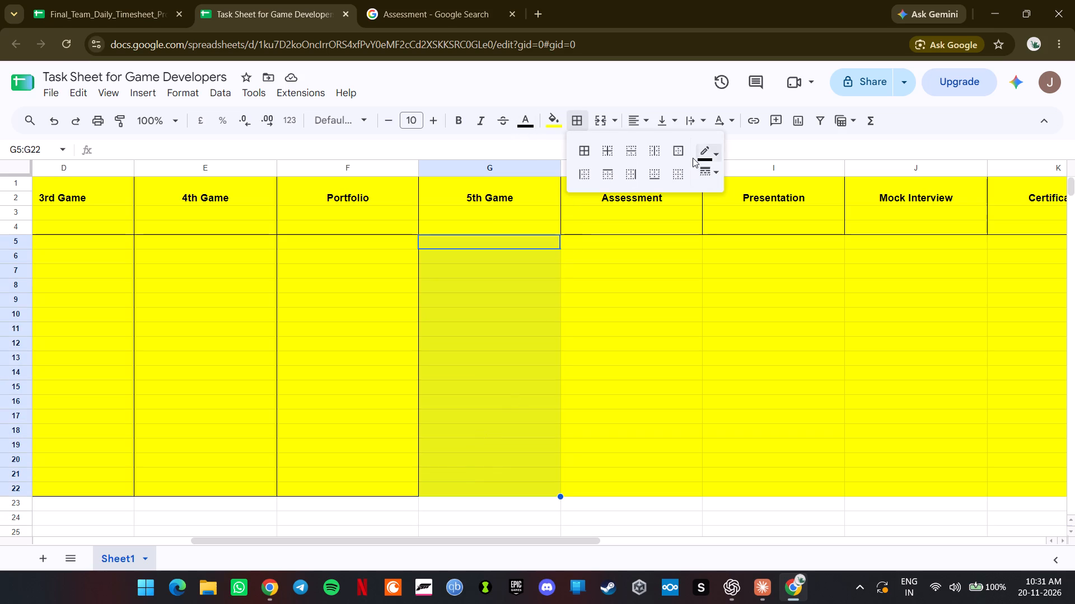
pyautogui.click(676, 147)
# Add an outer border around the body cells H5:H22 under "Assessment".
pyautogui.click(660, 245)
pyautogui.moveTo(660, 245); pyautogui.dragTo(659, 253)
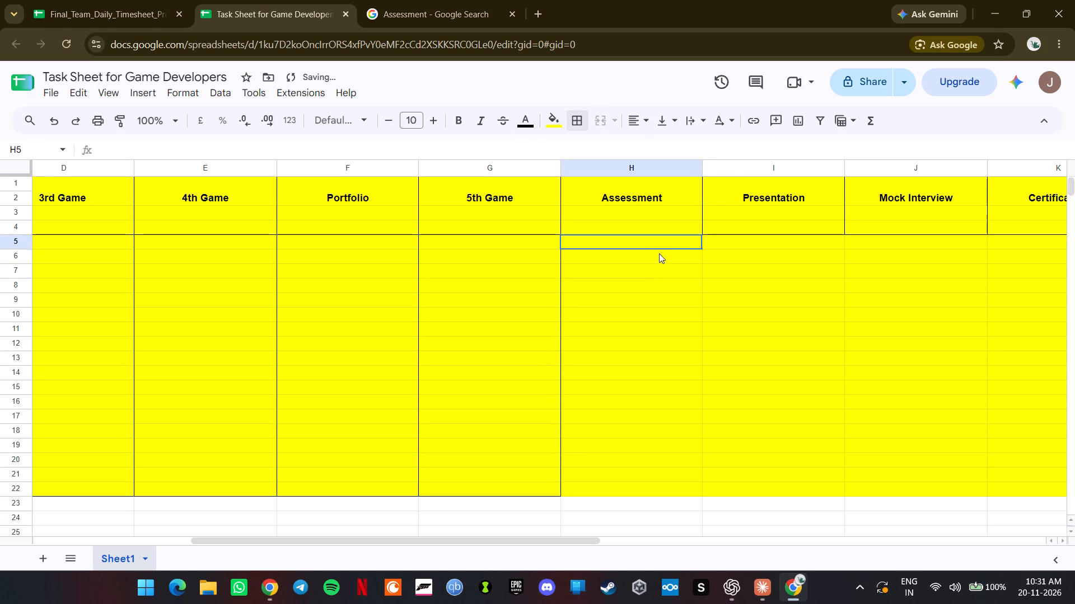
pyautogui.moveTo(659, 253); pyautogui.dragTo(647, 486)
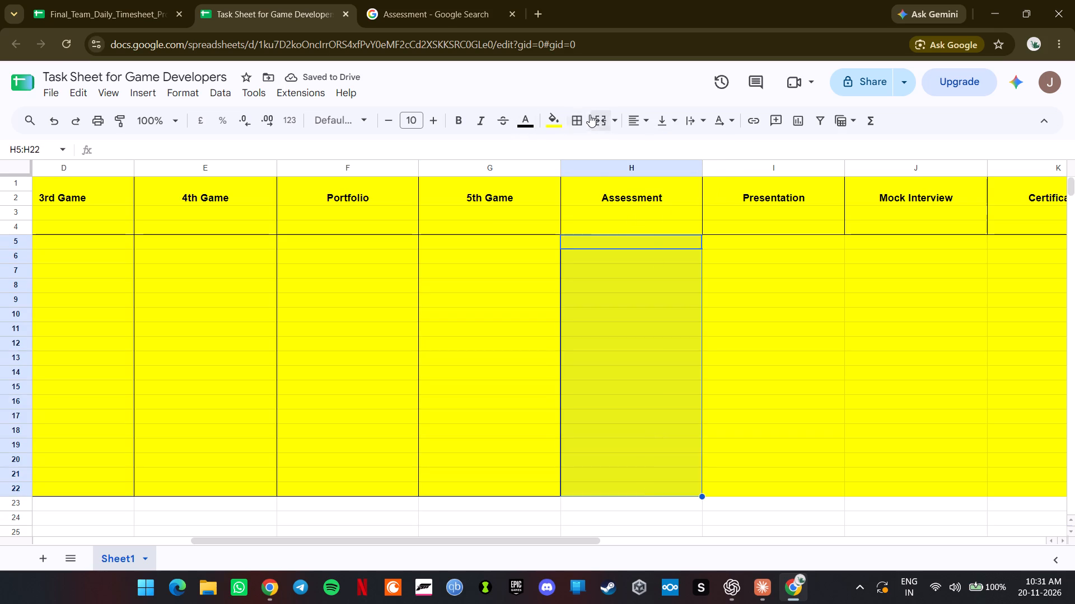
pyautogui.click(585, 115)
pyautogui.click(680, 151)
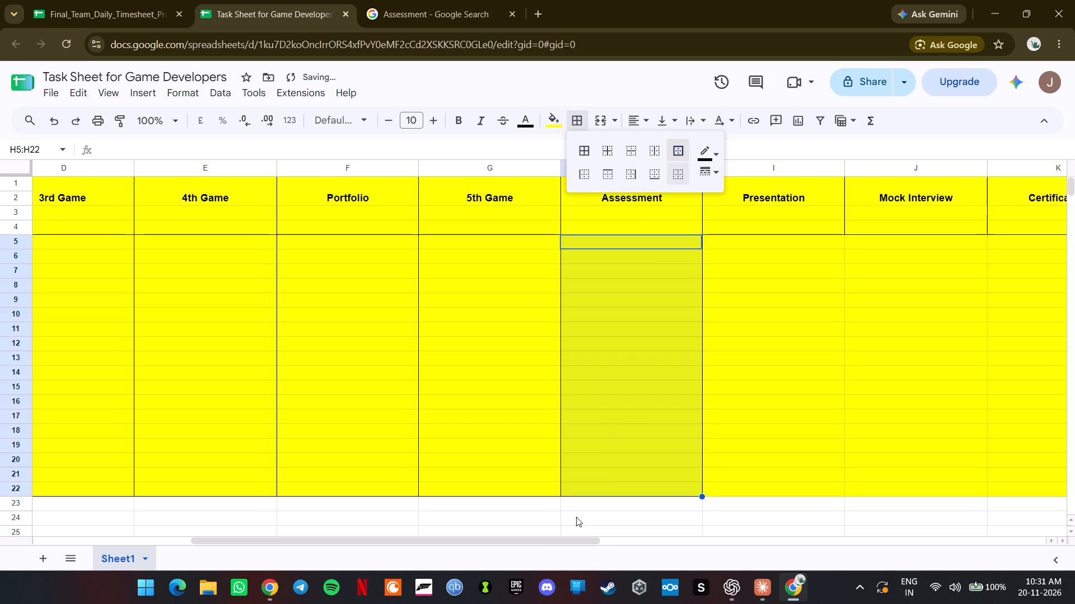
# Add an outer border around the body cells I5:I22 under "Presentation".
pyautogui.moveTo(553, 541); pyautogui.dragTo(671, 547)
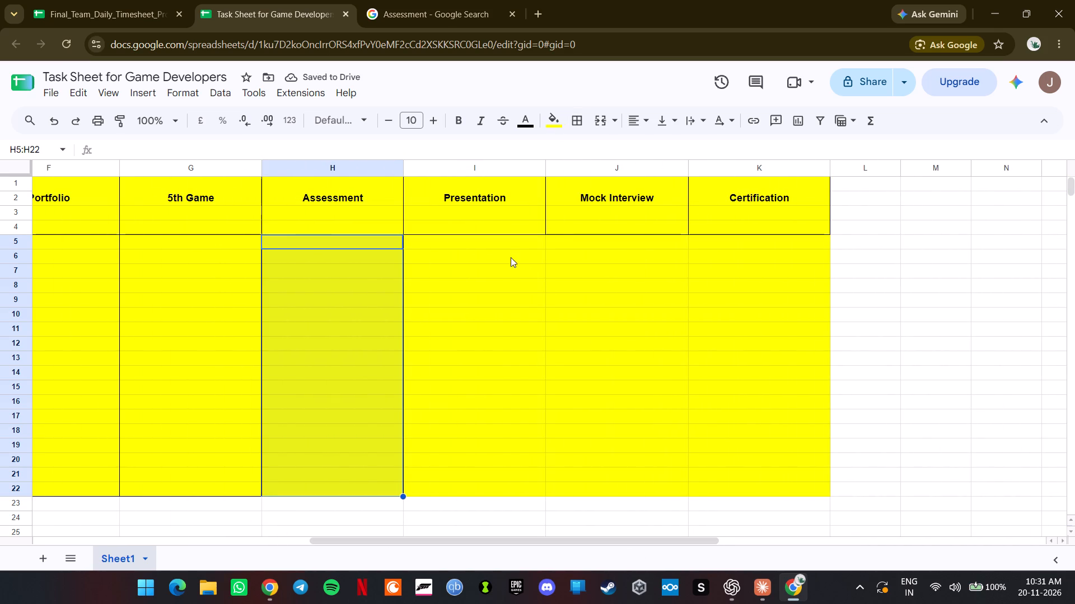
pyautogui.moveTo(504, 241); pyautogui.dragTo(502, 493)
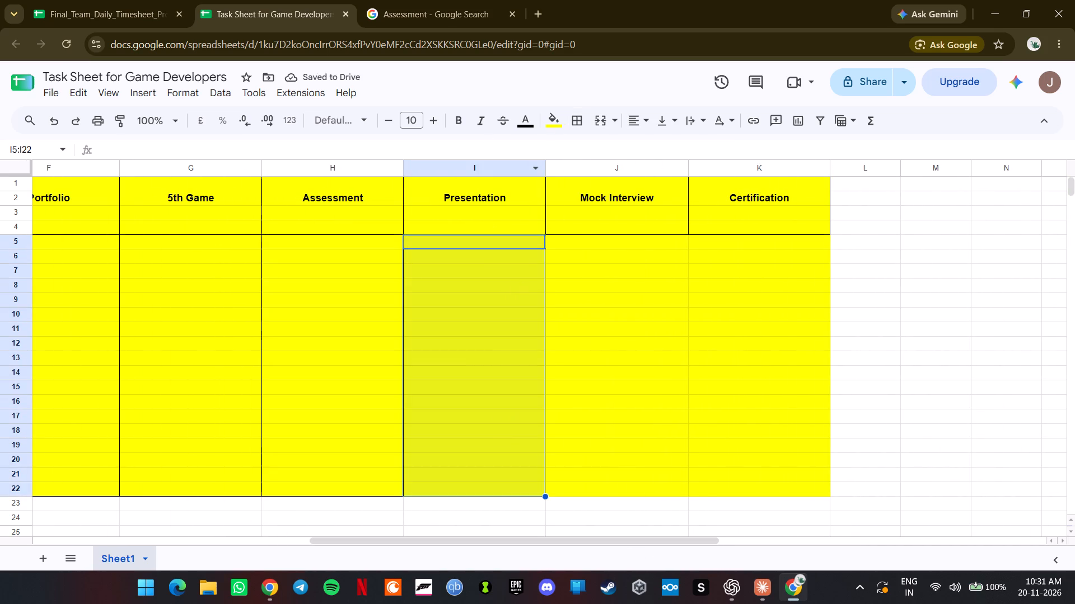
pyautogui.click(572, 119)
pyautogui.click(681, 156)
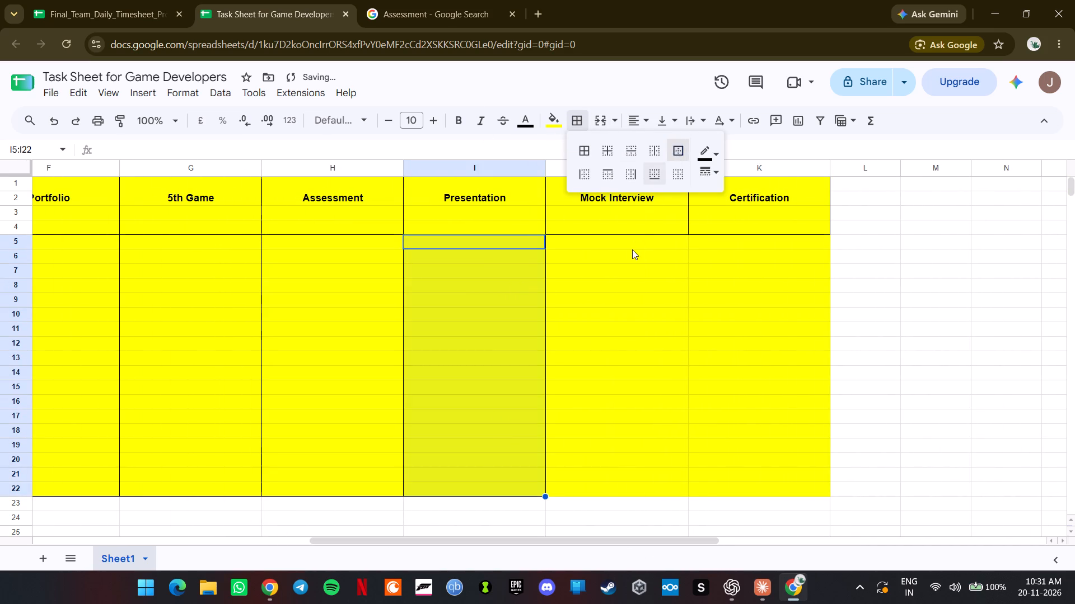
# Add an outer border around the body cells J5:J22 under "Mock Interview".
pyautogui.click(632, 249)
pyautogui.moveTo(628, 246); pyautogui.dragTo(606, 483)
pyautogui.click(580, 120)
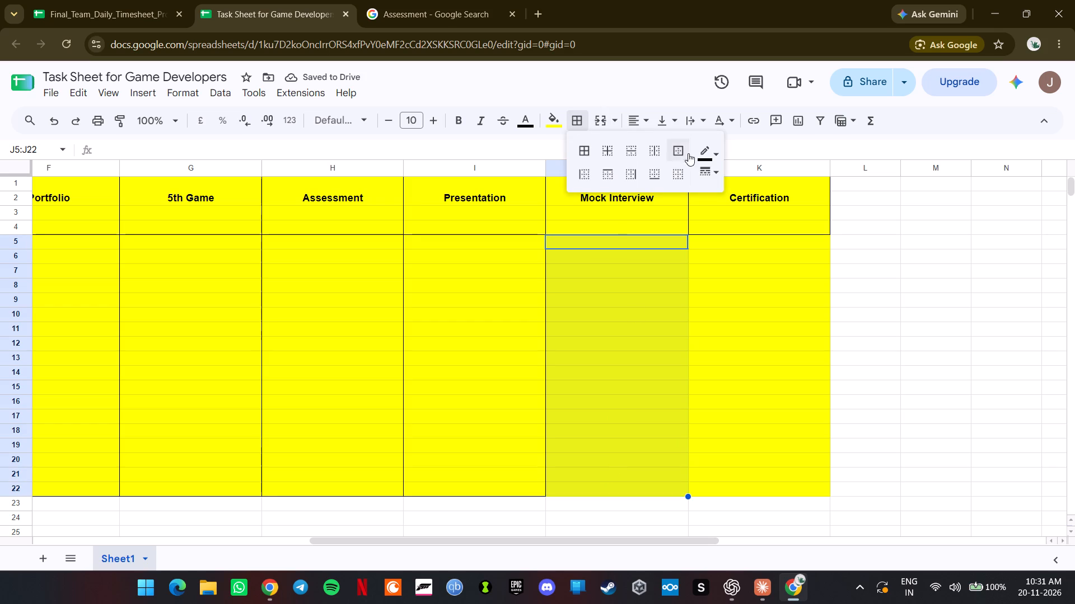
pyautogui.click(686, 150)
# Add an outer border around the body cells K5:K22 under "Certification".
pyautogui.moveTo(777, 244); pyautogui.dragTo(761, 440)
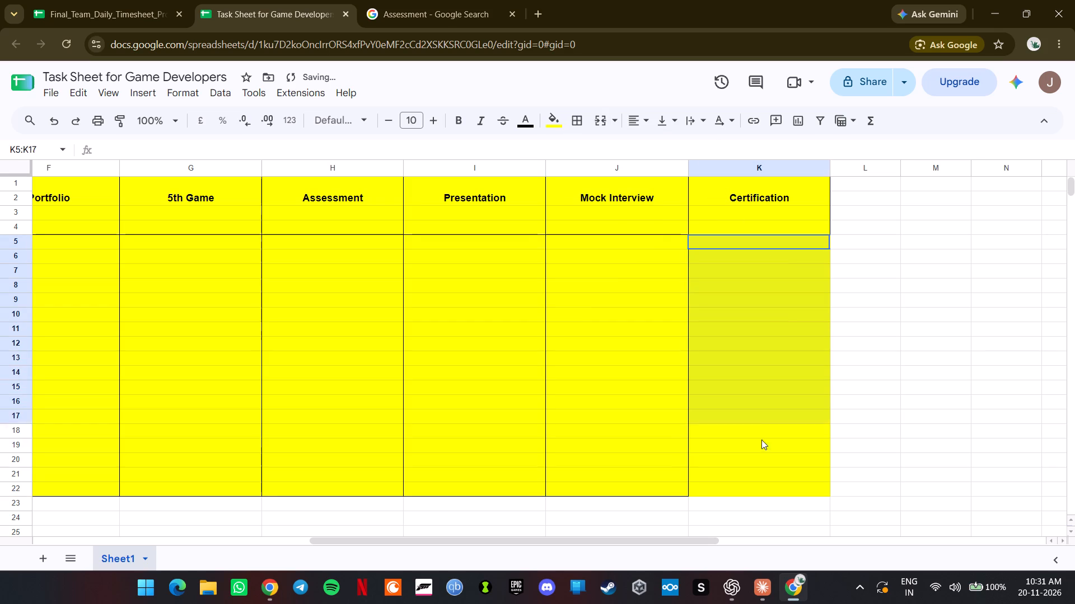
pyautogui.moveTo(761, 440); pyautogui.dragTo(765, 494)
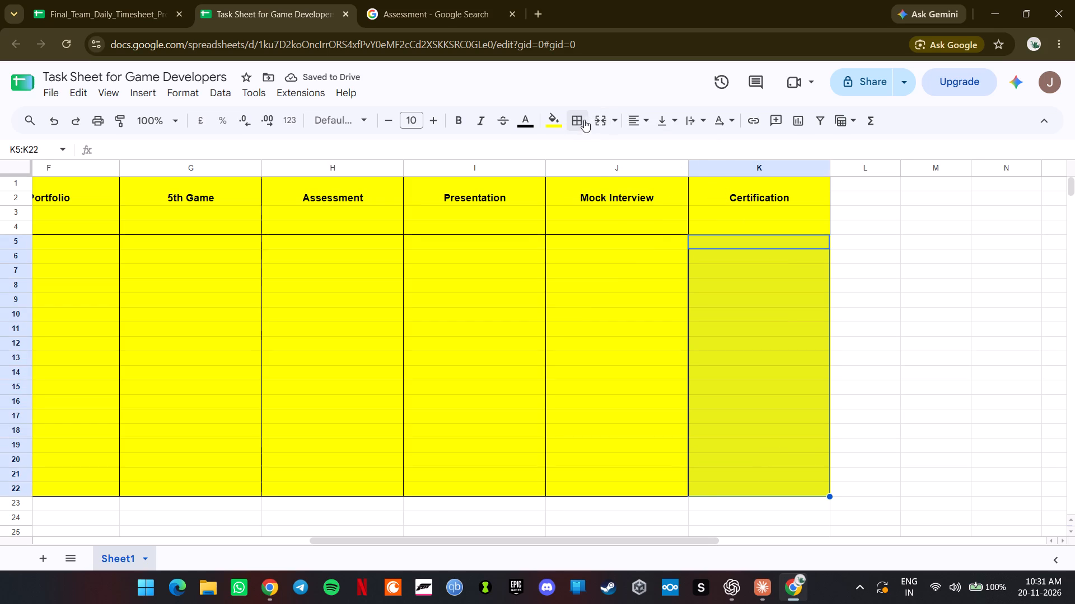
pyautogui.click(581, 119)
pyautogui.click(680, 148)
pyautogui.click(874, 436)
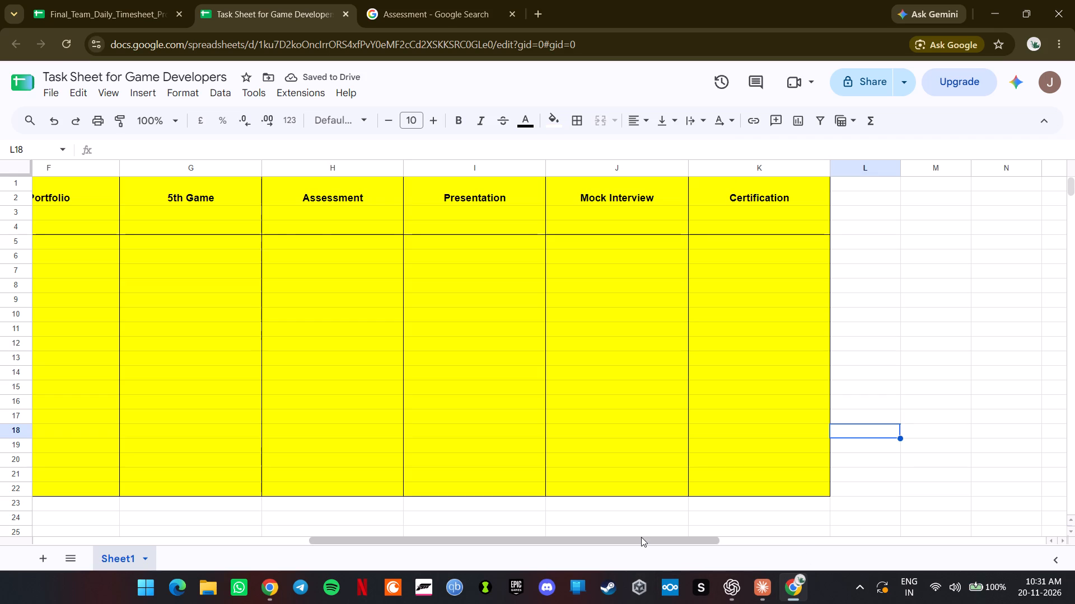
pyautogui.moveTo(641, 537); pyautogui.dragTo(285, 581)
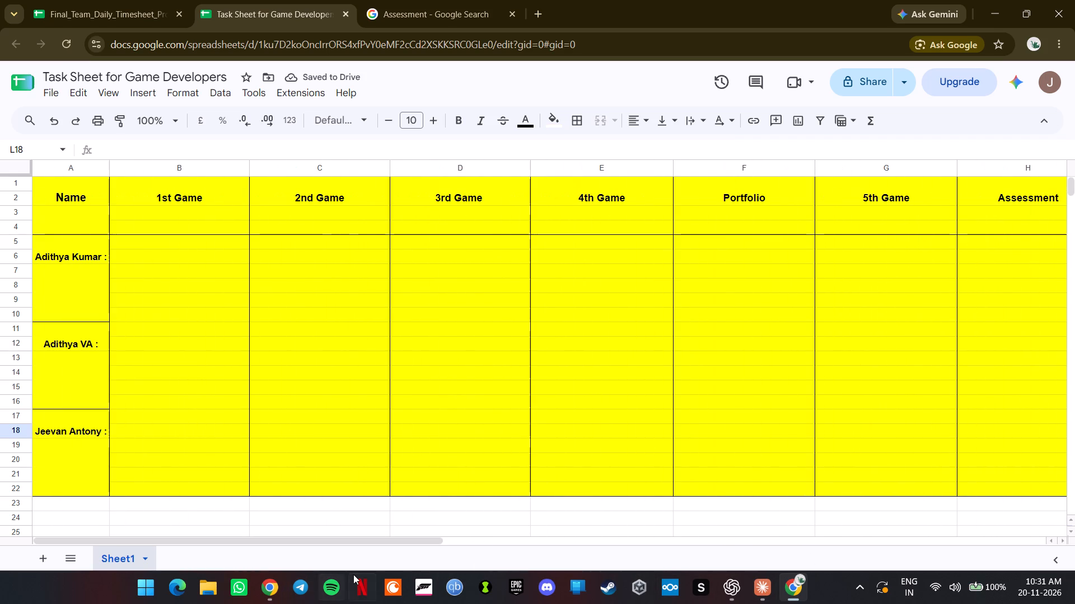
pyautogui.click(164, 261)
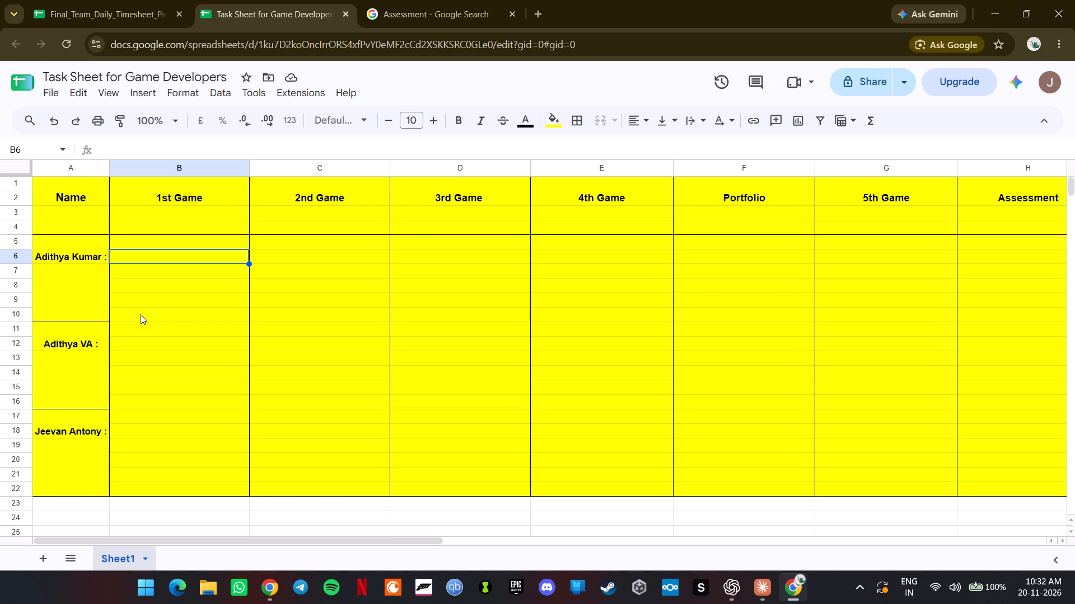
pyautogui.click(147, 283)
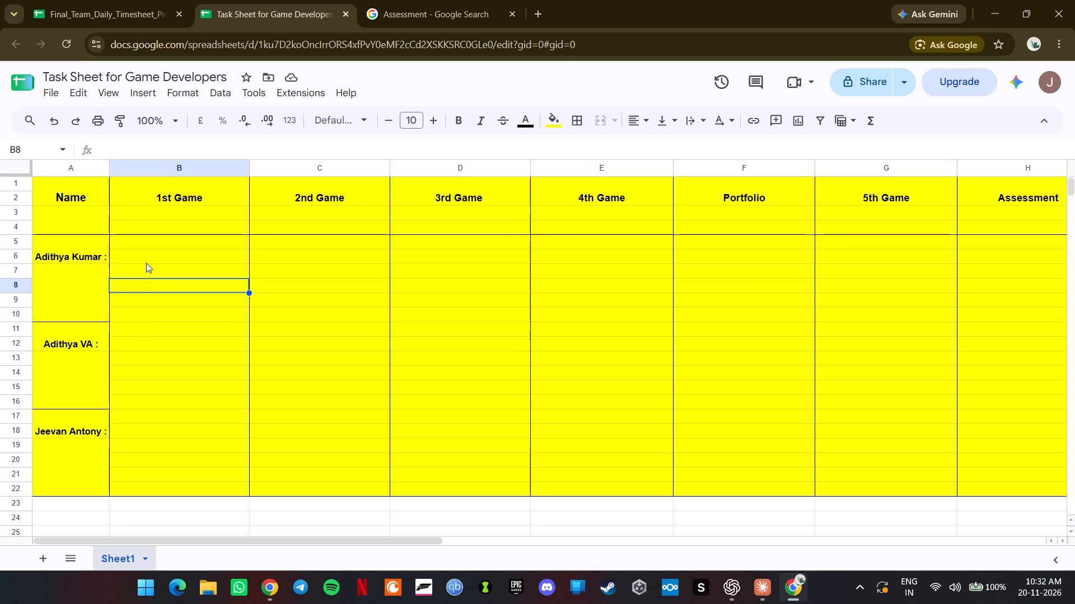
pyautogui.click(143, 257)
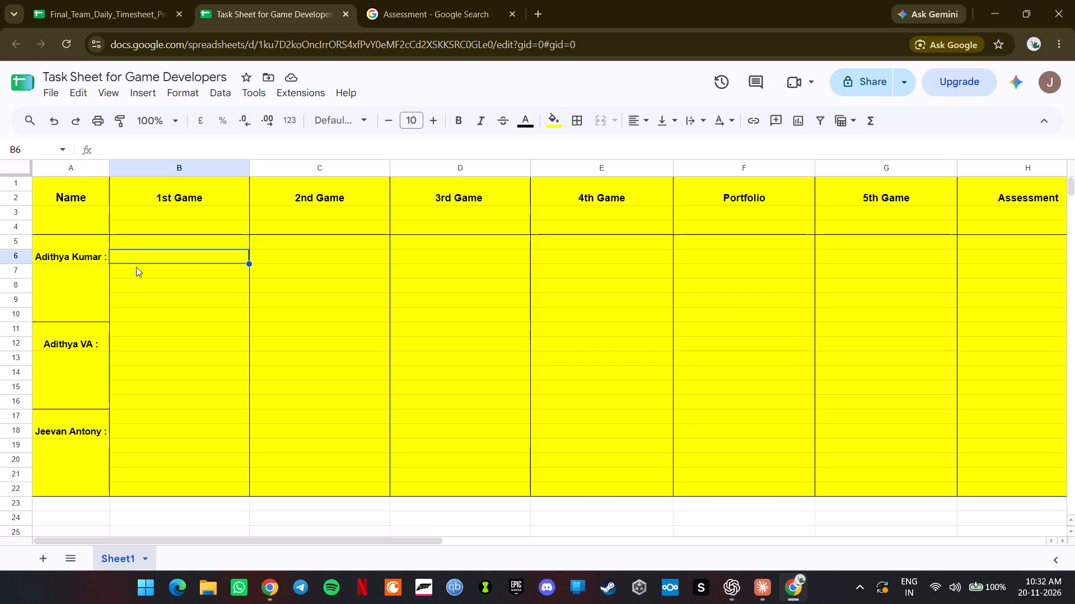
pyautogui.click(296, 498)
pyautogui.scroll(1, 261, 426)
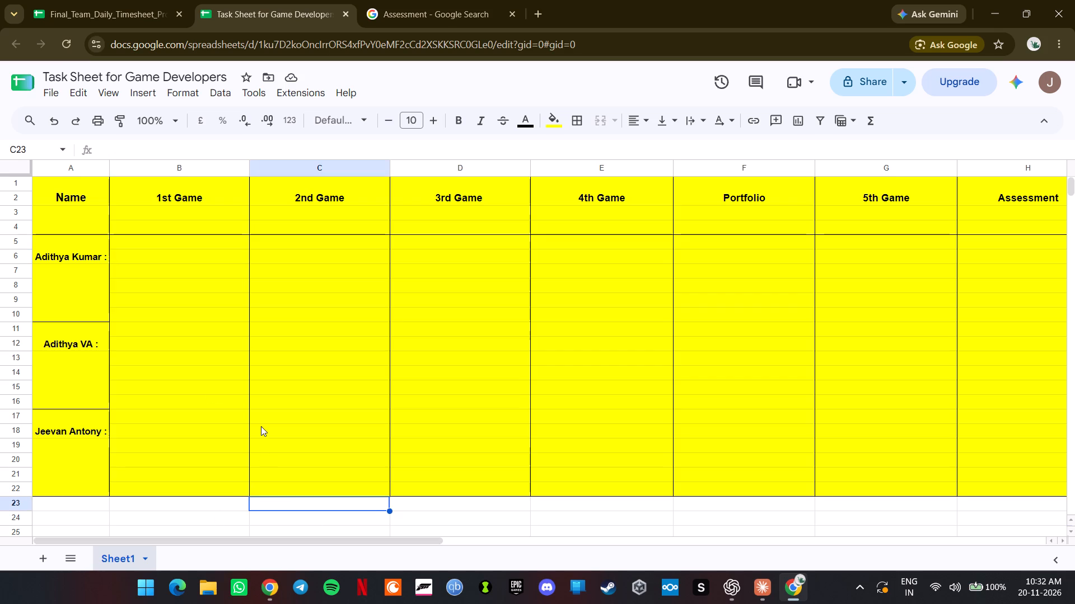
# Add a bottom border to cells B5:K10 to close off the first developer's block across all task columns.
pyautogui.click(144, 247)
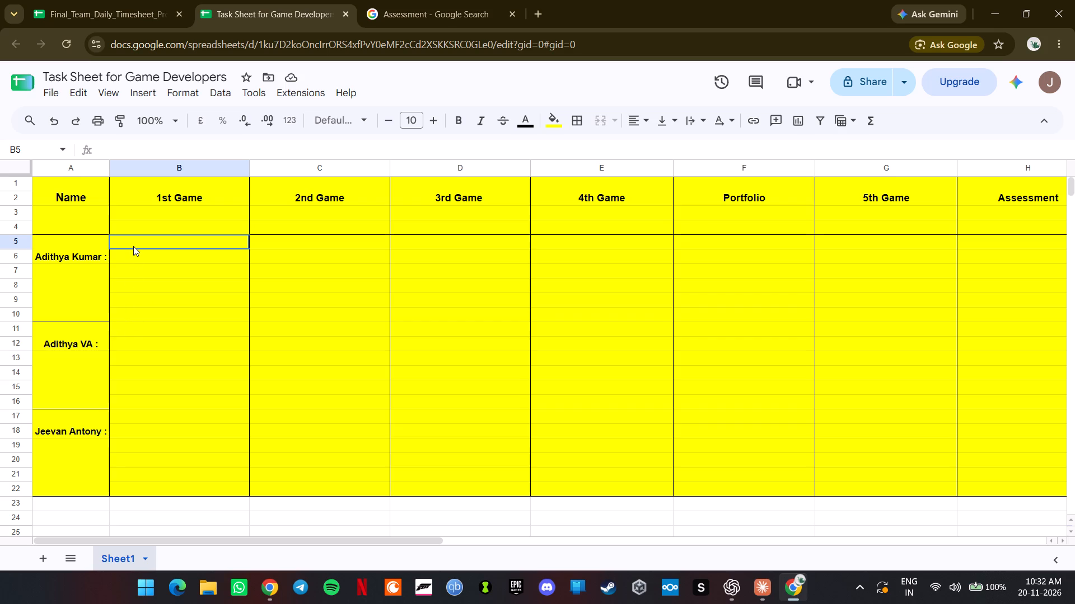
pyautogui.moveTo(133, 246); pyautogui.dragTo(562, 322)
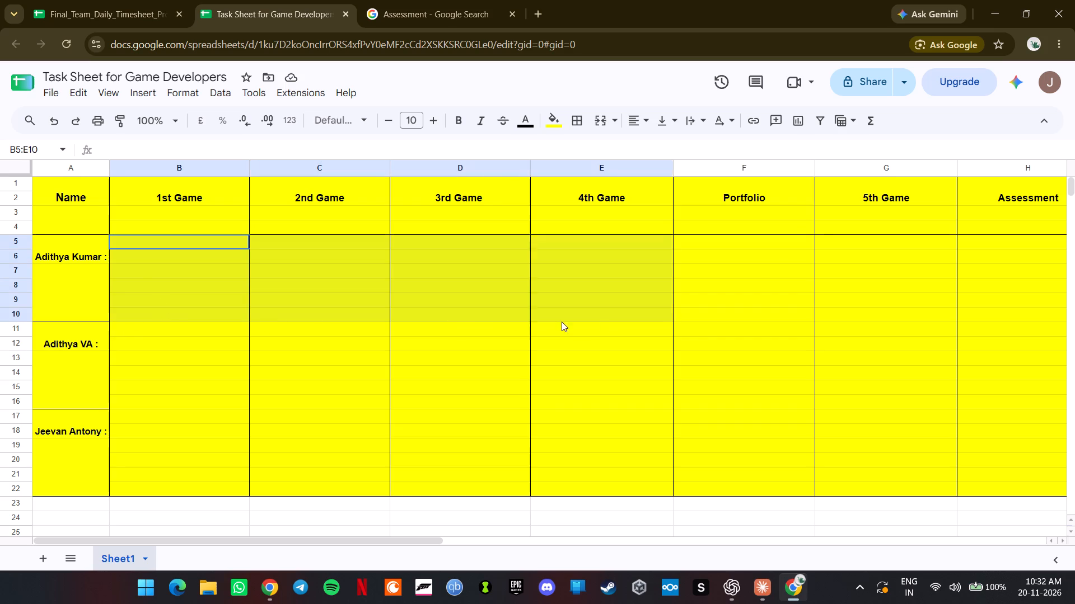
pyautogui.moveTo(562, 322); pyautogui.dragTo(1074, 315)
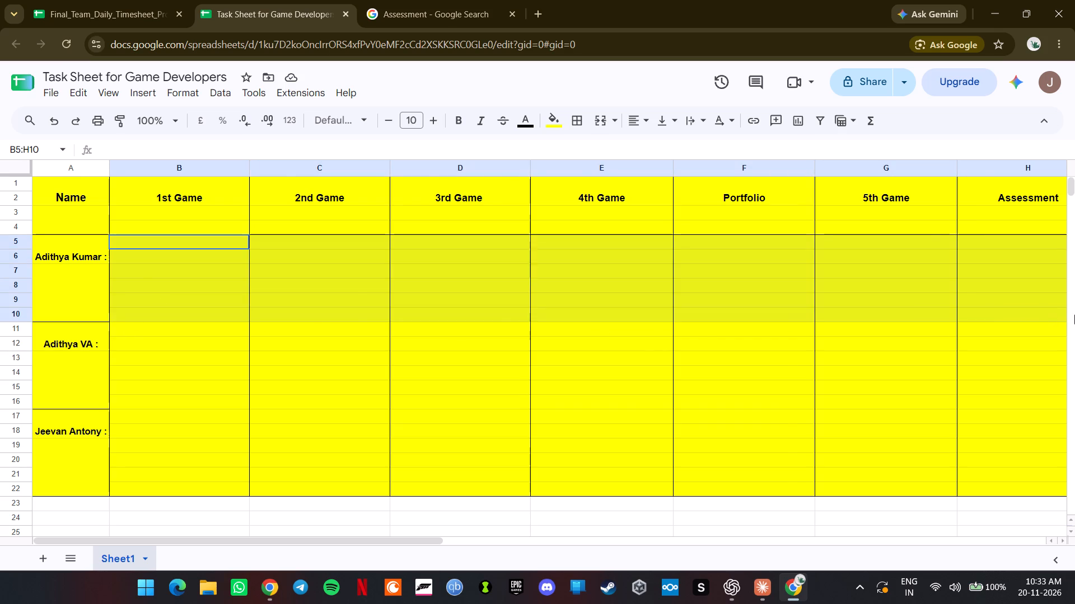
pyautogui.moveTo(1074, 315); pyautogui.dragTo(919, 317)
pyautogui.click(575, 123)
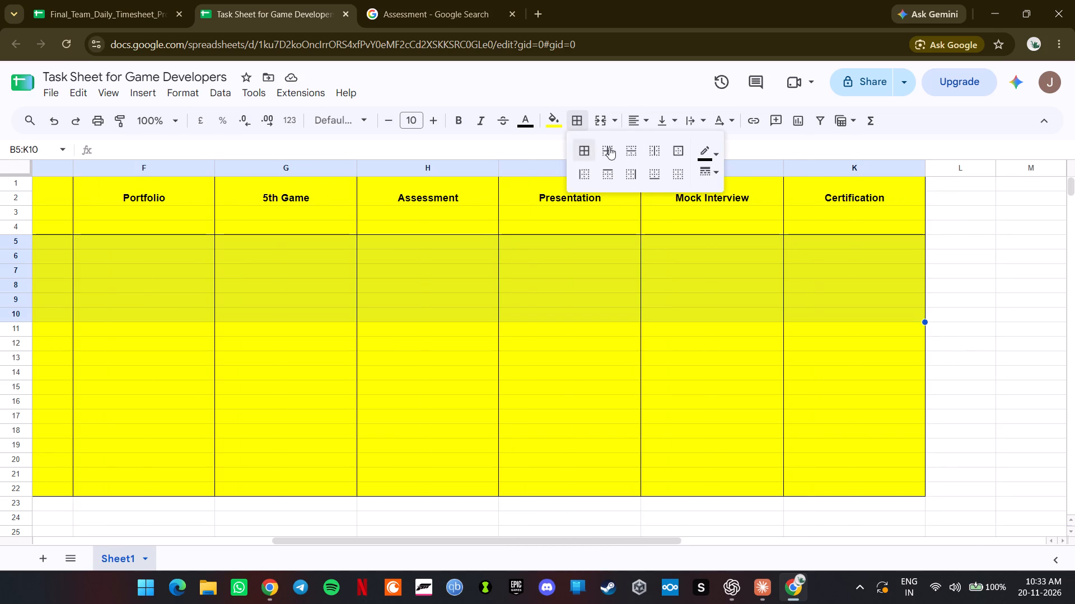
pyautogui.click(653, 178)
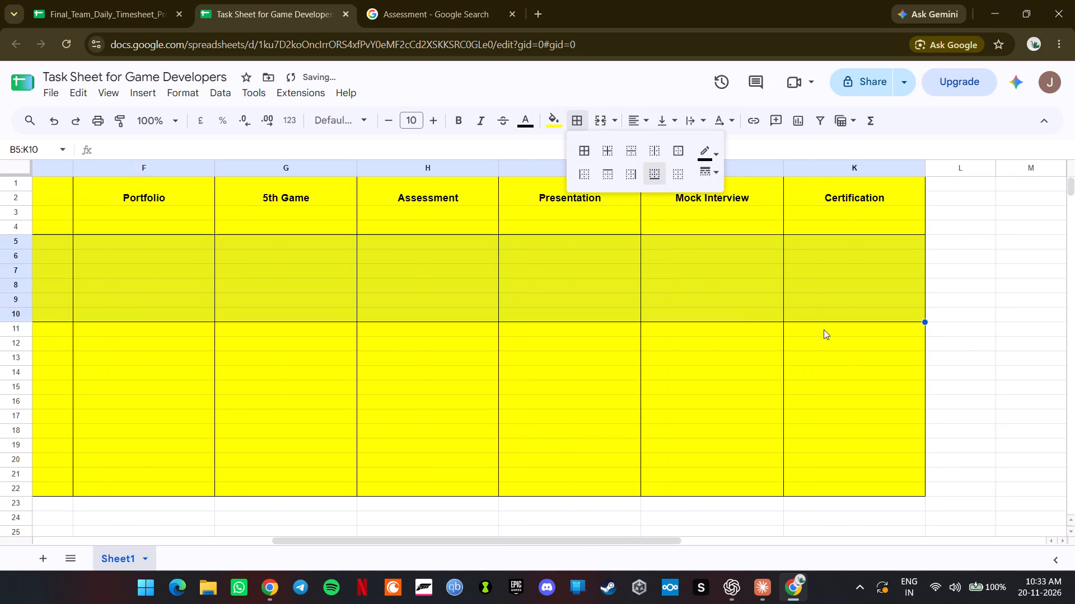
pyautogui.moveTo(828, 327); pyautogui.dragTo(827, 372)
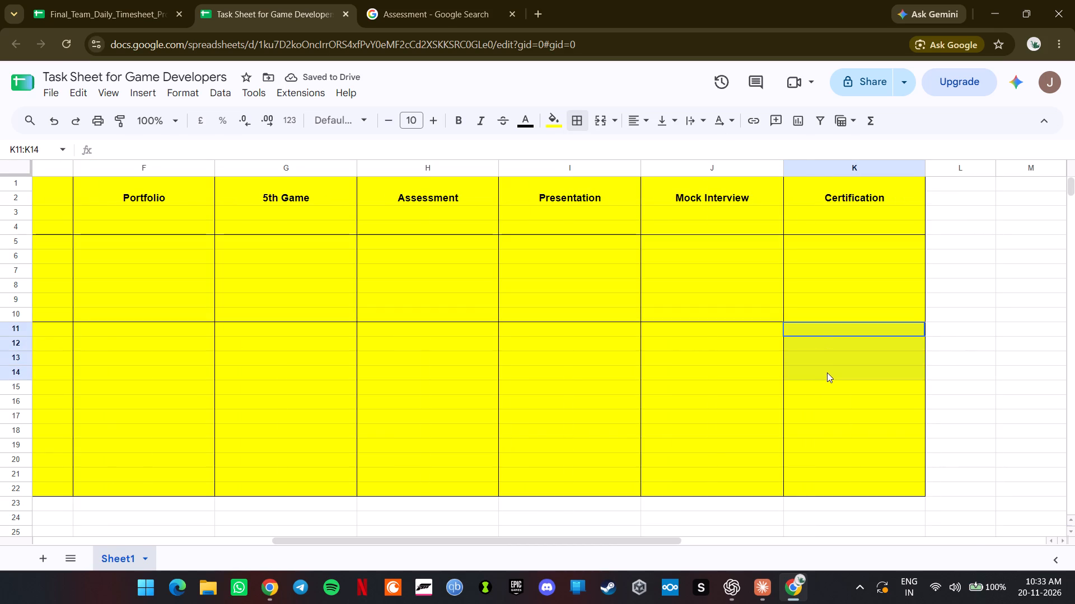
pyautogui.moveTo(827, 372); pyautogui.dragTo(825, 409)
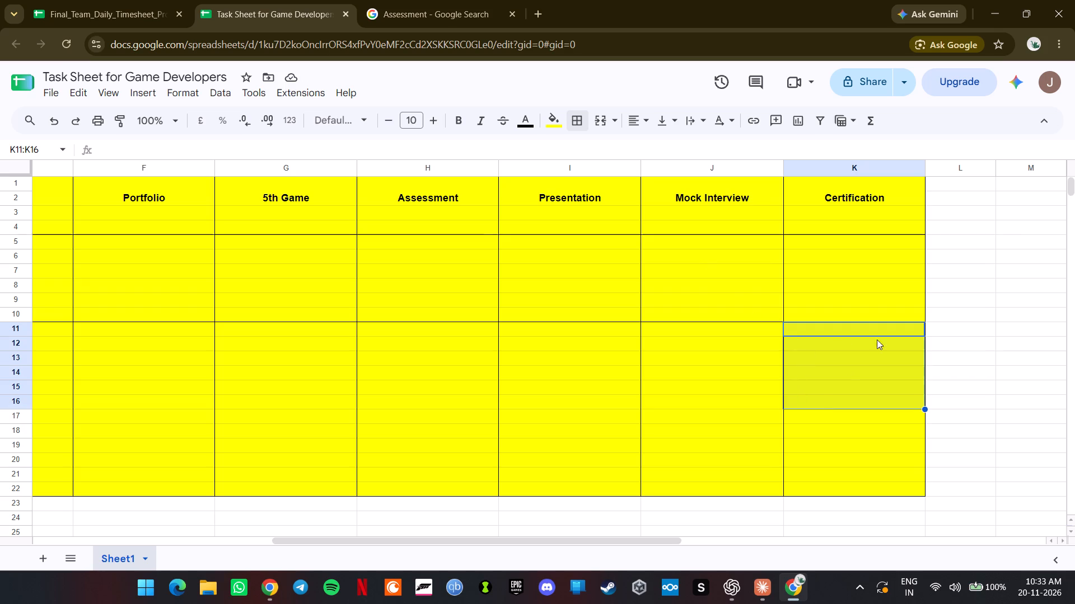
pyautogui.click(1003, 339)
# Add a bottom border to cells B11:K16 to close off the second developer's block across all task columns.
pyautogui.moveTo(375, 539); pyautogui.dragTo(119, 559)
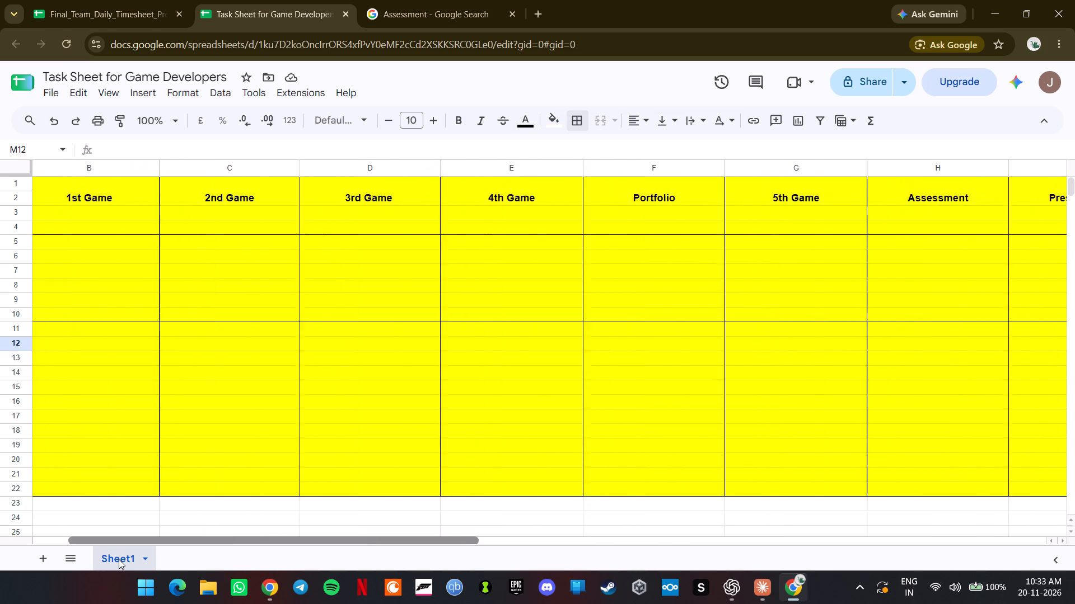
pyautogui.moveTo(119, 559); pyautogui.dragTo(41, 567)
pyautogui.moveTo(143, 332); pyautogui.dragTo(176, 408)
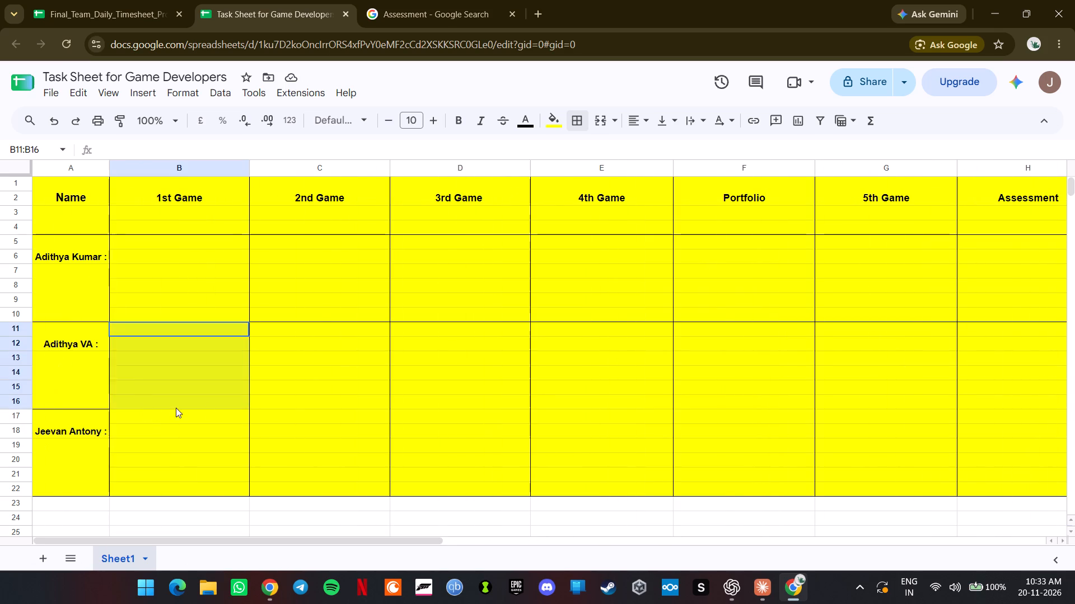
pyautogui.moveTo(176, 408); pyautogui.dragTo(1074, 401)
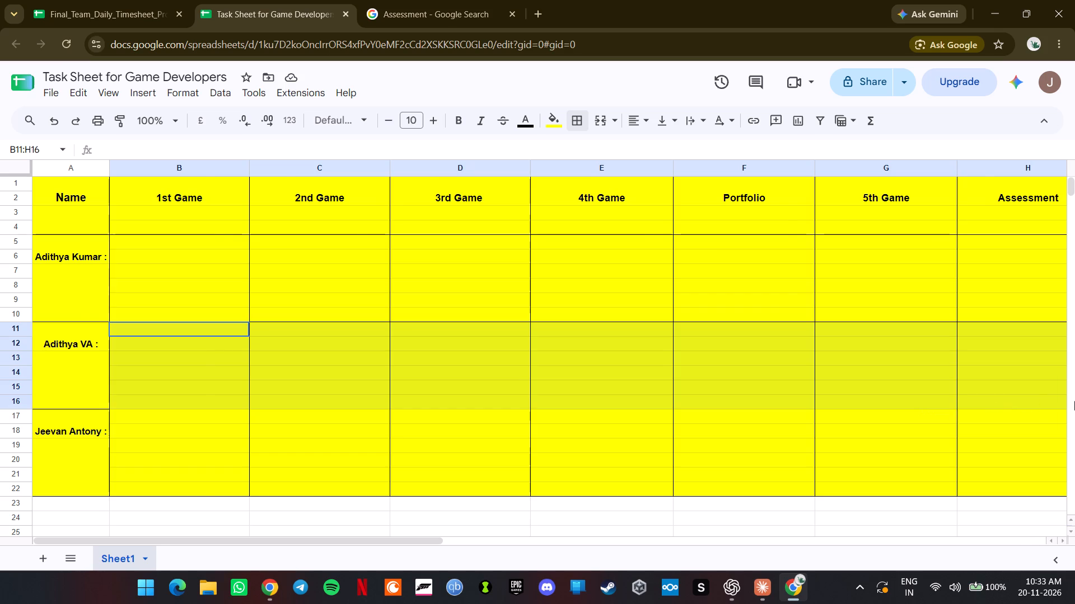
pyautogui.moveTo(1074, 401); pyautogui.dragTo(969, 406)
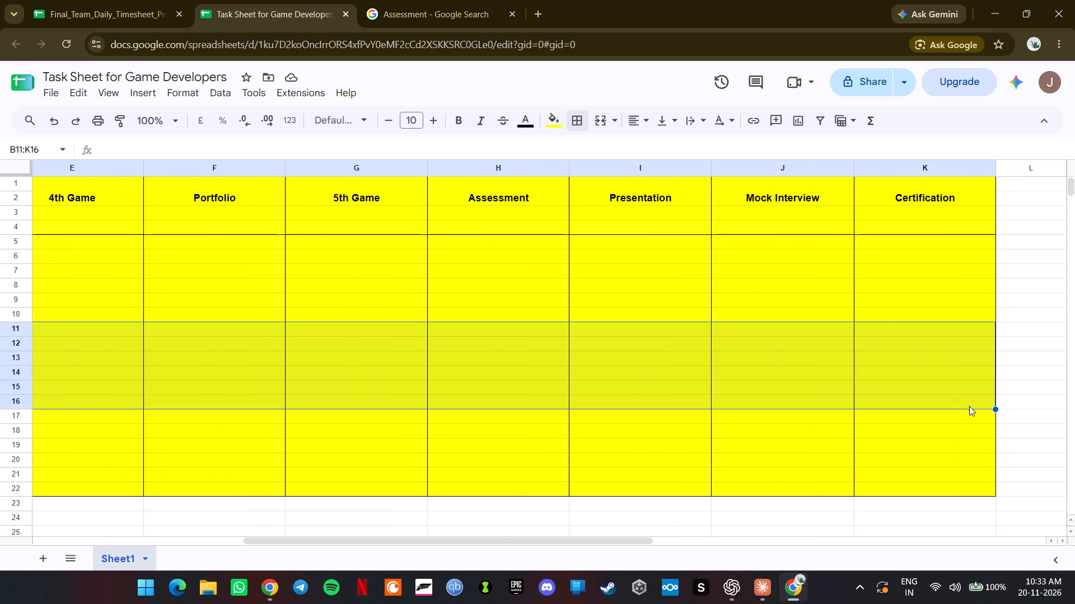
pyautogui.click(568, 120)
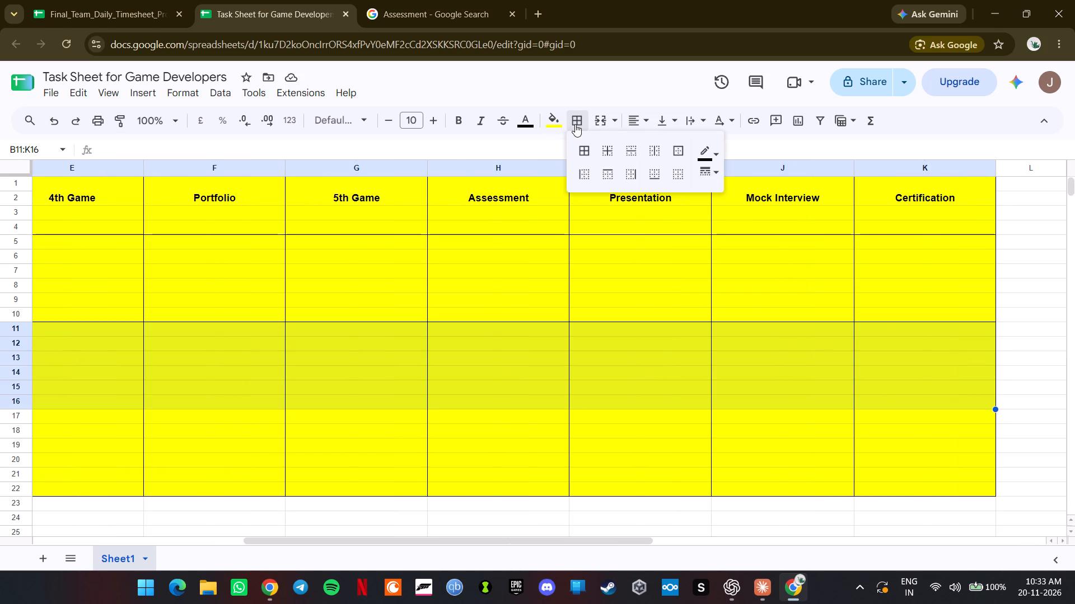
pyautogui.click(653, 180)
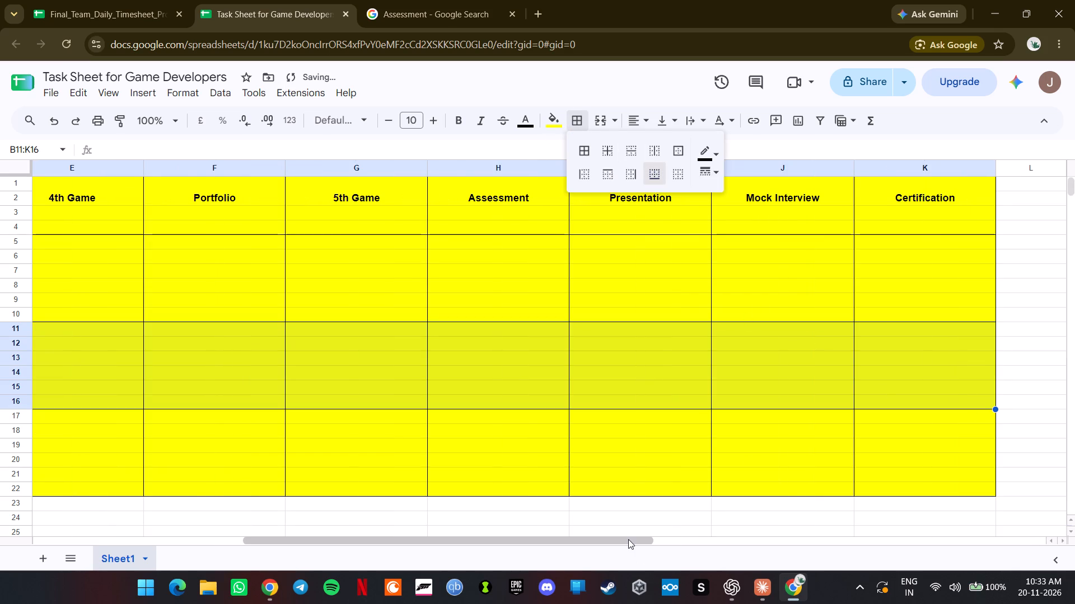
# Review the table's borders from the Name column through Certification, checking the first developer's cells under "Certification".
pyautogui.moveTo(628, 539); pyautogui.dragTo(327, 552)
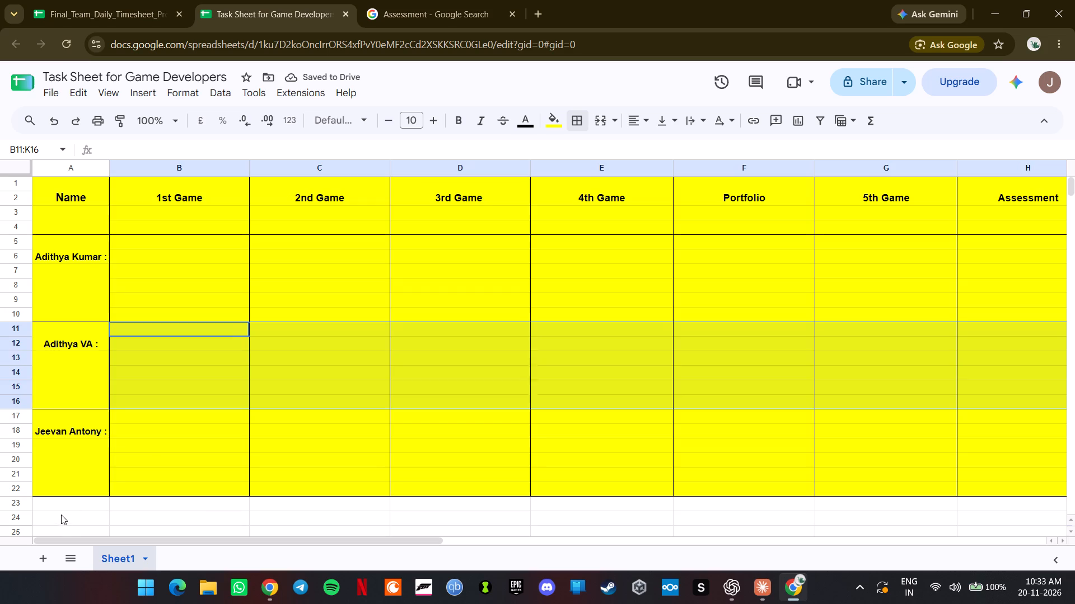
pyautogui.click(60, 509)
pyautogui.click(143, 235)
pyautogui.click(144, 242)
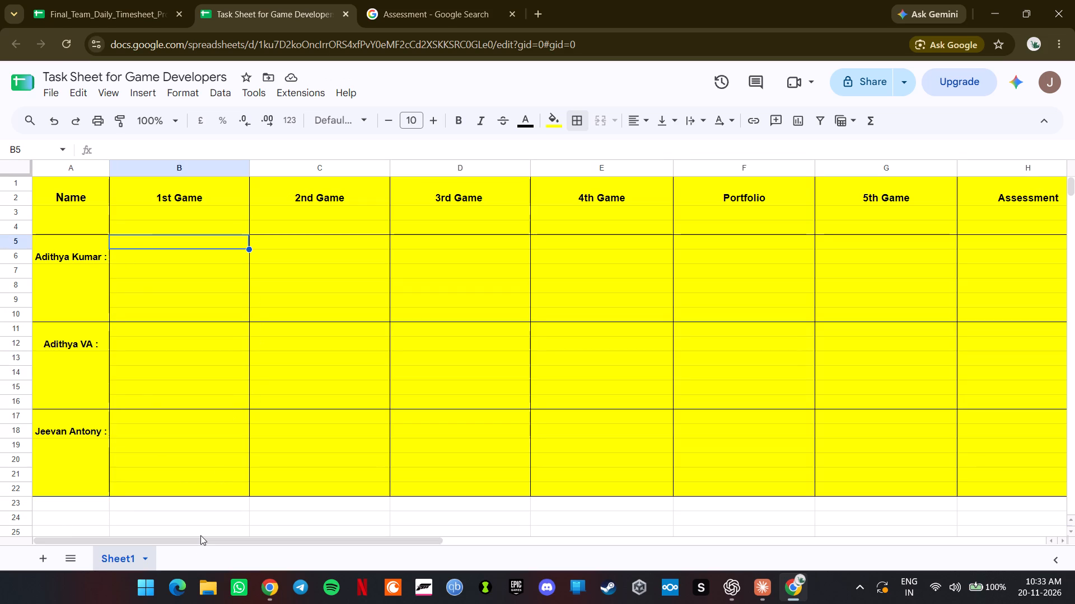
pyautogui.moveTo(200, 540); pyautogui.dragTo(482, 533)
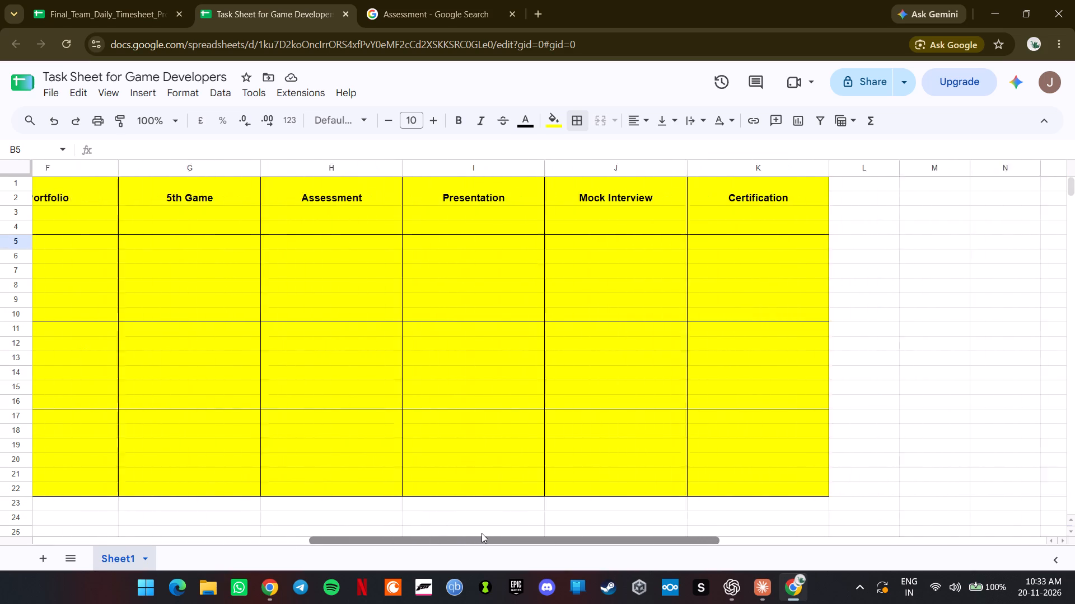
pyautogui.moveTo(482, 533); pyautogui.dragTo(530, 526)
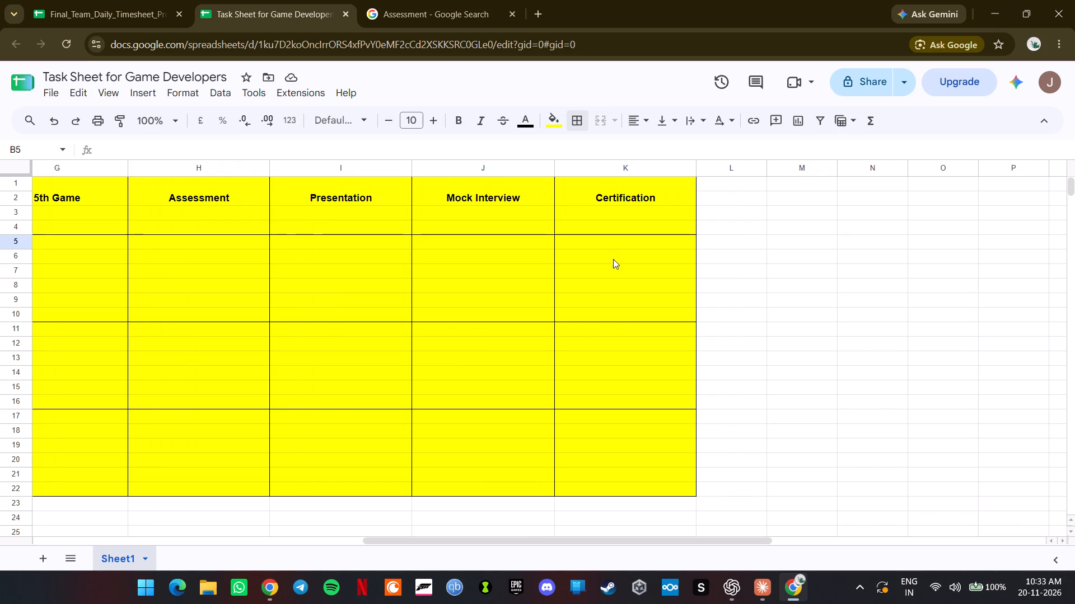
pyautogui.click(627, 241)
pyautogui.click(621, 263)
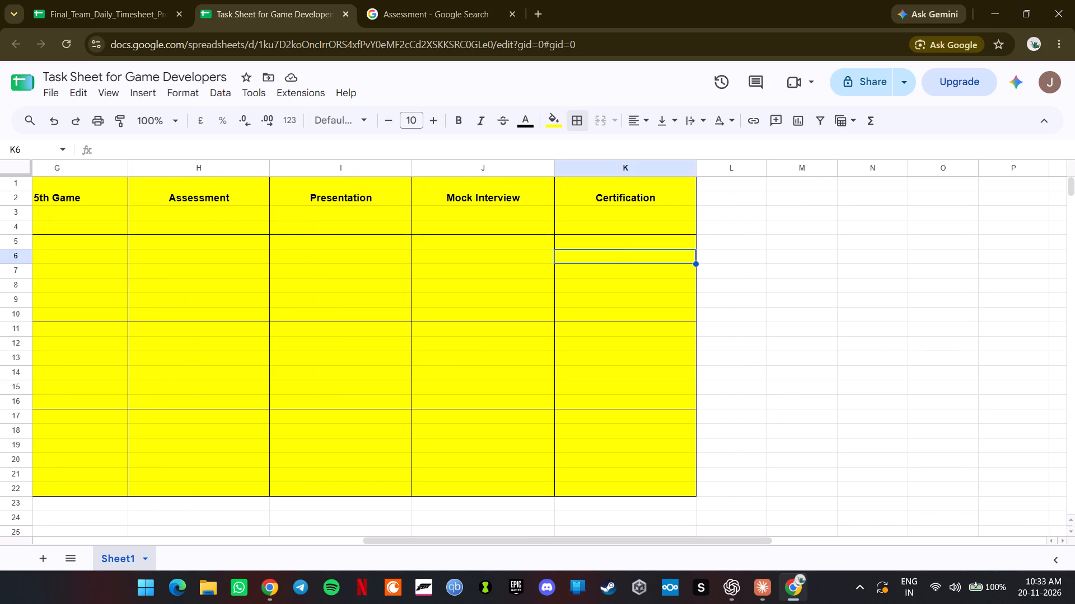
pyautogui.click(621, 281)
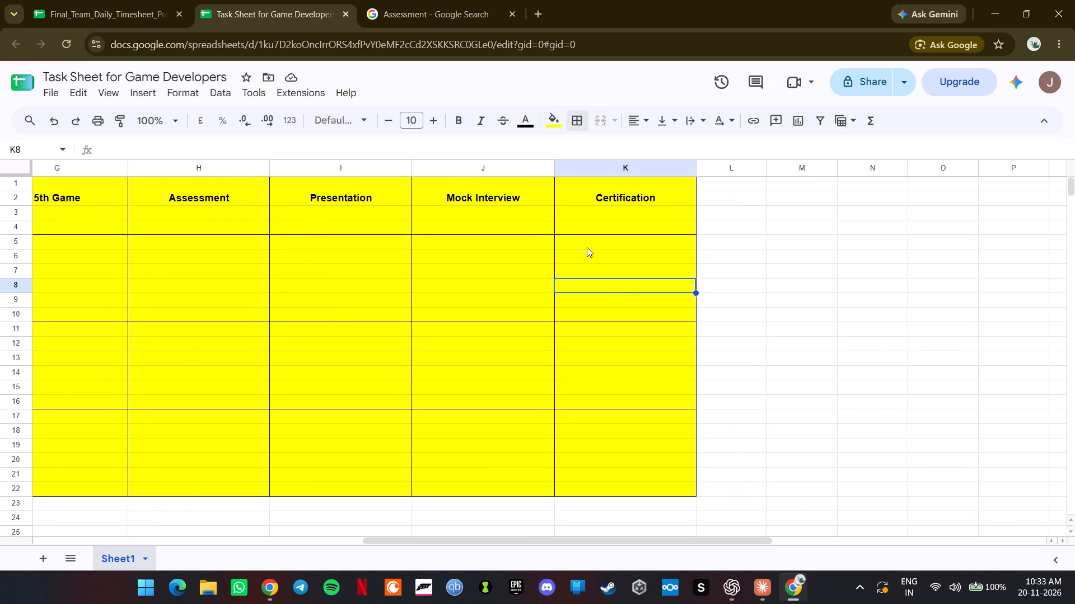
pyautogui.click(586, 244)
pyautogui.click(587, 259)
pyautogui.click(593, 275)
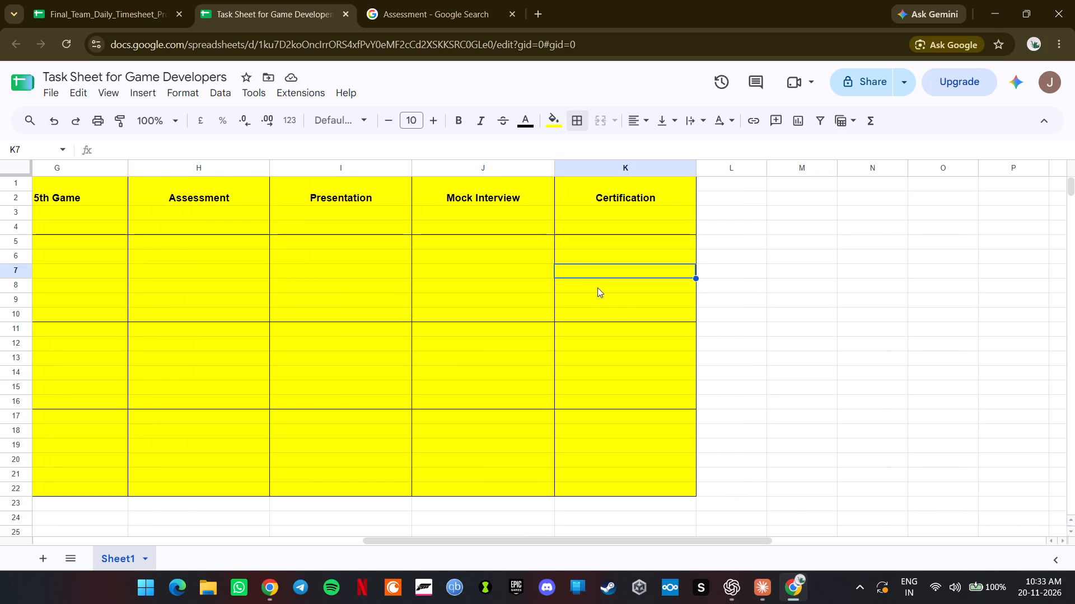
pyautogui.click(597, 287)
pyautogui.click(600, 300)
pyautogui.click(602, 313)
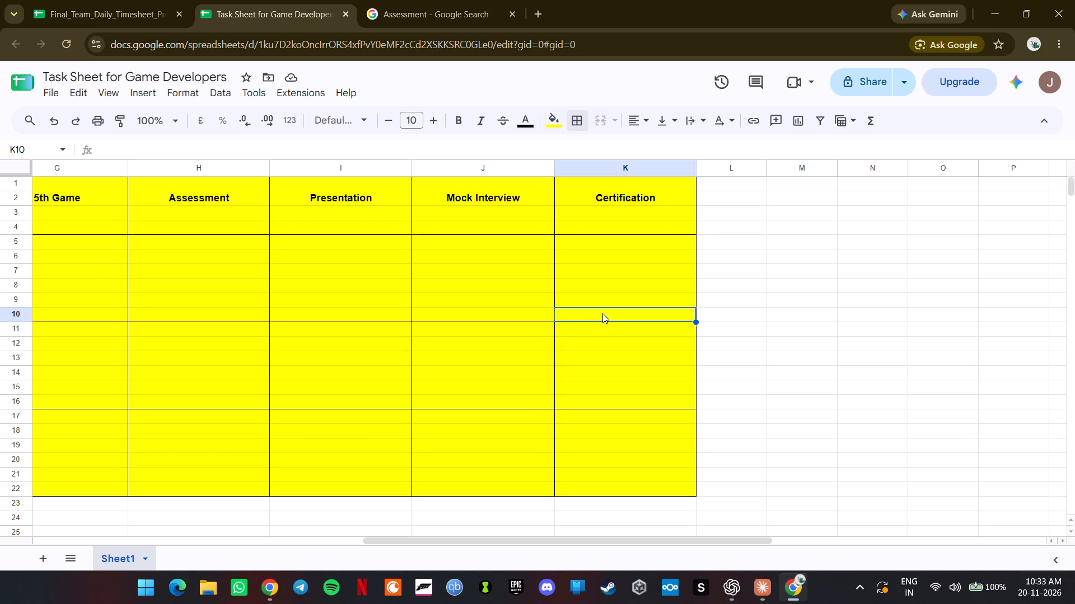
pyautogui.moveTo(451, 541); pyautogui.dragTo(423, 547)
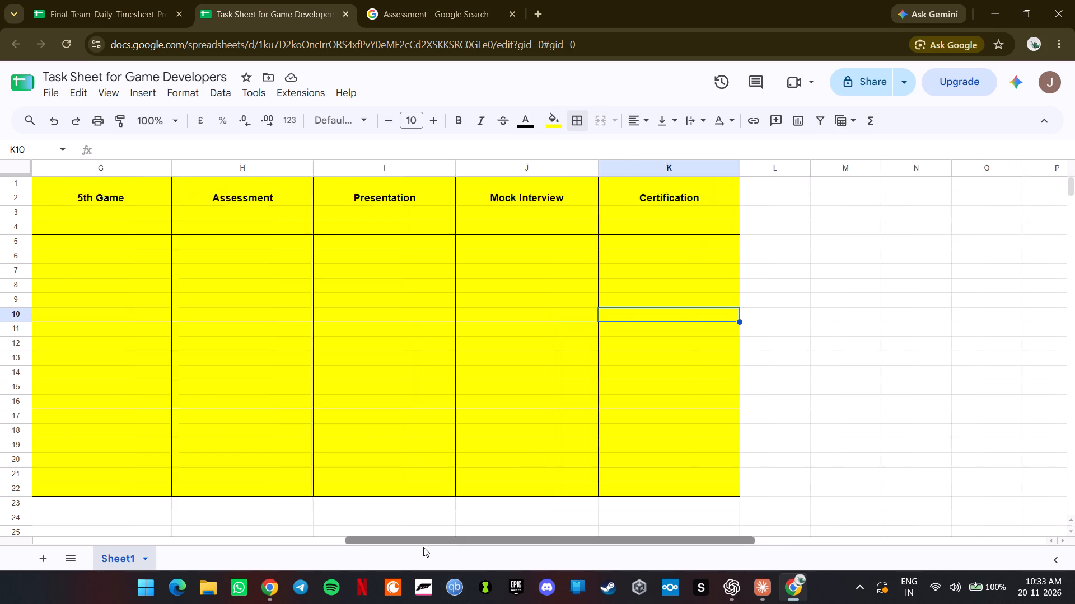
pyautogui.moveTo(423, 547); pyautogui.dragTo(87, 578)
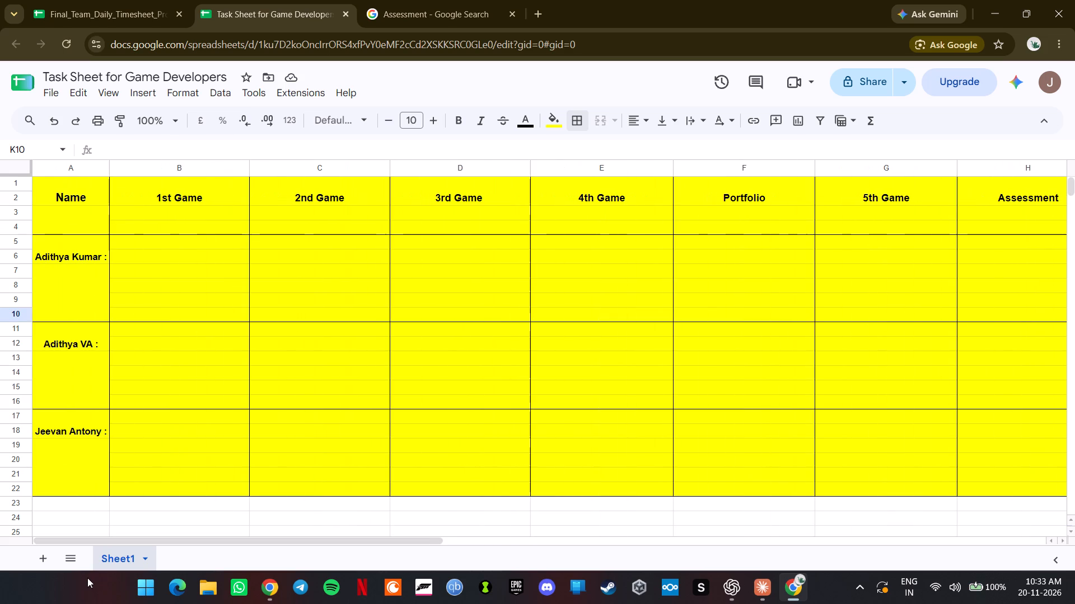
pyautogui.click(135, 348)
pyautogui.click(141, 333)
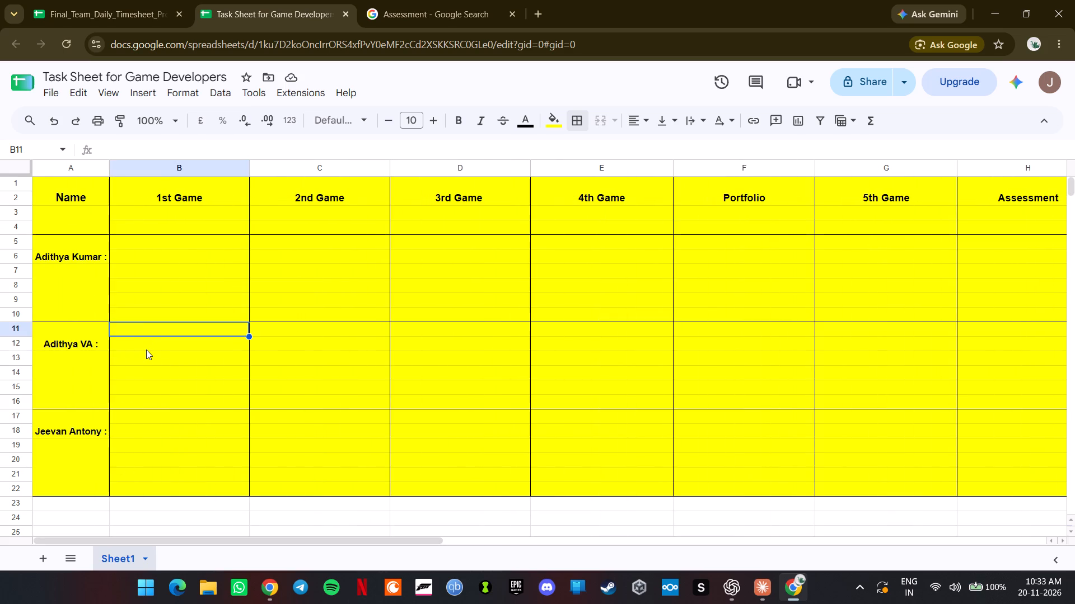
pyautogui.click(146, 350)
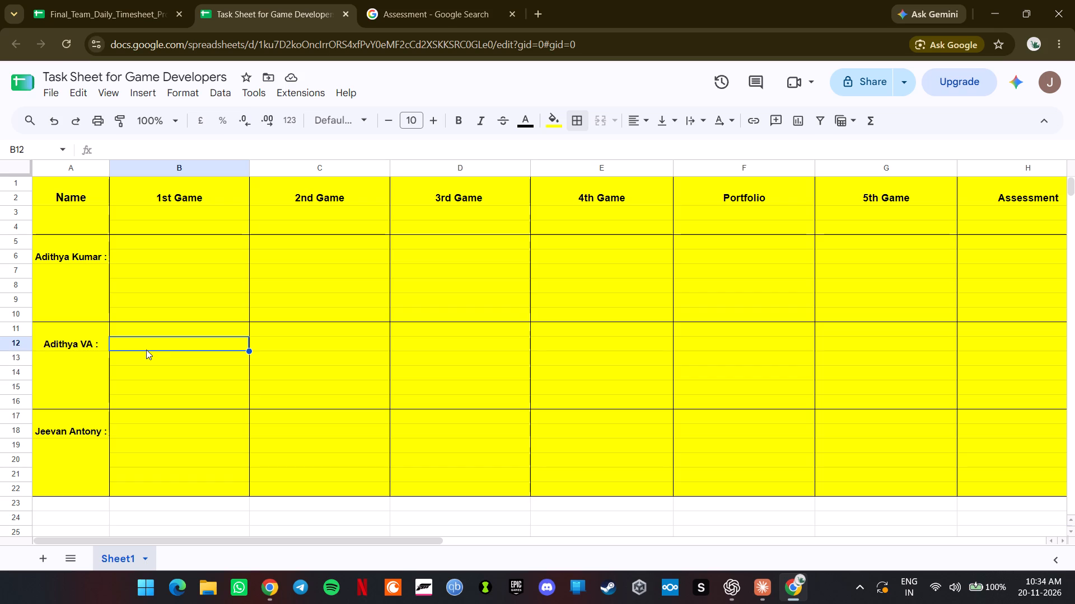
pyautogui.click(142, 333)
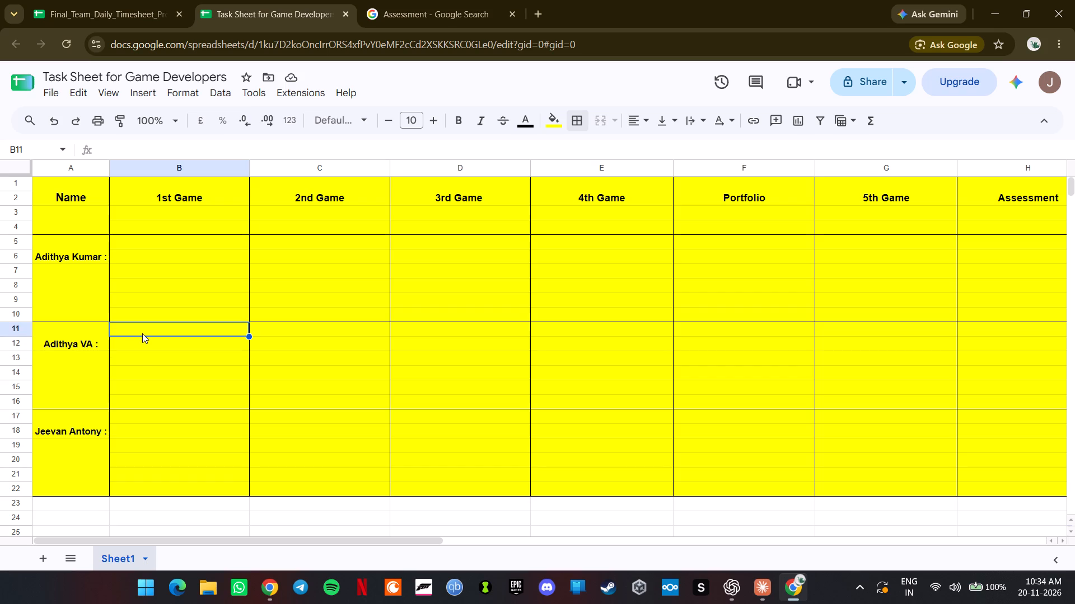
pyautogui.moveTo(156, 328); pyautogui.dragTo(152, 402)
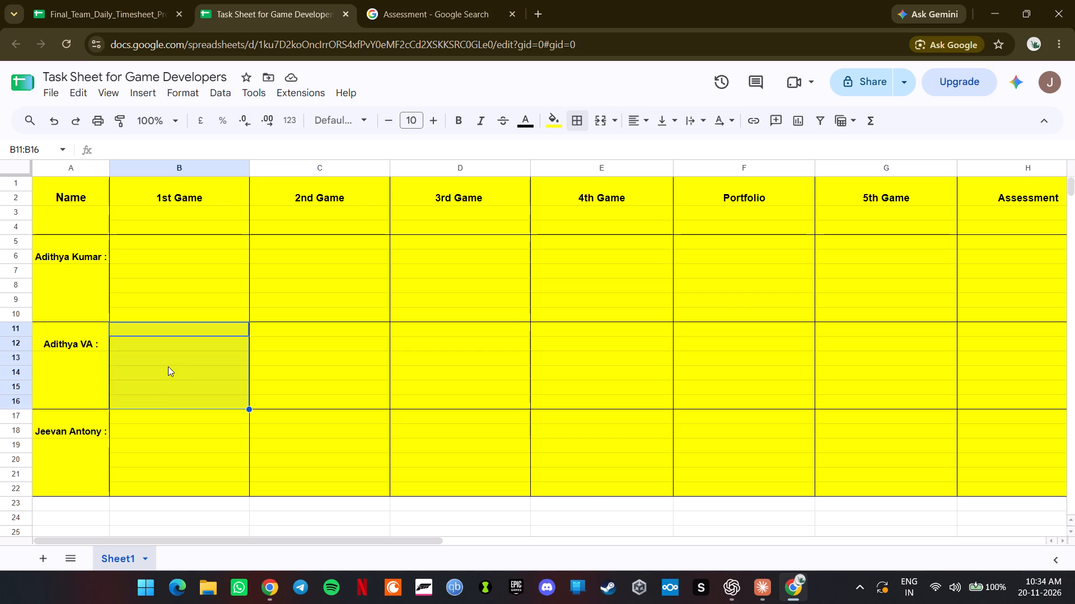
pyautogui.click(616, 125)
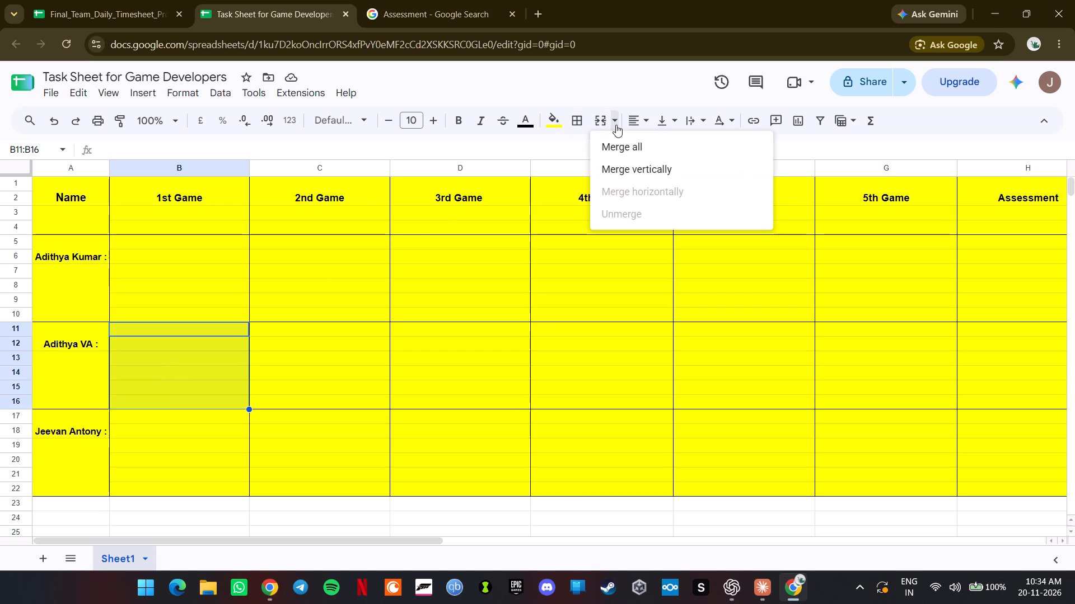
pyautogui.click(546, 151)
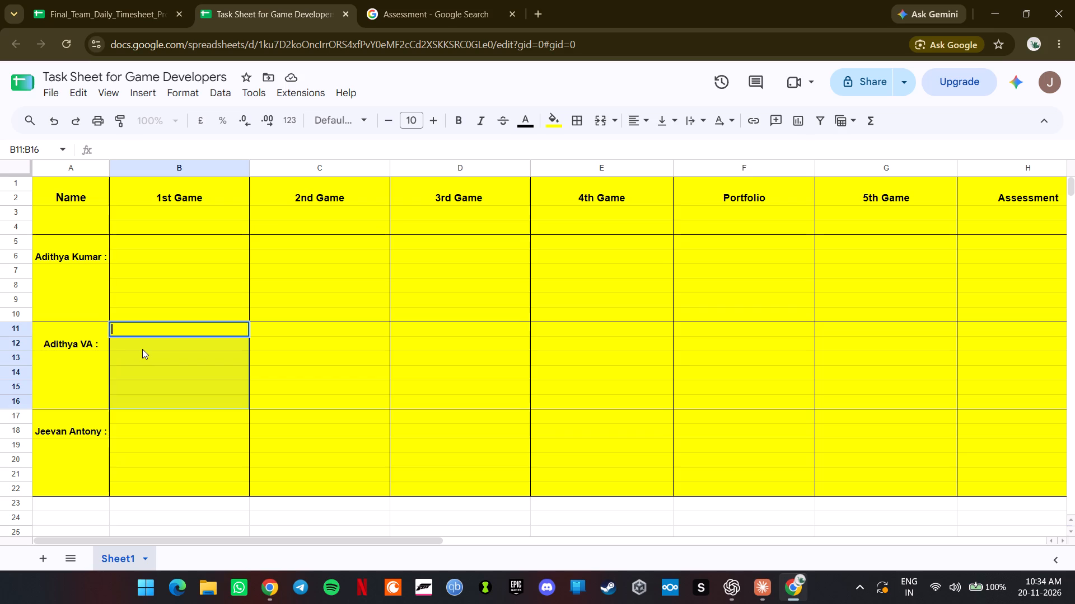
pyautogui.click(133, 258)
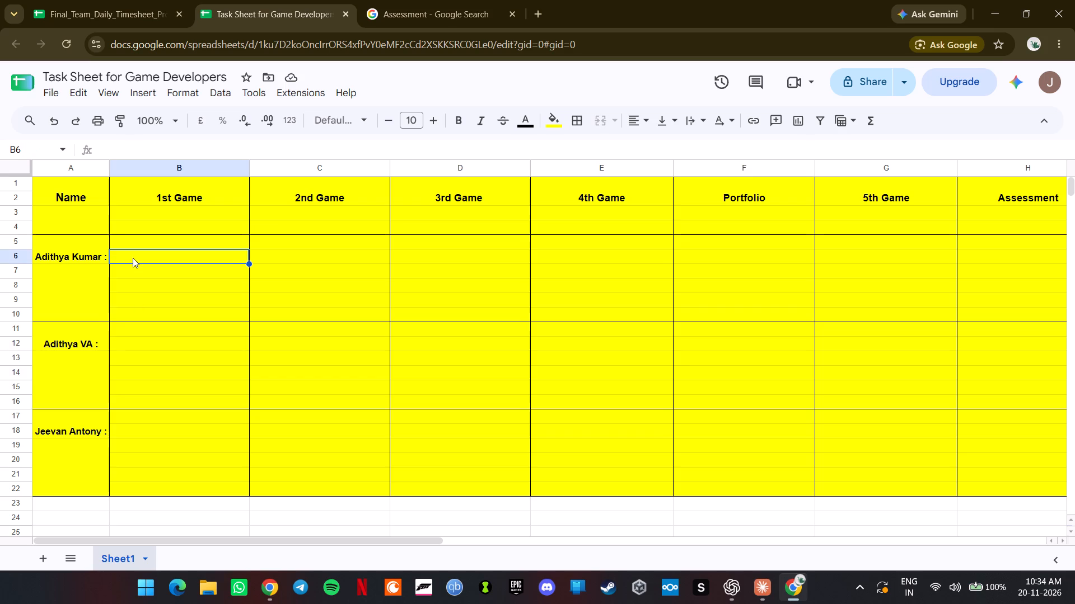
# Enter the status text "Game Complected" in cell C5, the first developer's top row under "2nd Game".
pyautogui.click(292, 257)
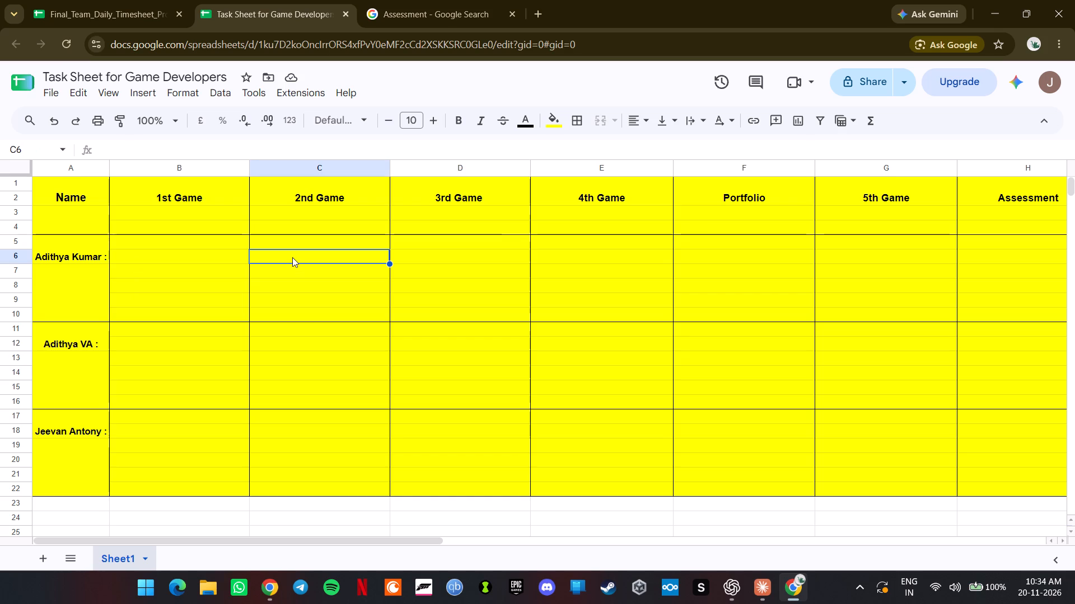
pyautogui.click(292, 240)
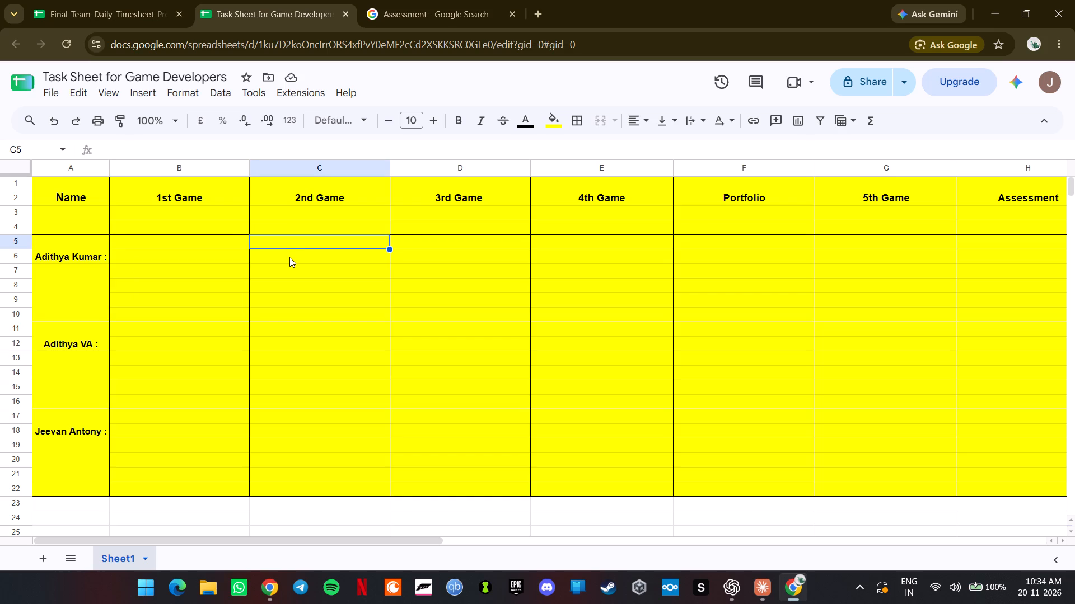
pyautogui.hotkey('shift', 'c')
pyautogui.press('BackSpace')
pyautogui.write('game')
pyautogui.press('space')
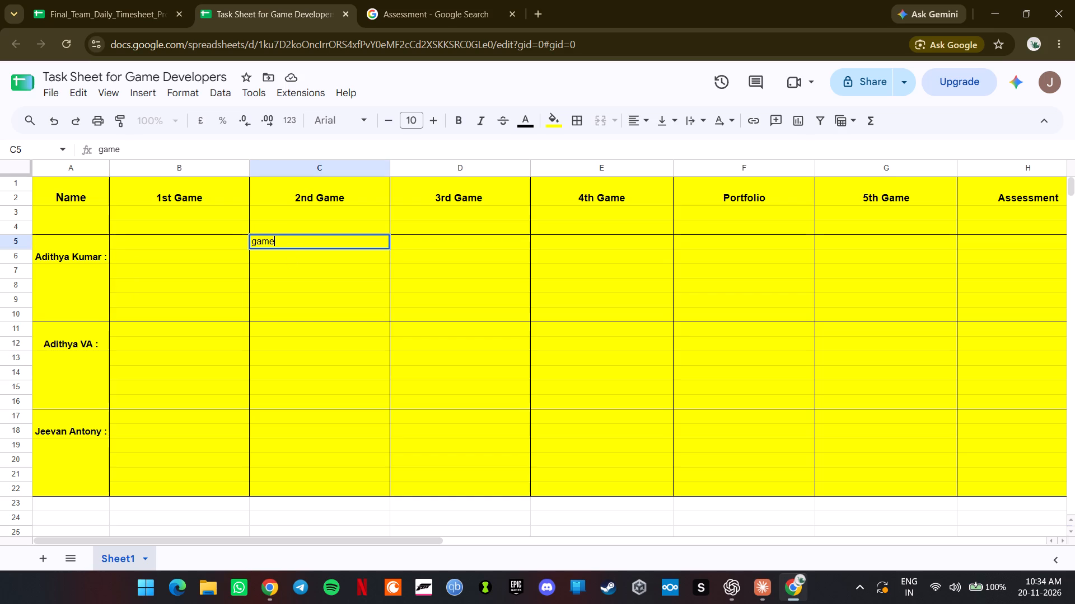
pyautogui.press('BackSpace')
pyautogui.press('BackSpace')
pyautogui.press('BackSpace')
pyautogui.press('BackSpace')
pyautogui.press('BackSpace')
pyautogui.press('BackSpace')
pyautogui.write('Game')
pyautogui.press('space')
pyautogui.press('c')
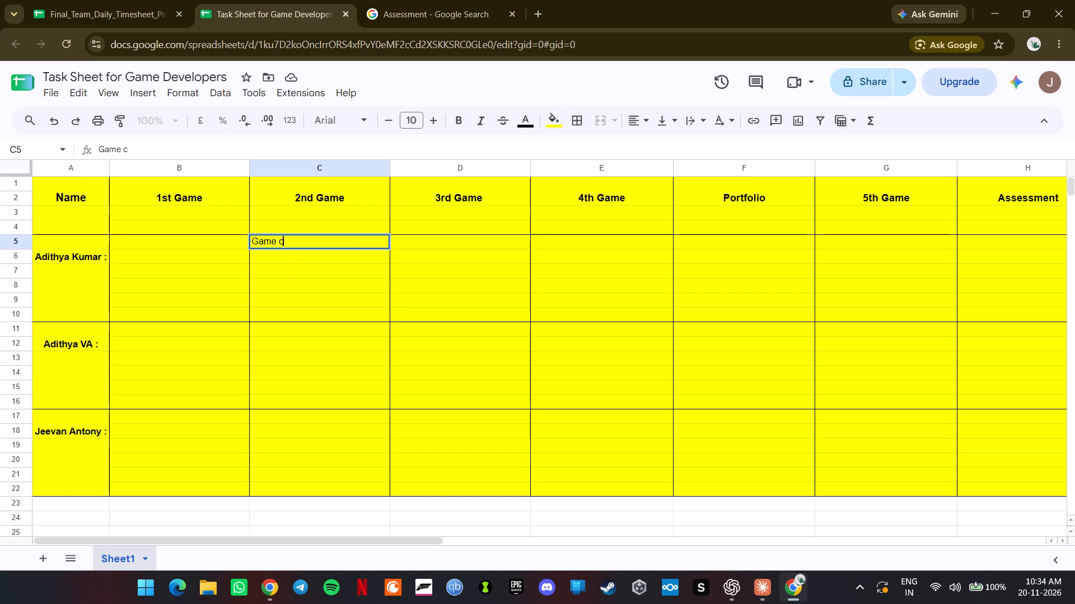
pyautogui.press('BackSpace')
pyautogui.write('Complected')
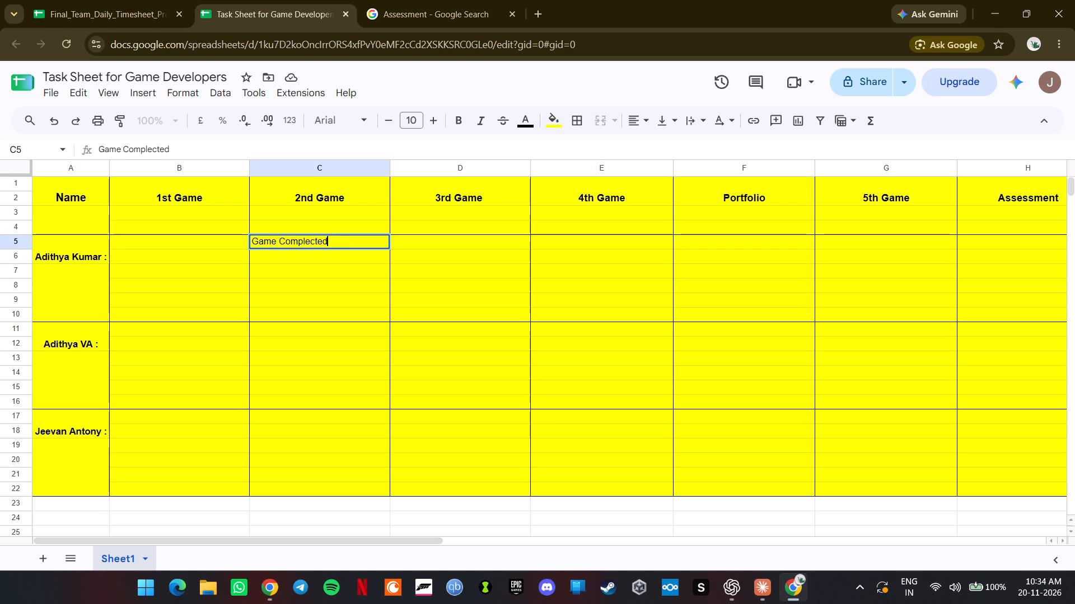
pyautogui.press('BackSpace')
pyautogui.press('BackSpace')
pyautogui.press('BackSpace')
pyautogui.press('BackSpace')
pyautogui.press('BackSpace')
pyautogui.press('BackSpace')
pyautogui.write('lected')
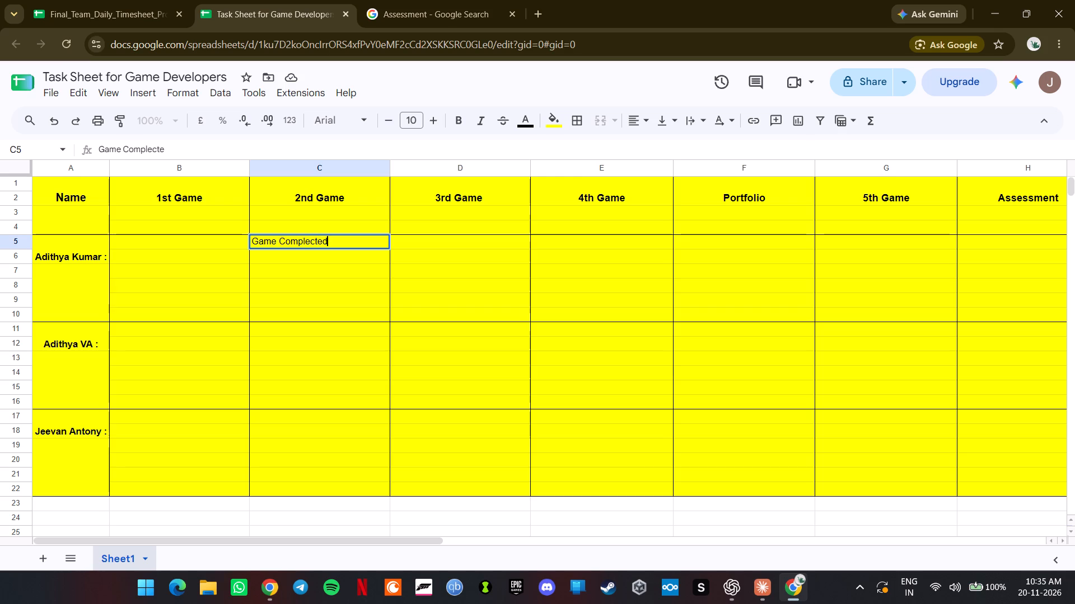
# Copy the text from C5 and search Google for it in the existing search tab to check its spelling, opening the corrected query.
pyautogui.hotkey('ctrl', 'a')
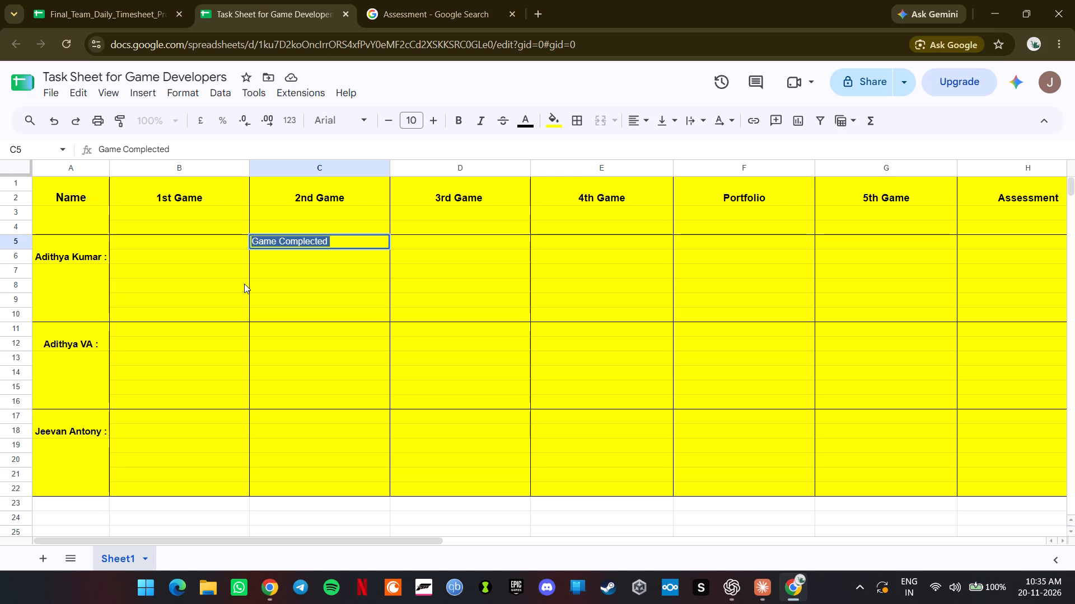
pyautogui.hotkey('ctrl', 'c')
pyautogui.click(457, 11)
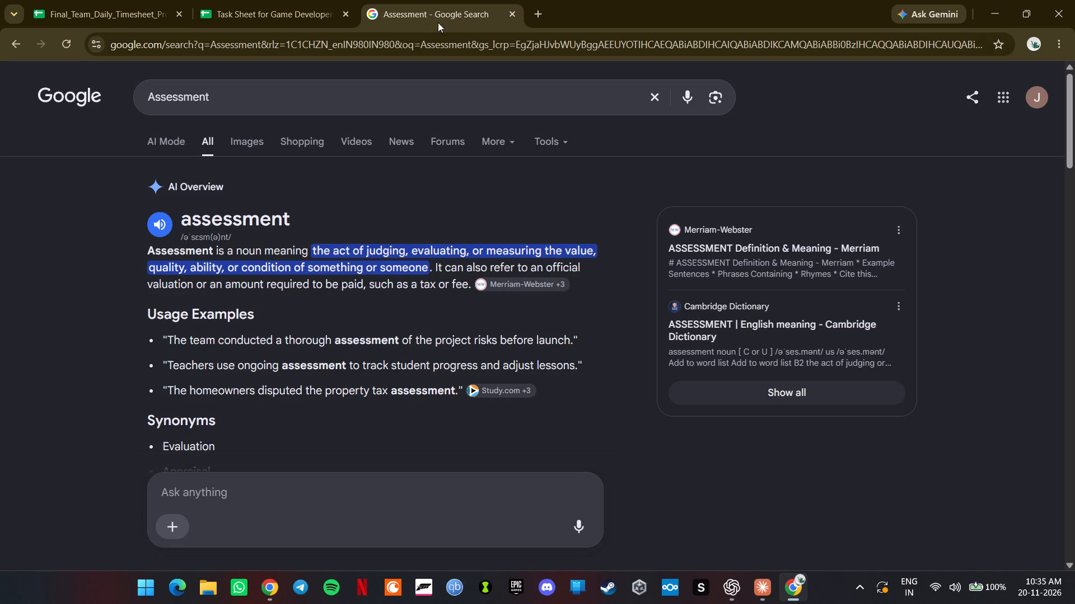
pyautogui.moveTo(359, 93); pyautogui.dragTo(140, 91)
pyautogui.hotkey('ctrl', 'v')
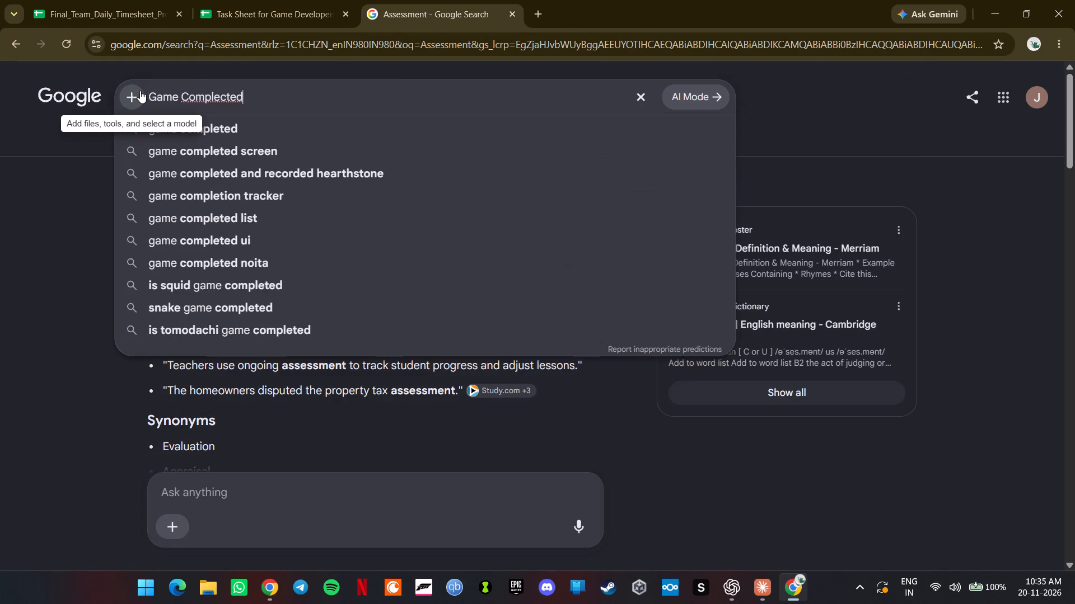
pyautogui.press('Return')
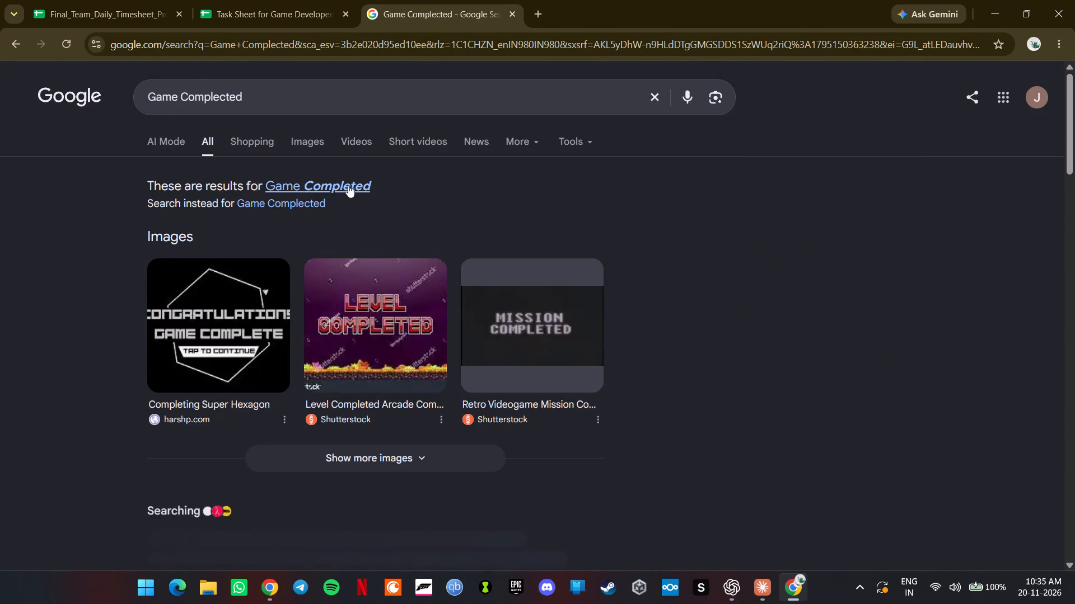
pyautogui.click(348, 185)
# Replace the text in cell C5 of the task sheet with "Game Completed", copied from the Google search.
pyautogui.moveTo(257, 98); pyautogui.dragTo(151, 98)
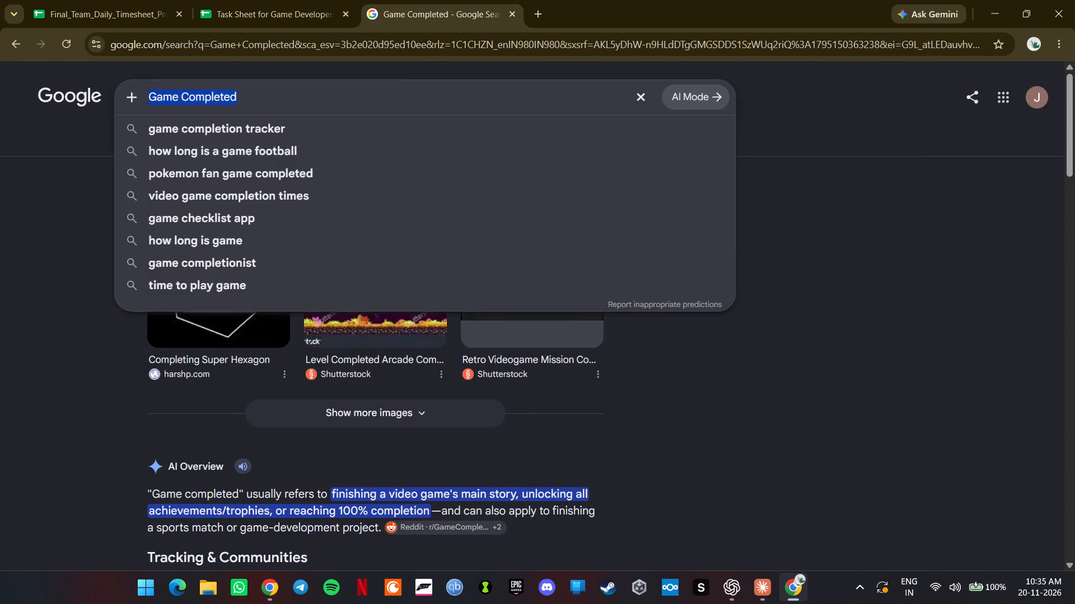
pyautogui.hotkey('ctrl', 'c')
pyautogui.click(298, 0)
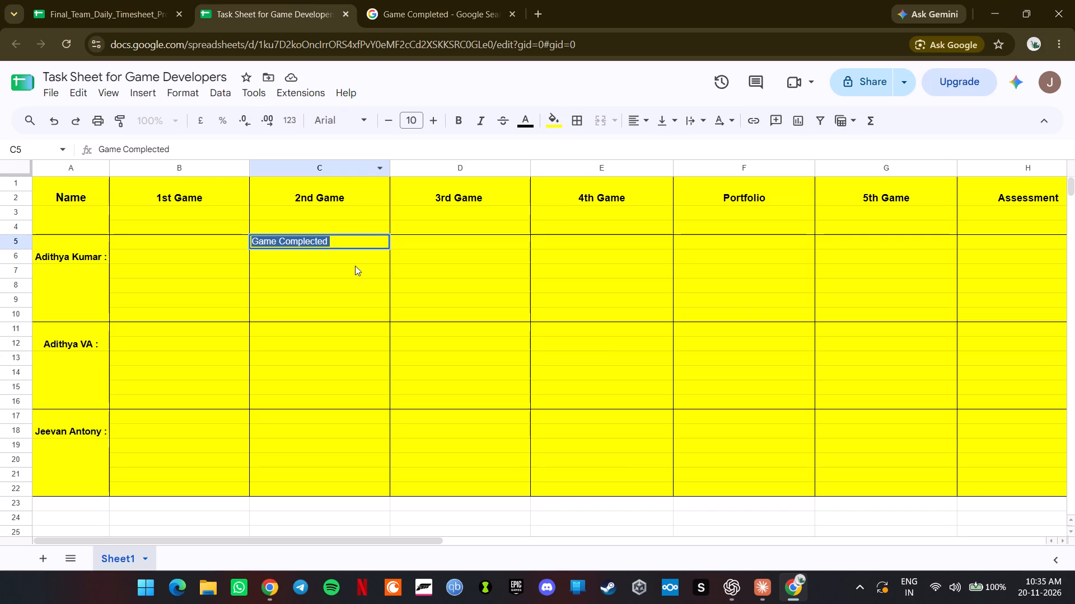
pyautogui.hotkey('ctrl', 'v')
pyautogui.click(348, 258)
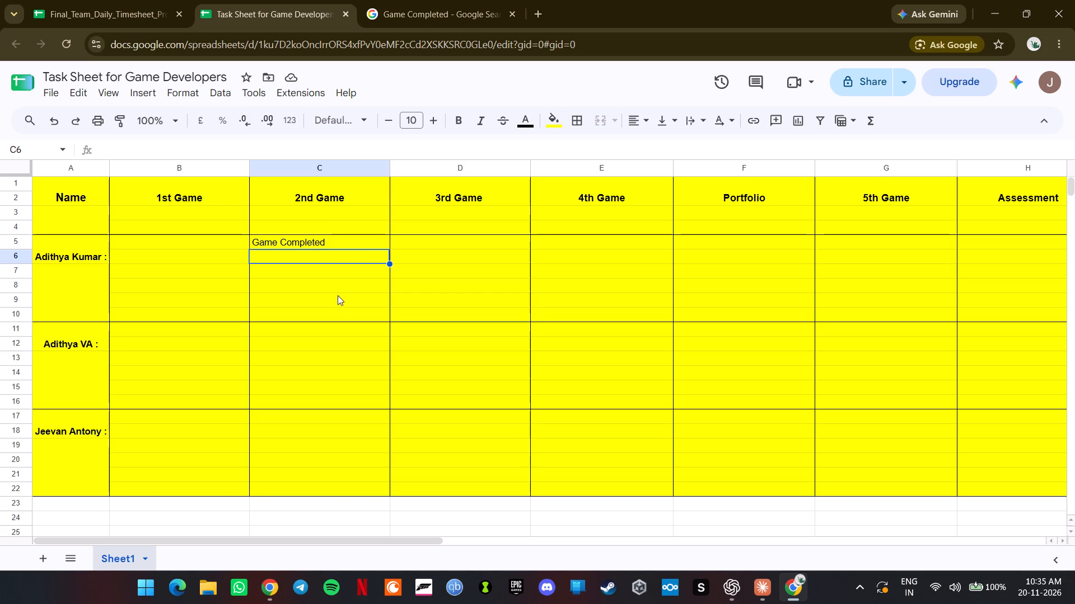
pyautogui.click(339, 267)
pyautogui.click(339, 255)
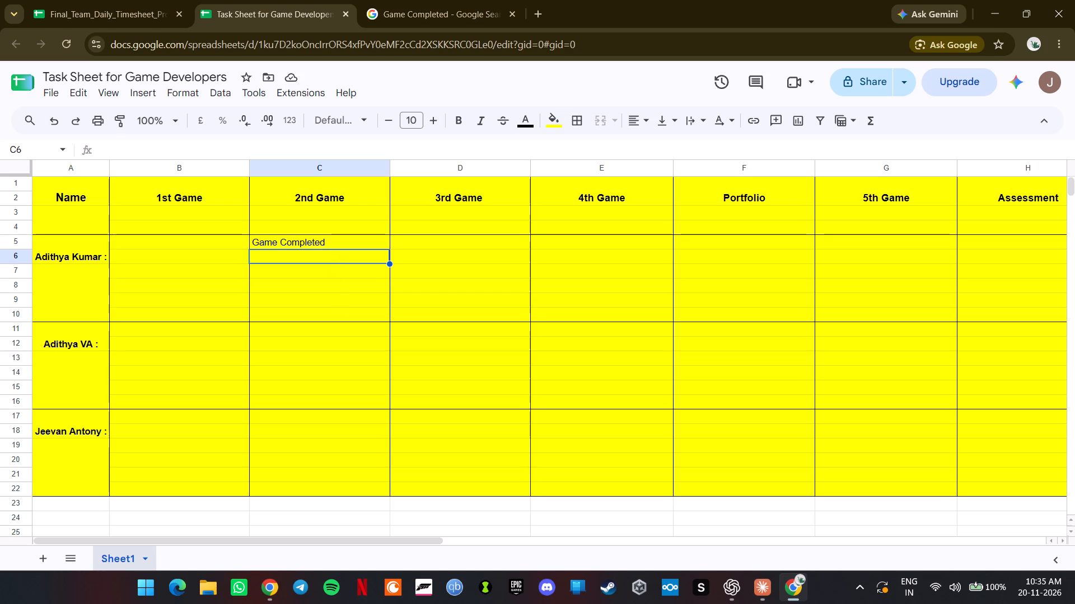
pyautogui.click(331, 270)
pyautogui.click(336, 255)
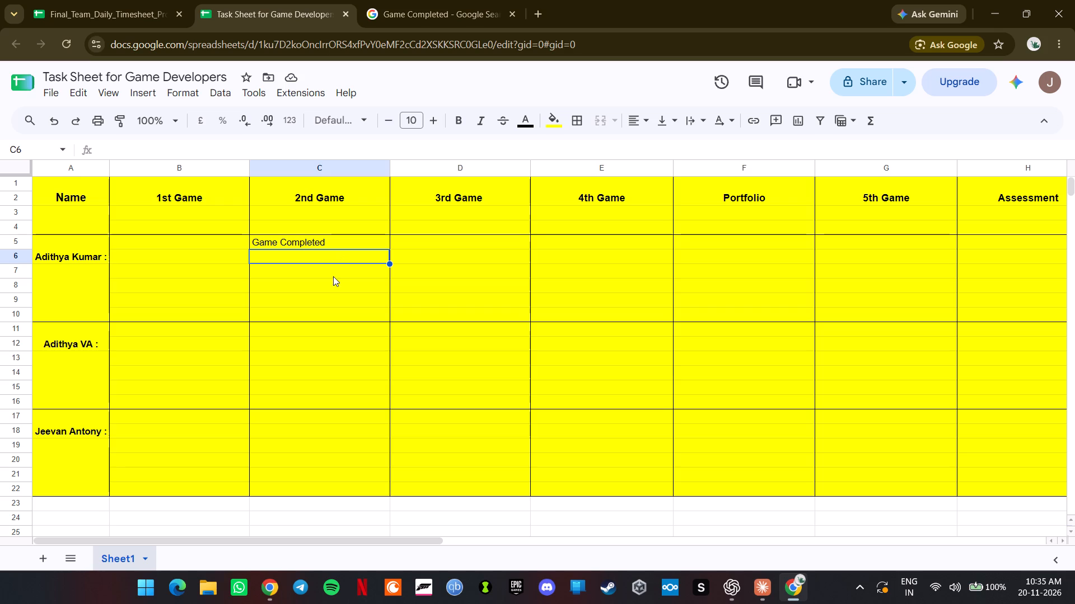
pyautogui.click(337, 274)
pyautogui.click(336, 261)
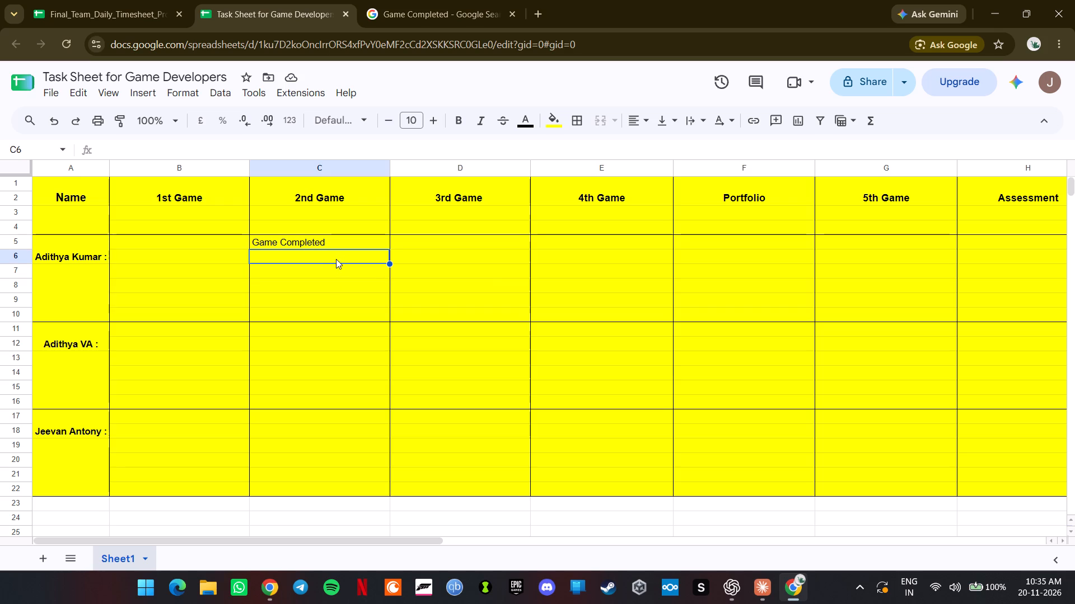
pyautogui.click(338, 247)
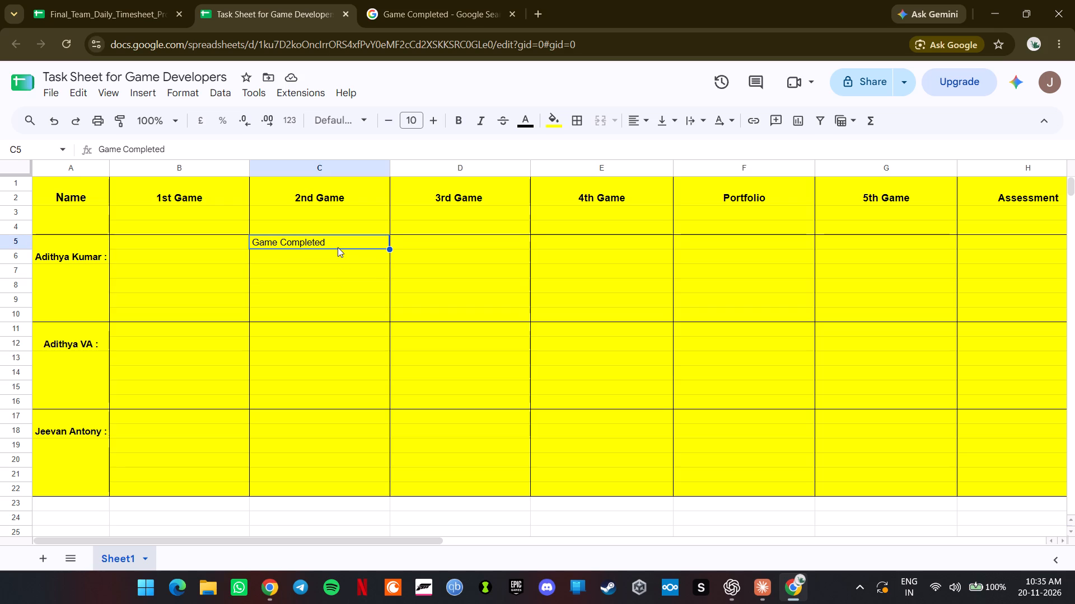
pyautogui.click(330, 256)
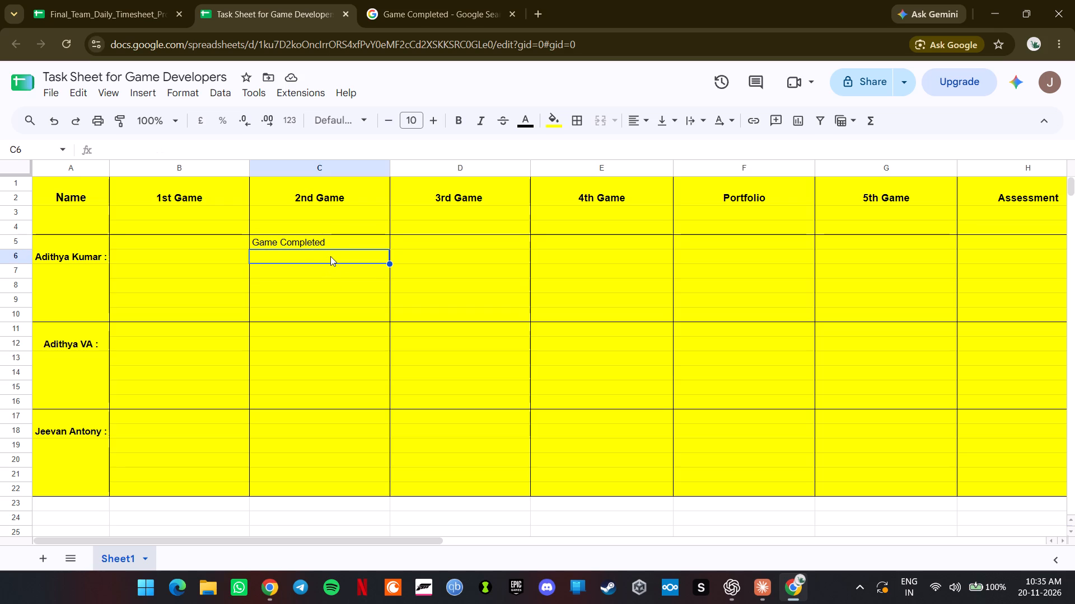
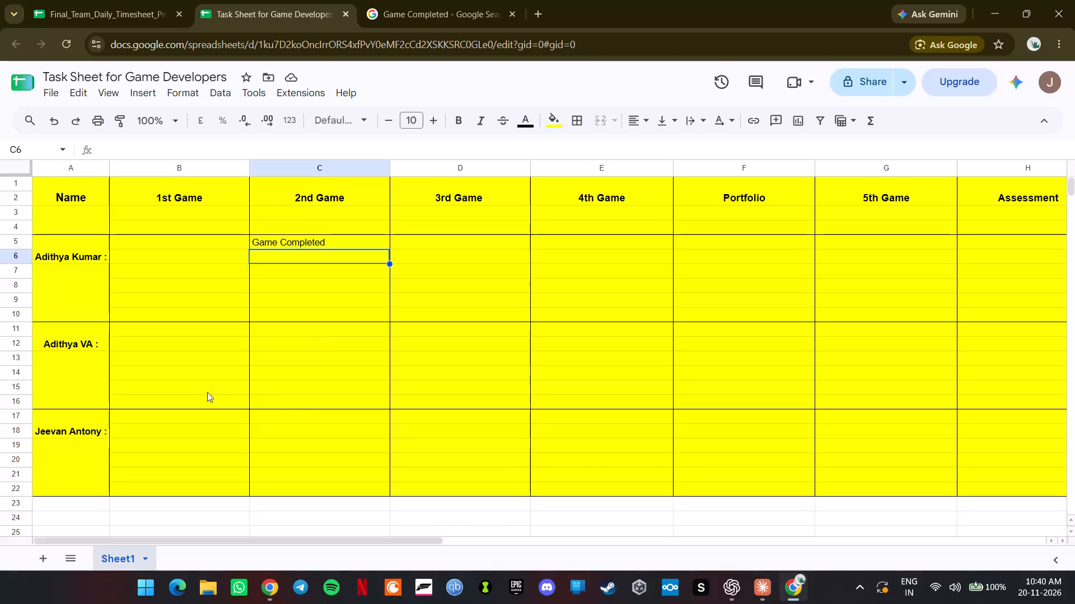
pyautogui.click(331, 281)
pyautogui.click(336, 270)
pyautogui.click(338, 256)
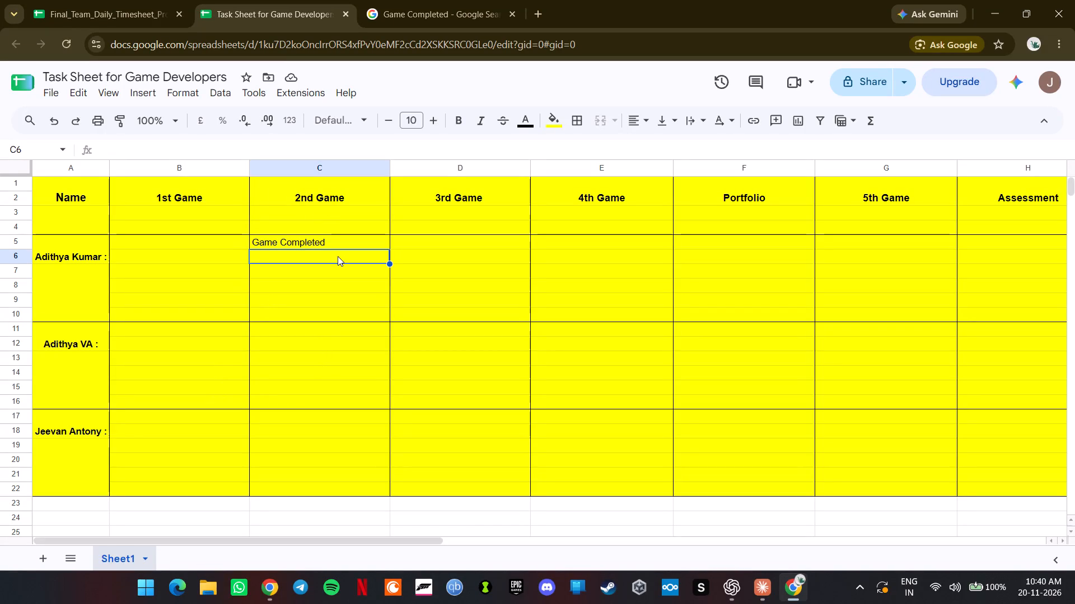
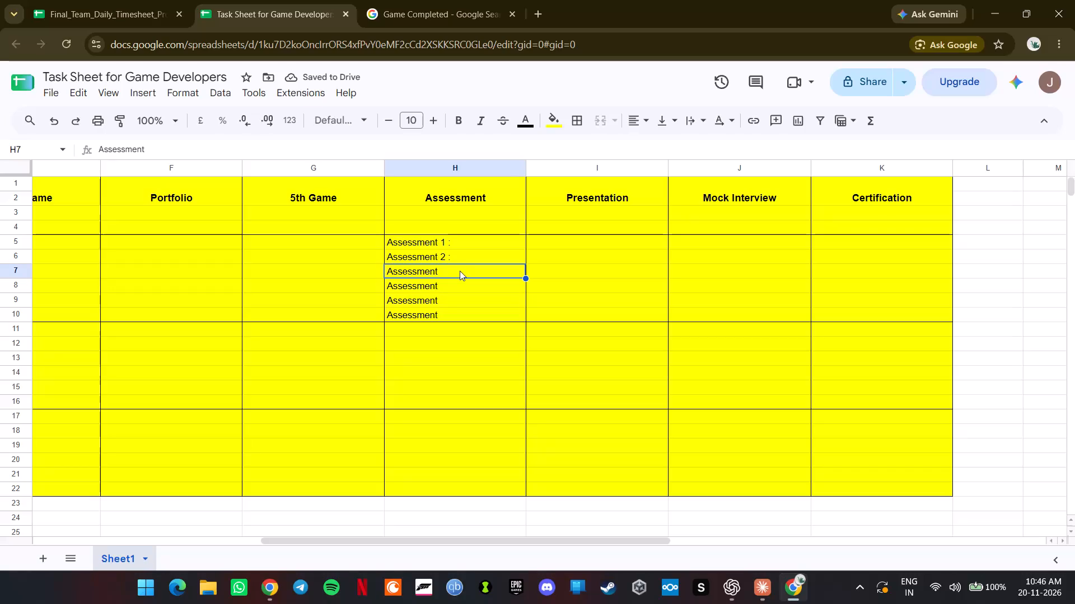
# Complete the labels in H7 and H8 as "Assessment 3 :" and "Assessment 4 :".
pyautogui.press('space')
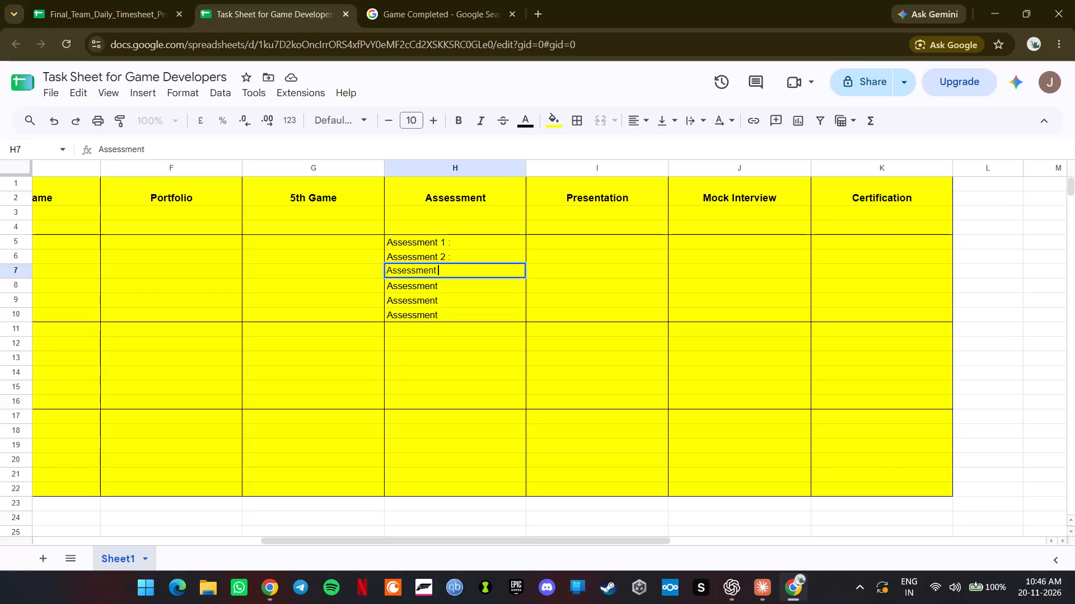
pyautogui.write('3 :')
pyautogui.doubleClick(446, 280)
pyautogui.doubleClick(448, 283)
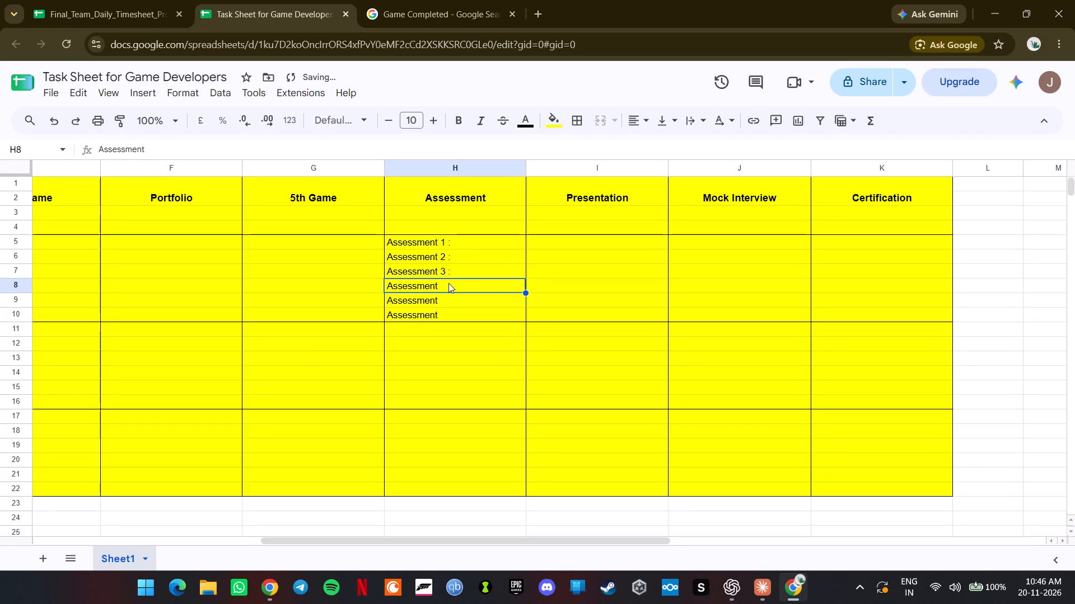
pyautogui.press('space')
pyautogui.press('4')
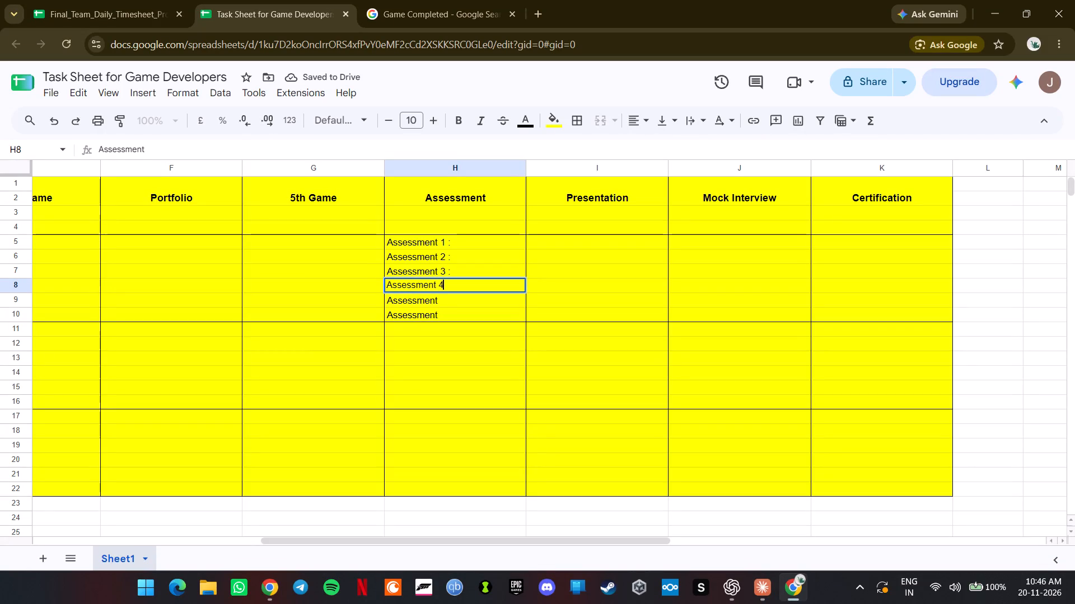
pyautogui.press('space')
pyautogui.write(':')
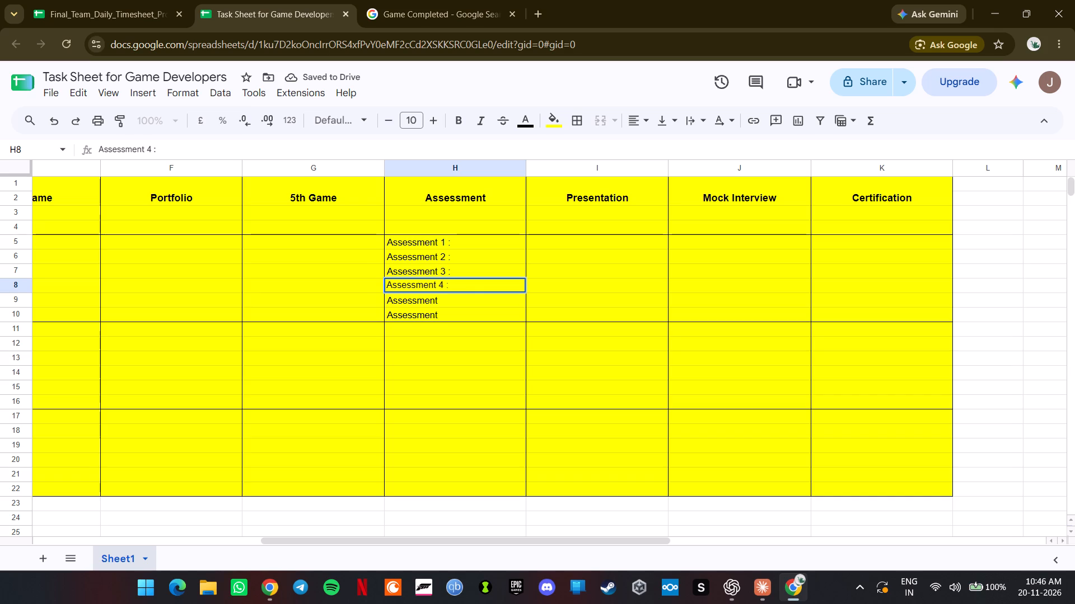
# Complete the labels in H9 and H10 as "Assessment 5 :" and "Assessment 6 :".
pyautogui.doubleClick(445, 296)
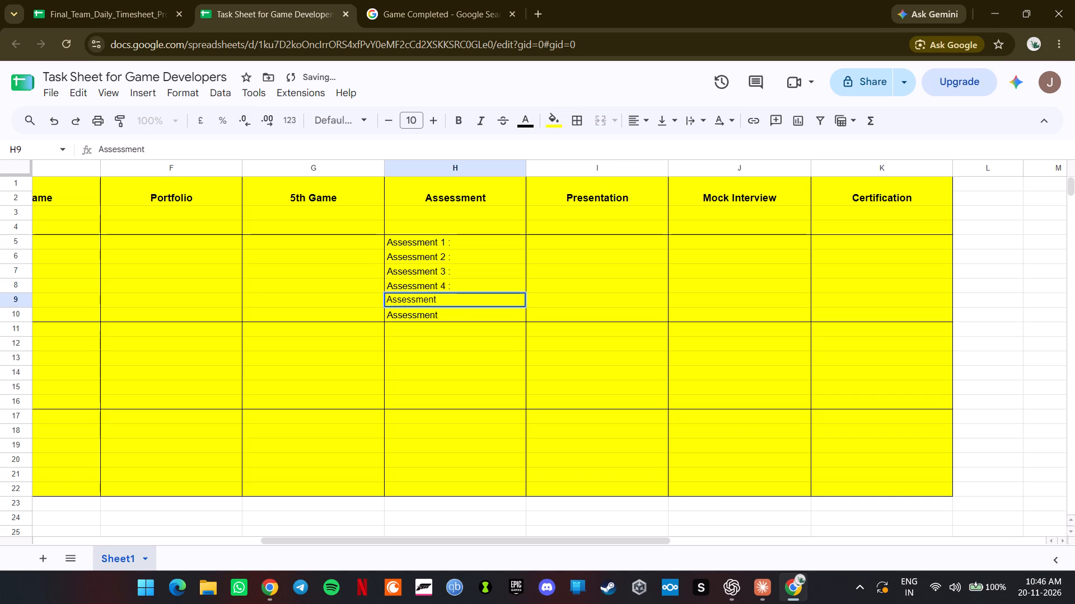
pyautogui.press('space')
pyautogui.press('5')
pyautogui.press('space')
pyautogui.write(':')
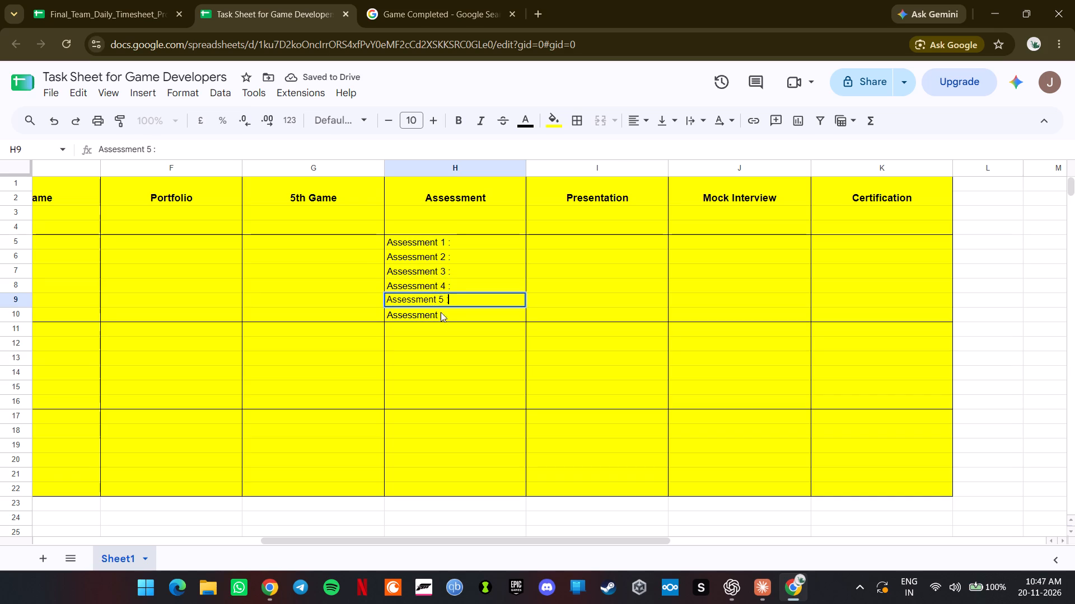
pyautogui.doubleClick(454, 315)
pyautogui.press('space')
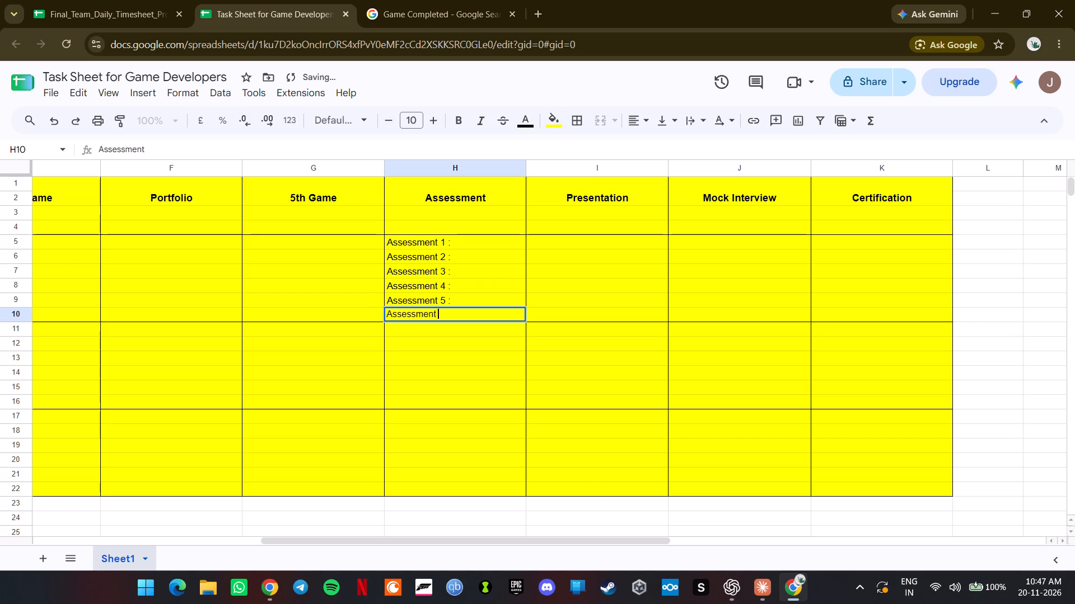
pyautogui.press('6')
pyautogui.press('space')
pyautogui.write(':')
pyautogui.press('space')
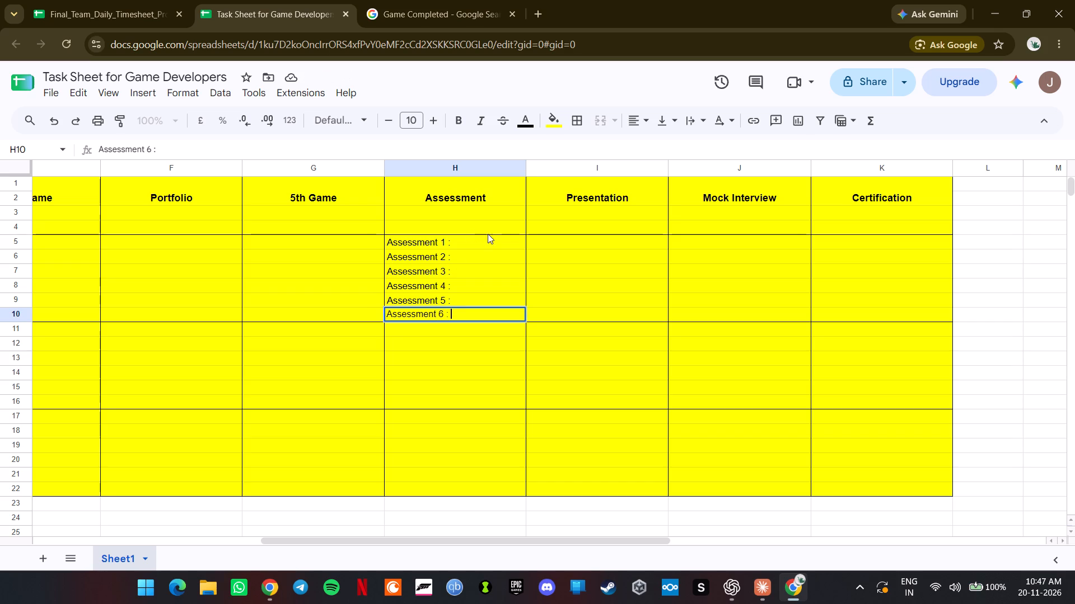
# Format the six assessment labels in H5:H10 as bold with font size 9.
pyautogui.click(481, 244)
pyautogui.moveTo(481, 238); pyautogui.dragTo(472, 310)
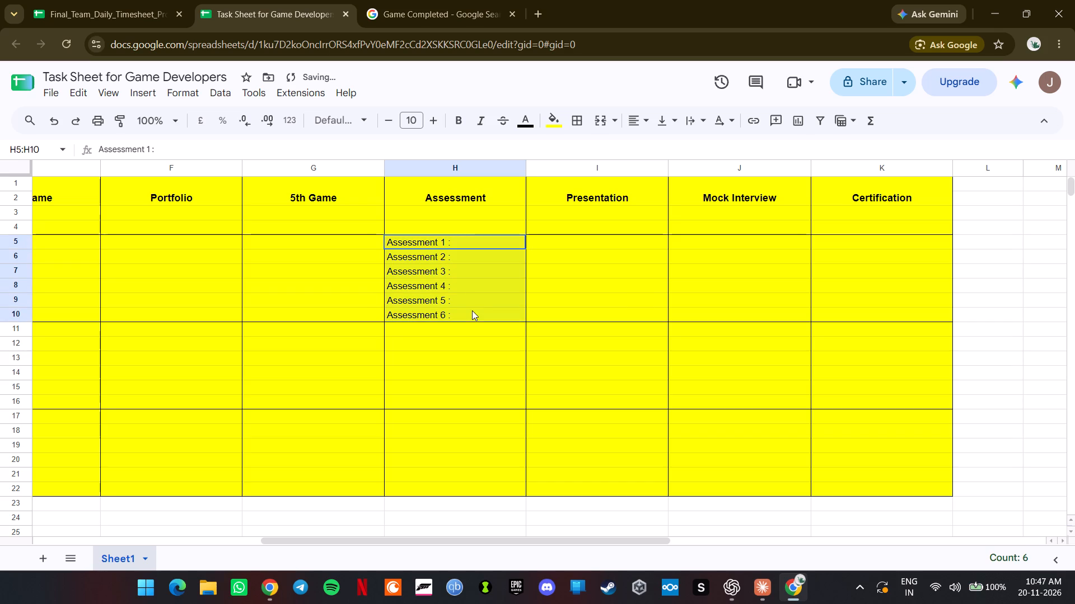
pyautogui.moveTo(472, 310); pyautogui.dragTo(472, 312)
pyautogui.click(454, 117)
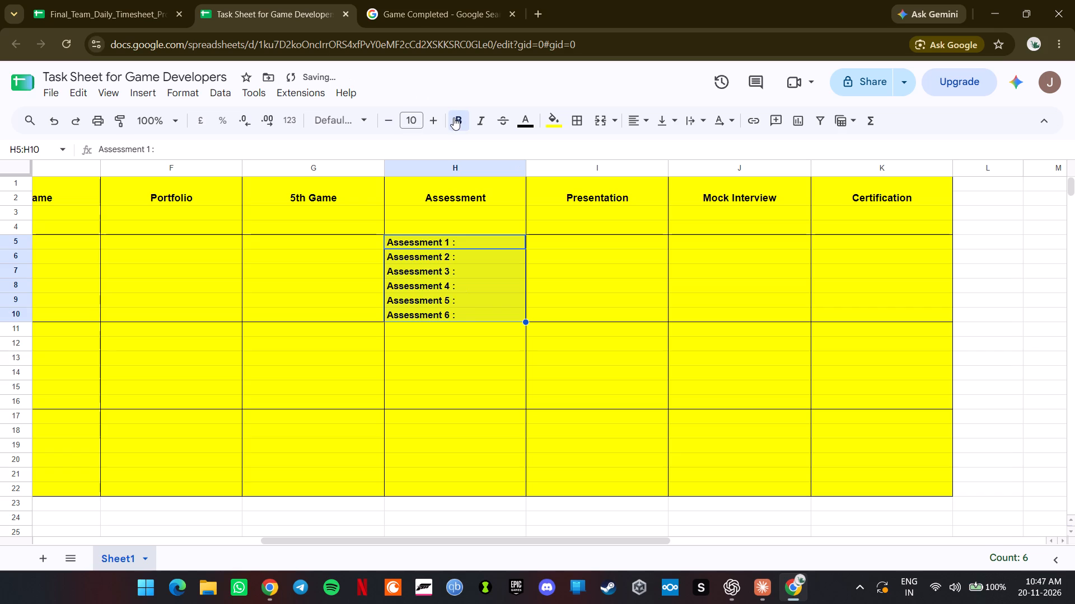
pyautogui.click(391, 119)
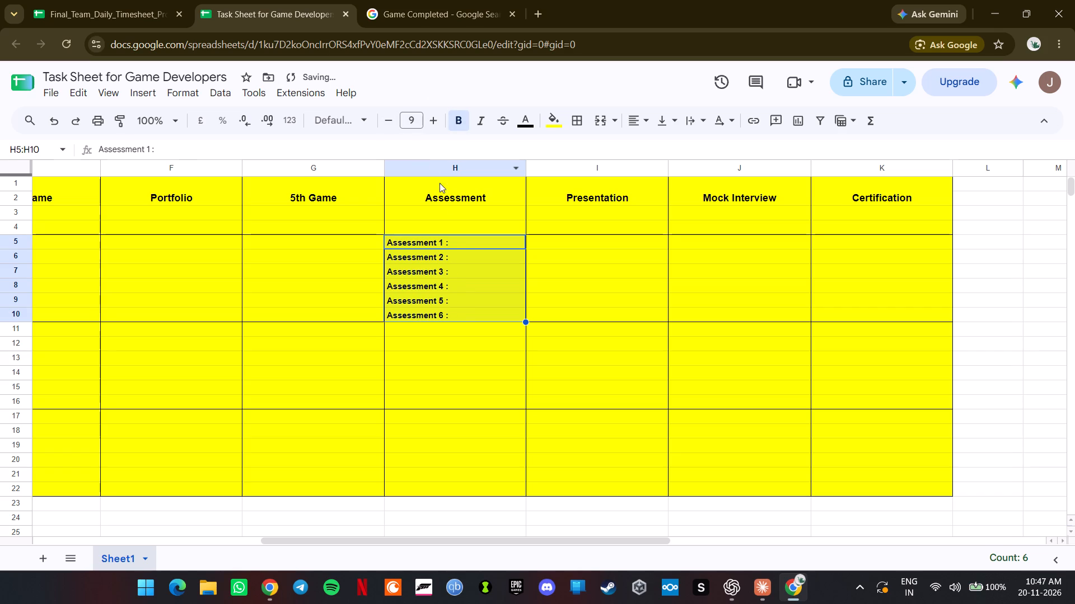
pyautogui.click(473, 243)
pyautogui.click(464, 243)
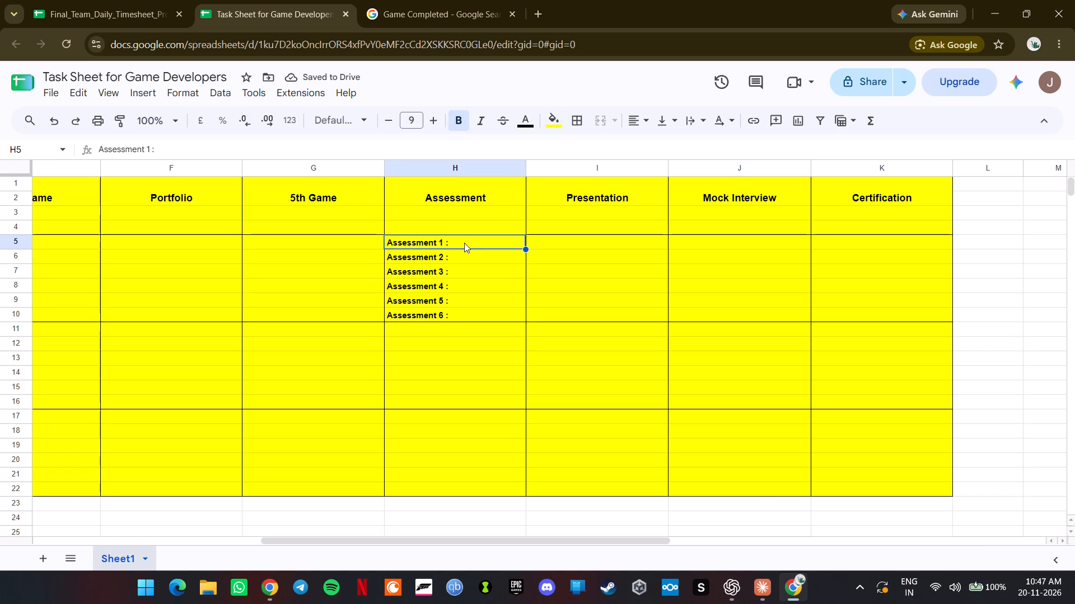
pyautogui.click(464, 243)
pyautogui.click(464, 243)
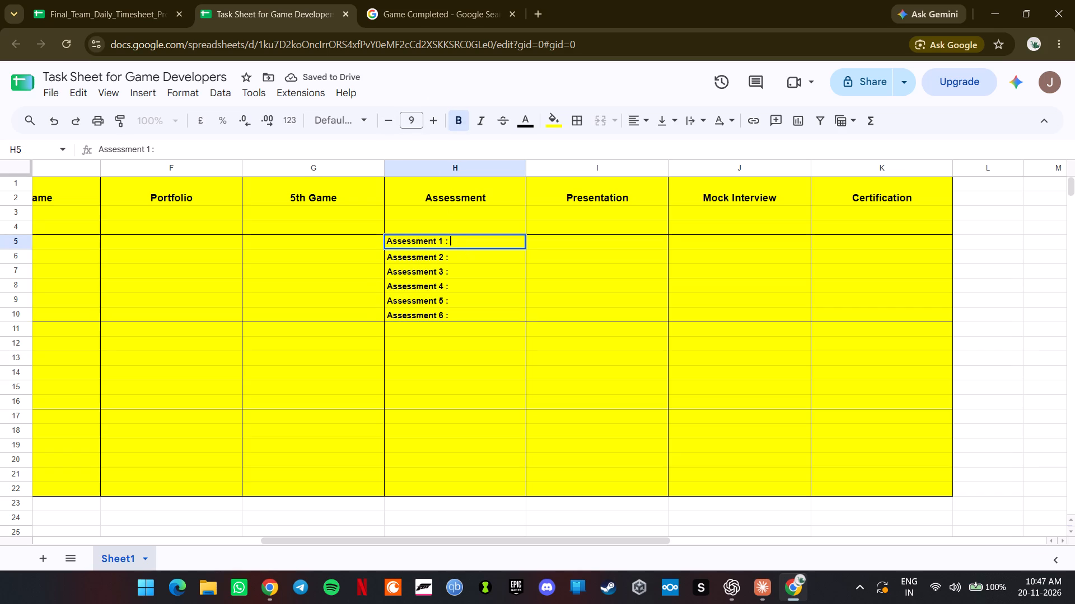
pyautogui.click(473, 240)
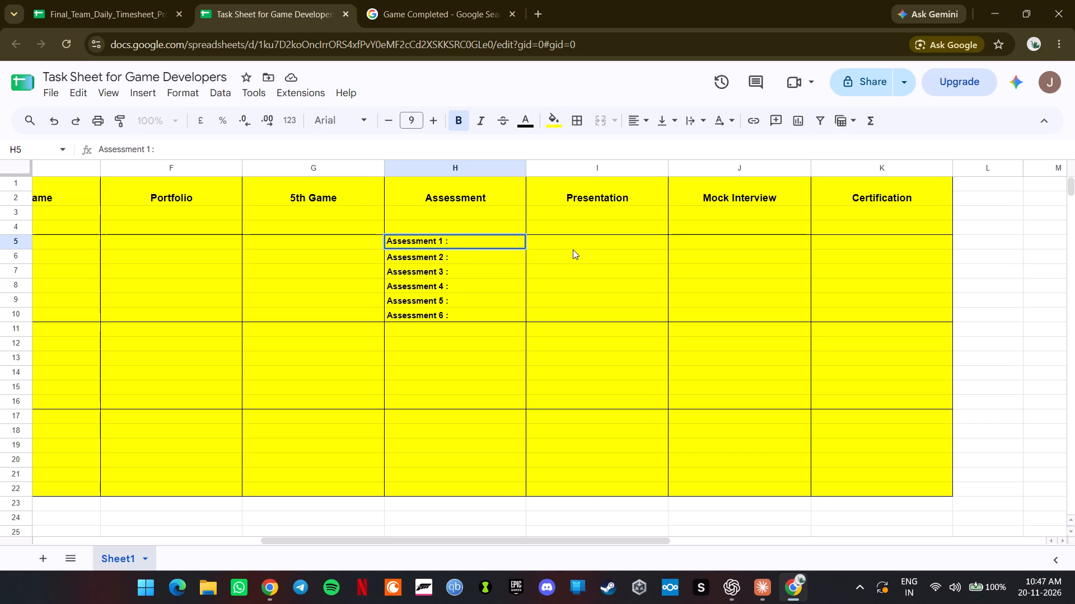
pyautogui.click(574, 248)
# Copy the assessment labels from H5:H10 into the two blocks below, starting at H11 and H17.
pyautogui.moveTo(460, 241); pyautogui.dragTo(458, 317)
pyautogui.hotkey('ctrl', 'c')
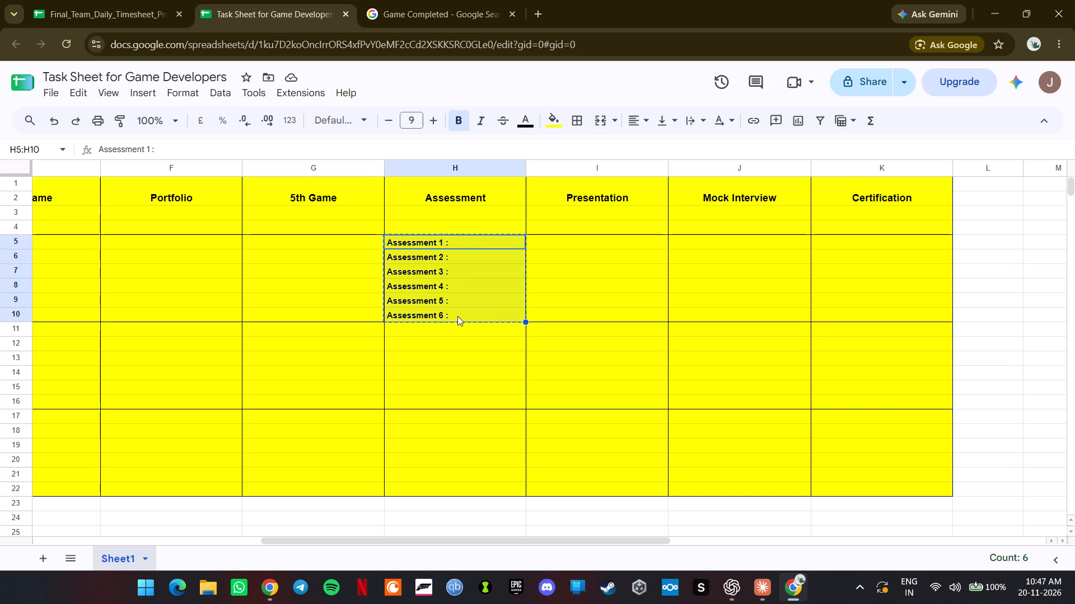
pyautogui.click(455, 332)
pyautogui.hotkey('ctrl', 'v')
pyautogui.click(436, 416)
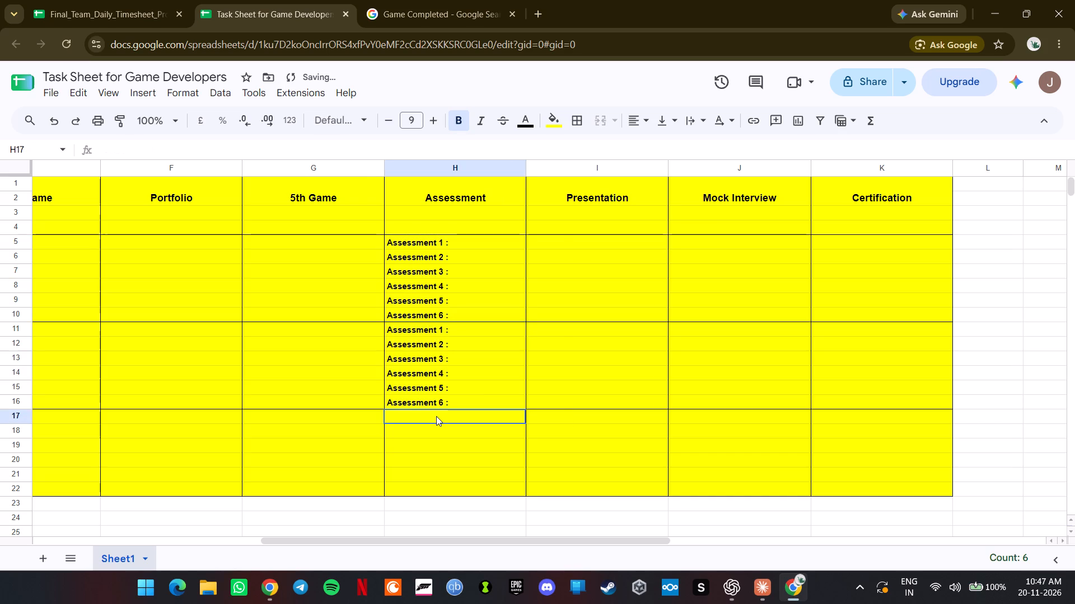
pyautogui.hotkey('ctrl', 'v')
# Copy the Presentation header text into I5 and extend it to read "Presentation 1 :".
pyautogui.doubleClick(468, 245)
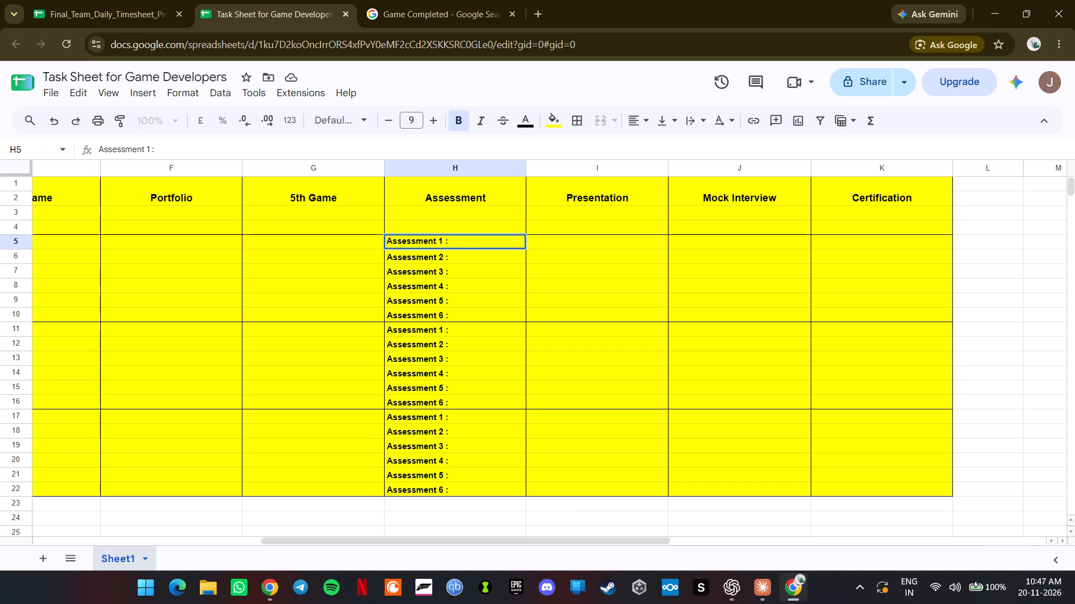
pyautogui.click(567, 246)
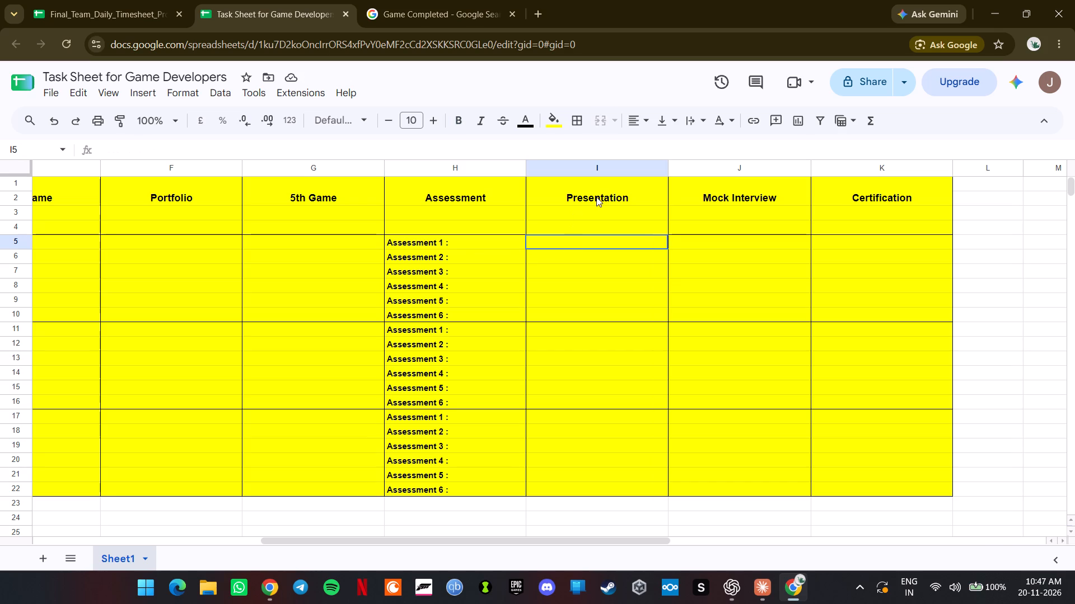
pyautogui.doubleClick(596, 197)
pyautogui.doubleClick(602, 180)
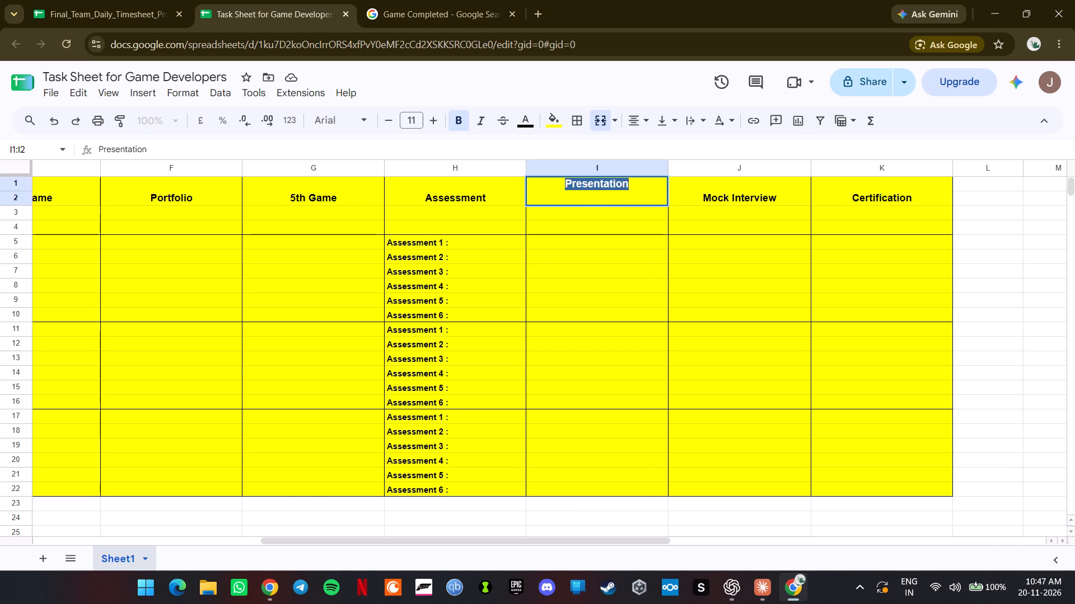
pyautogui.hotkey('ctrl', 'c')
pyautogui.click(559, 243)
pyautogui.hotkey('ctrl', 'v')
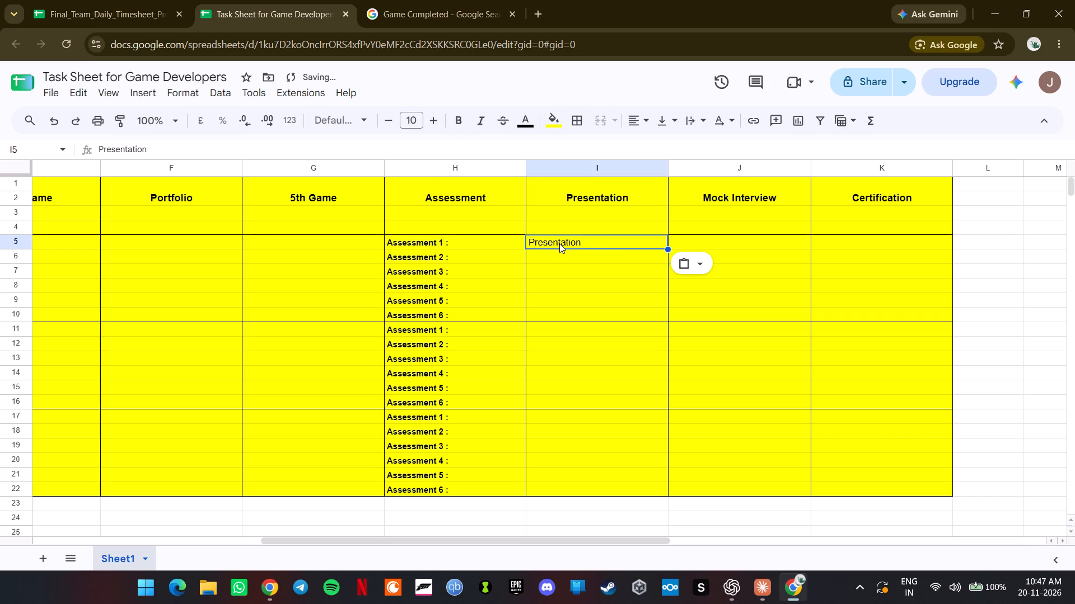
pyautogui.click(597, 237)
pyautogui.click(588, 244)
pyautogui.click(586, 242)
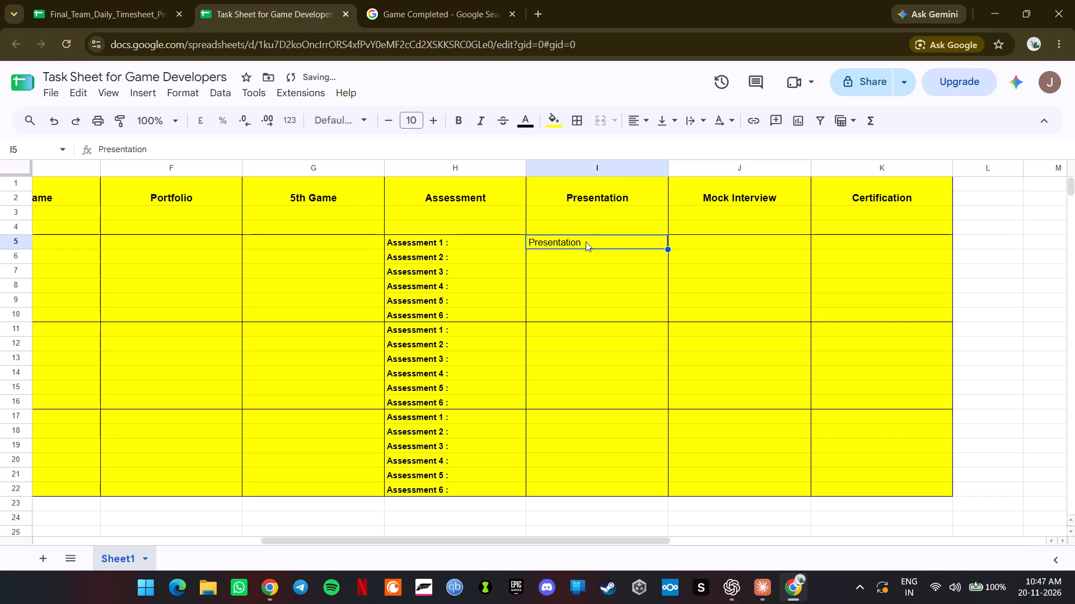
pyautogui.doubleClick(585, 241)
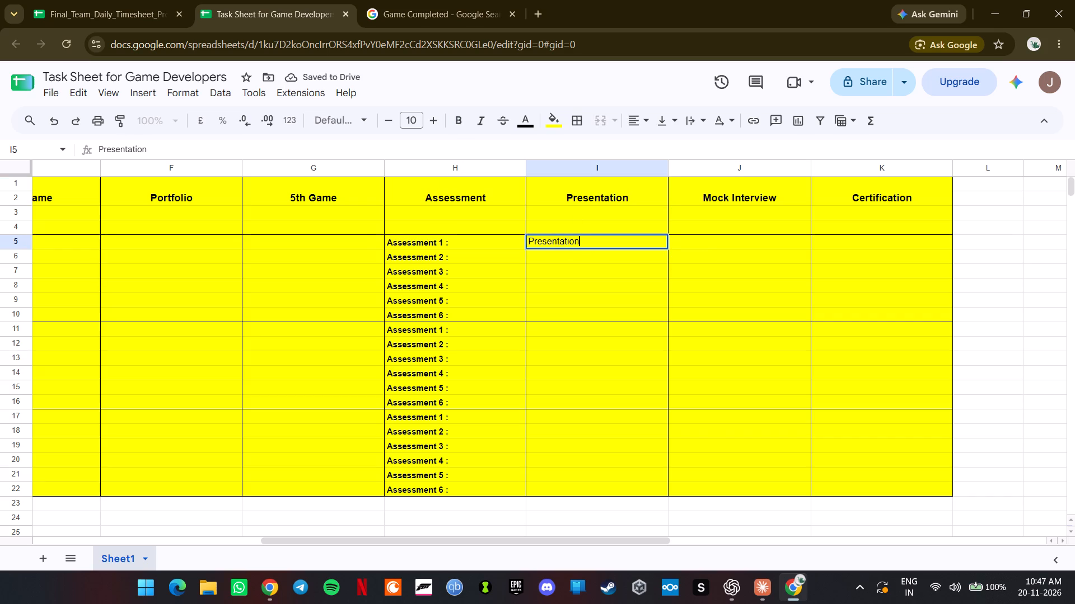
pyautogui.press('space')
pyautogui.write('1 :')
# Copy the "Presentation 1 :" text from I5 into each cell from I6 to I10.
pyautogui.hotkey('ctrl', 'a')
pyautogui.hotkey('ctrl', 'c')
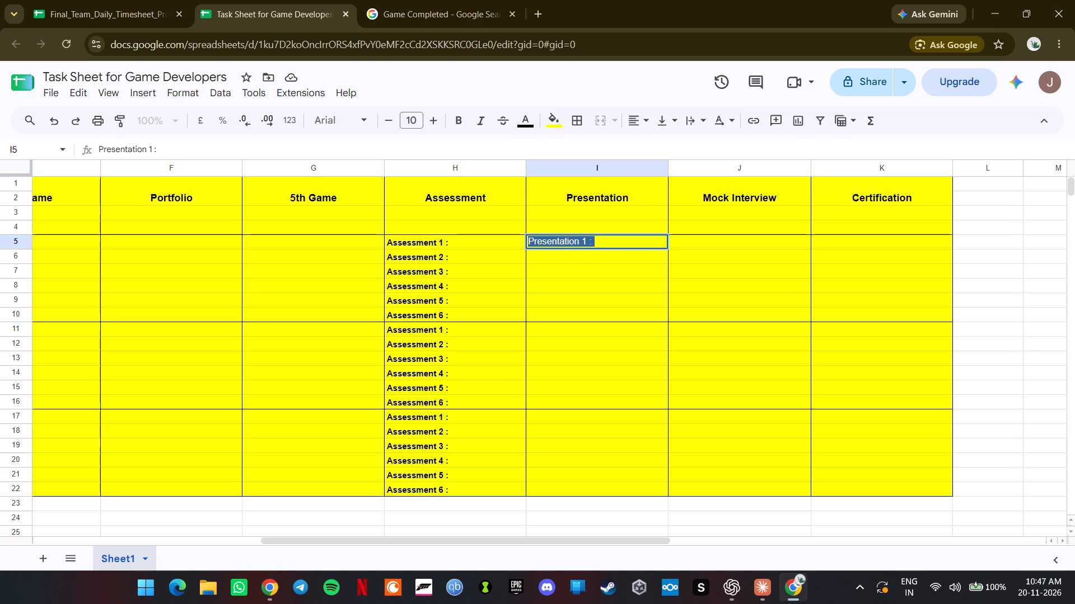
pyautogui.click(589, 257)
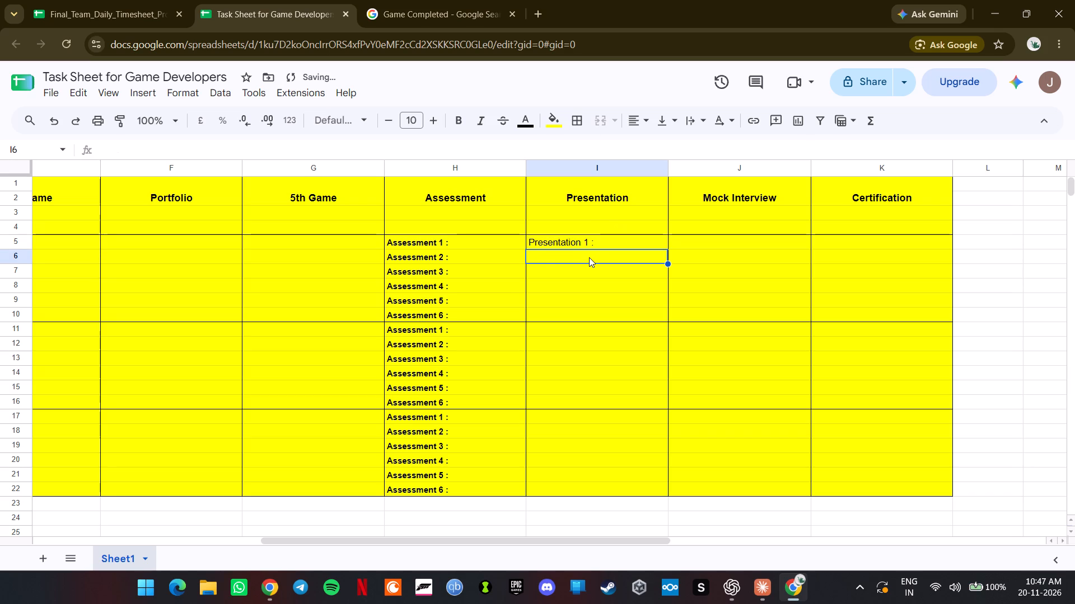
pyautogui.hotkey('ctrl', 'v')
pyautogui.click(584, 272)
pyautogui.hotkey('ctrl', 'v')
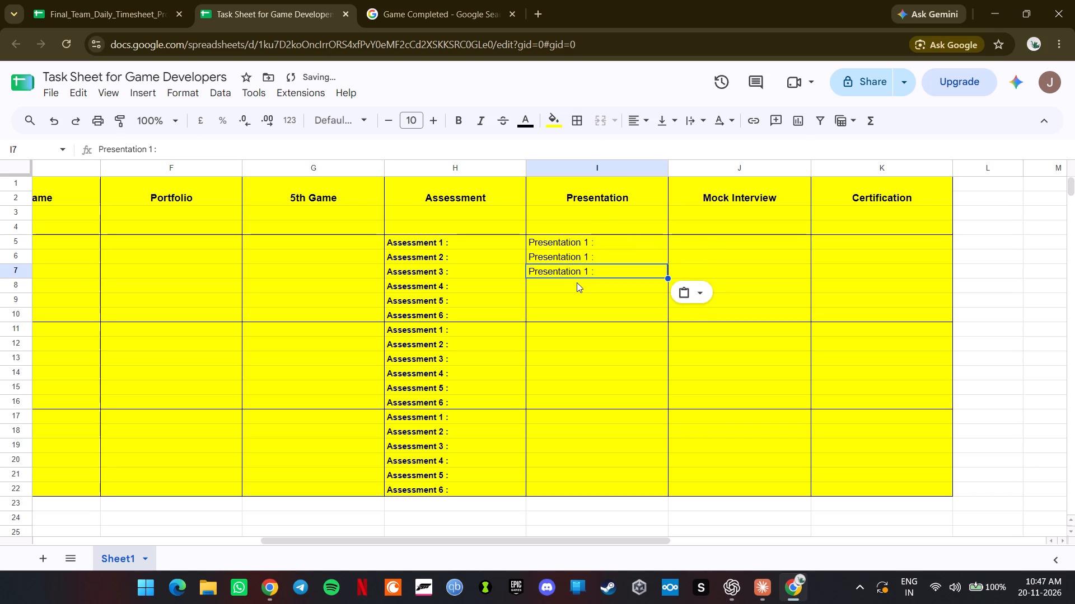
pyautogui.click(577, 282)
pyautogui.hotkey('ctrl', 'v')
pyautogui.click(576, 303)
pyautogui.hotkey('ctrl', 'v')
pyautogui.click(572, 317)
pyautogui.hotkey('ctrl', 'v')
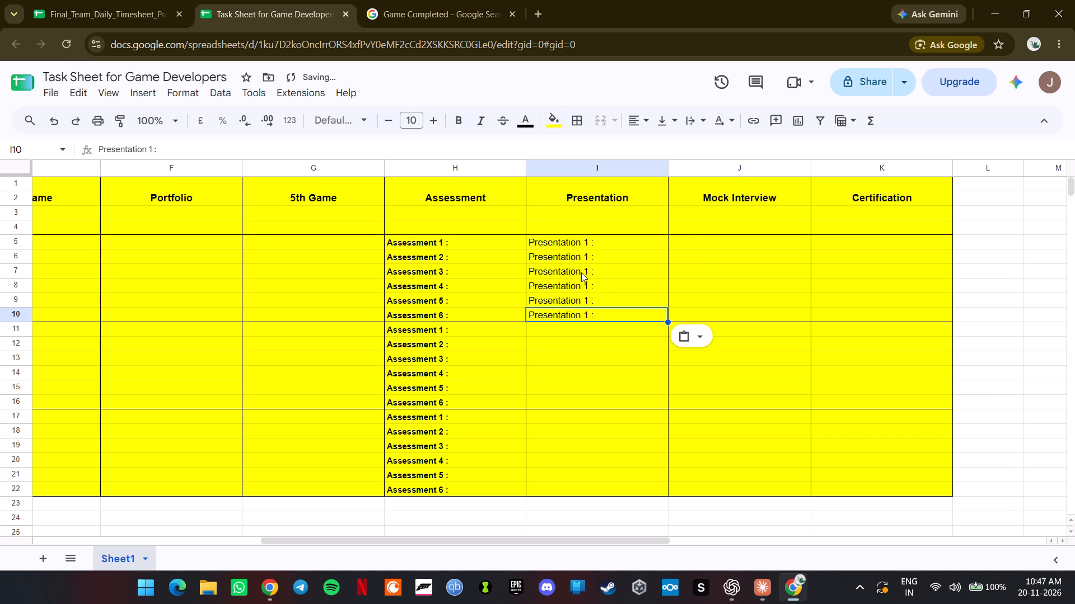
# Renumber the presentation labels in I6 and I7 as "Presentation 2 :" and "Presentation 3 :".
pyautogui.doubleClick(588, 253)
pyautogui.click(585, 256)
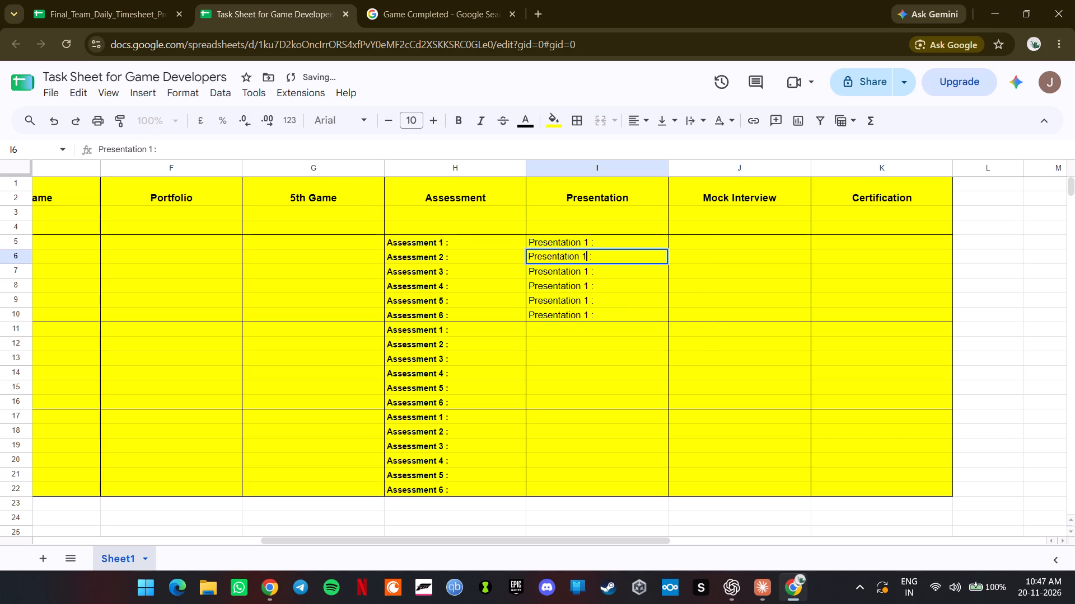
pyautogui.press('BackSpace')
pyautogui.press('2')
pyautogui.press('Down')
pyautogui.press('Down')
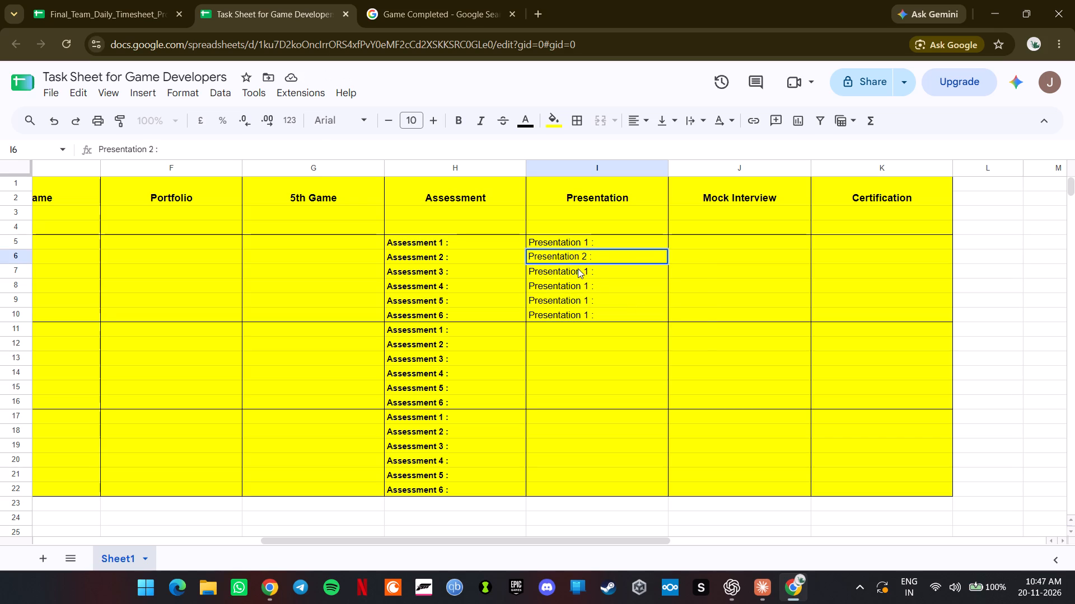
pyautogui.click(591, 271)
pyautogui.doubleClick(586, 270)
pyautogui.click(586, 270)
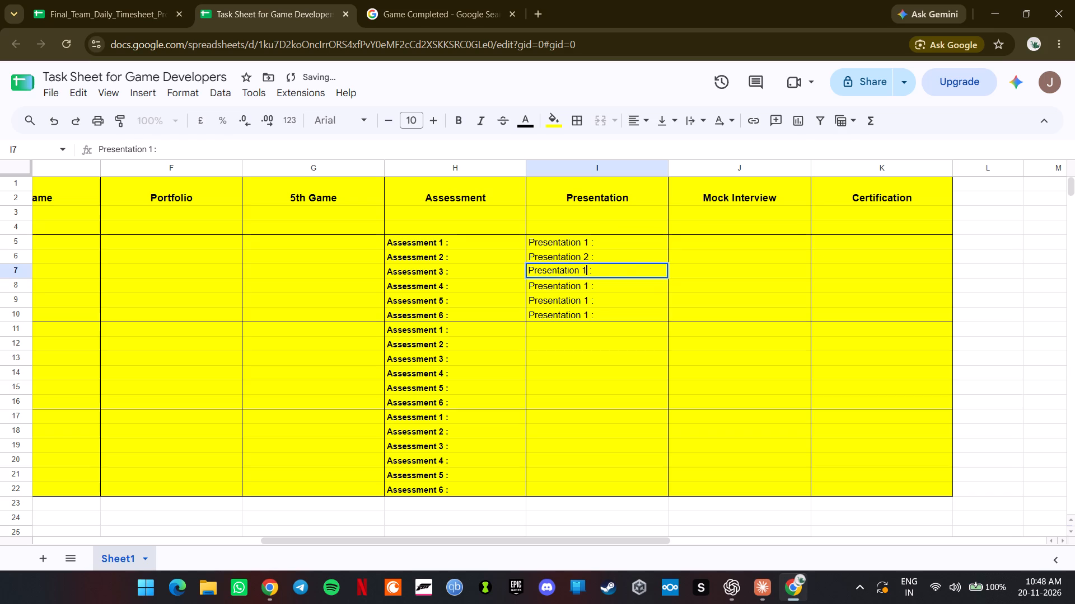
pyautogui.press('BackSpace')
pyautogui.press('3')
# Renumber the presentation labels in I8, I9 and I10 as Presentation 4, 5 and 6, keeping the colon.
pyautogui.doubleClick(588, 282)
pyautogui.click(585, 284)
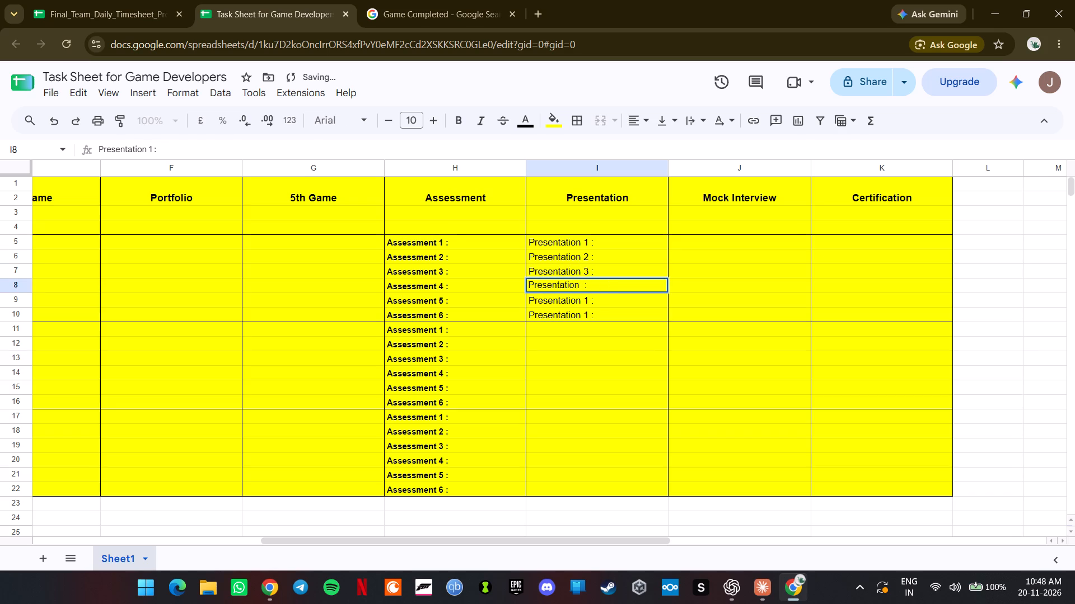
pyautogui.press('BackSpace')
pyautogui.press('4')
pyautogui.doubleClick(578, 301)
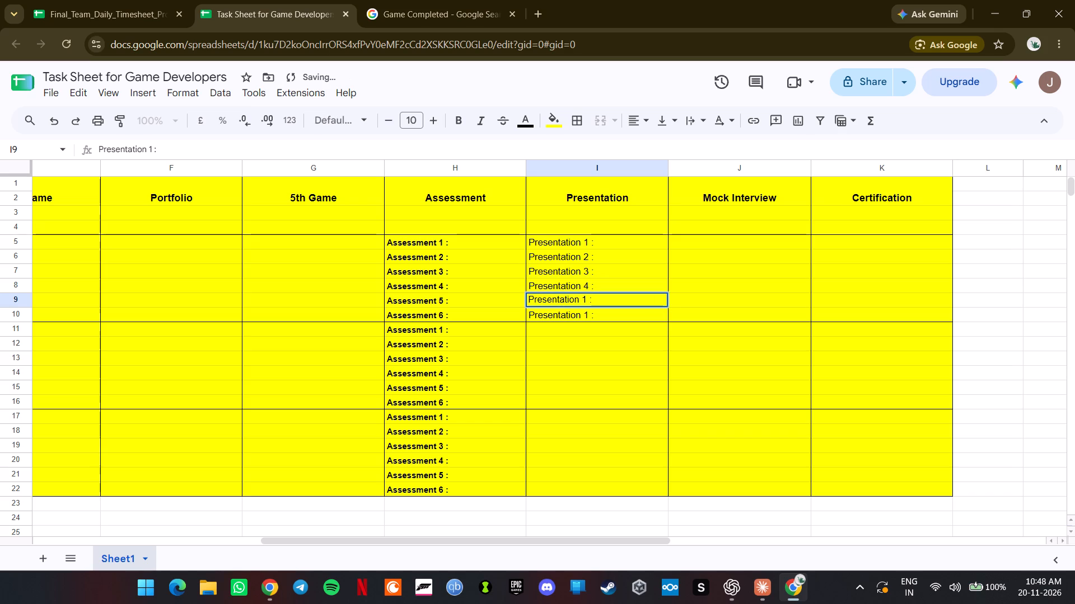
pyautogui.click(586, 301)
pyautogui.press('BackSpace')
pyautogui.press('5')
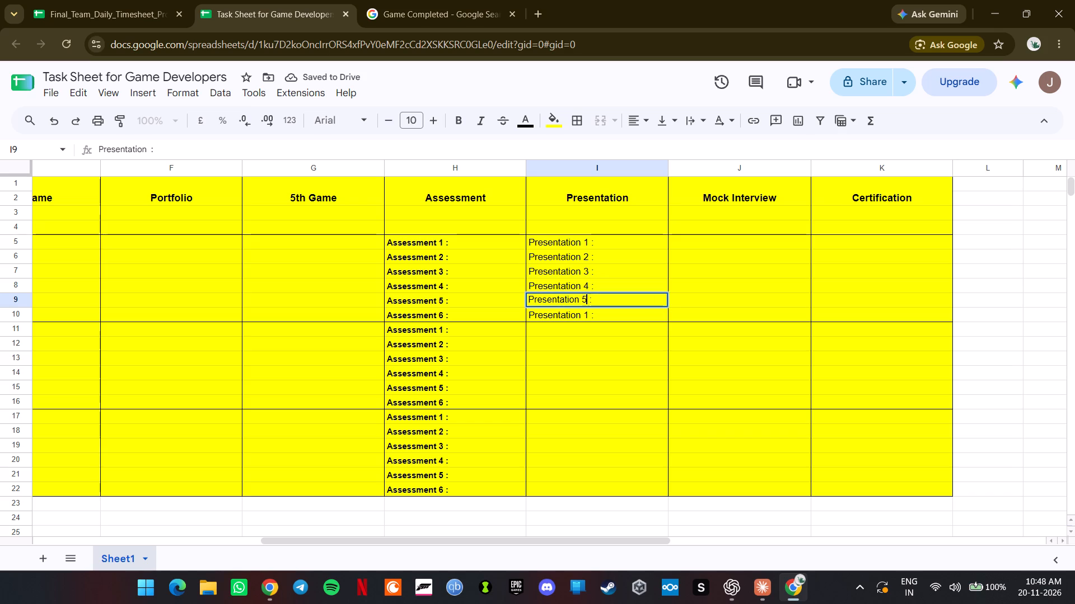
pyautogui.doubleClick(588, 312)
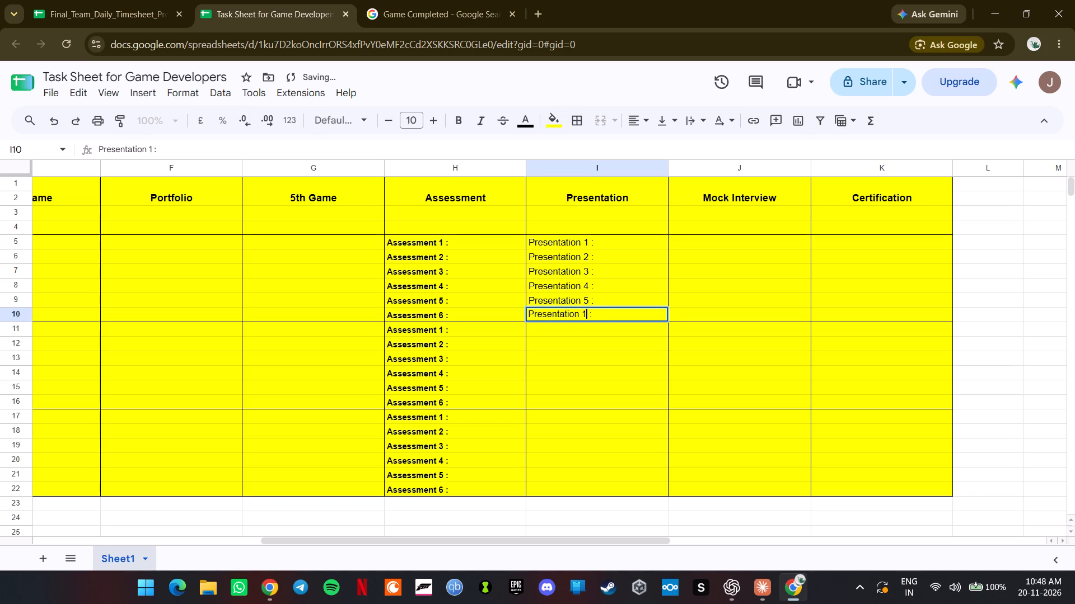
pyautogui.doubleClick(588, 313)
pyautogui.click(584, 312)
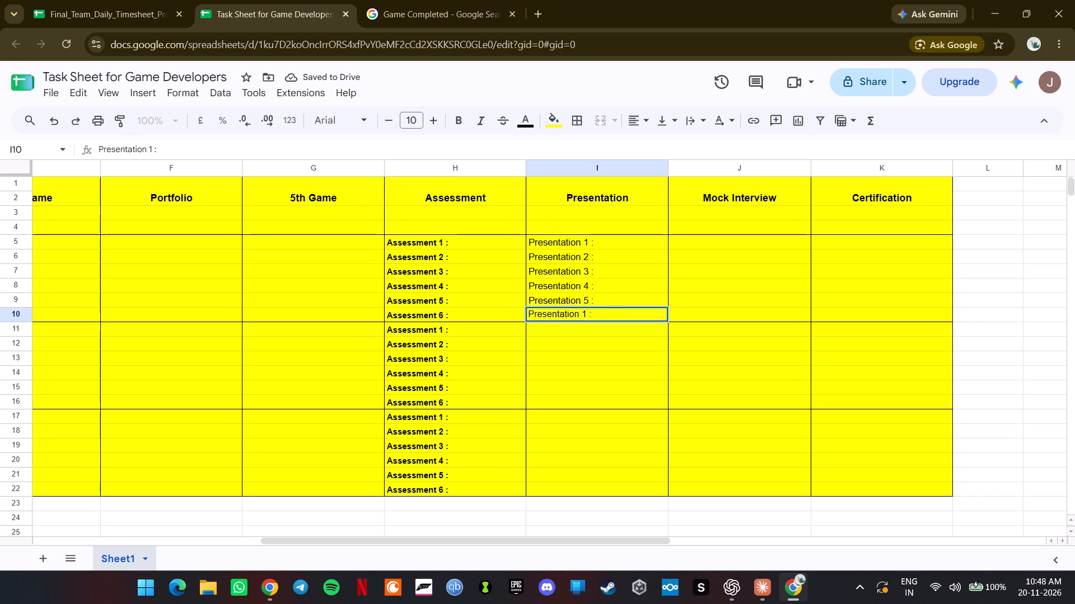
pyautogui.click(587, 315)
pyautogui.press('BackSpace')
pyautogui.press('6')
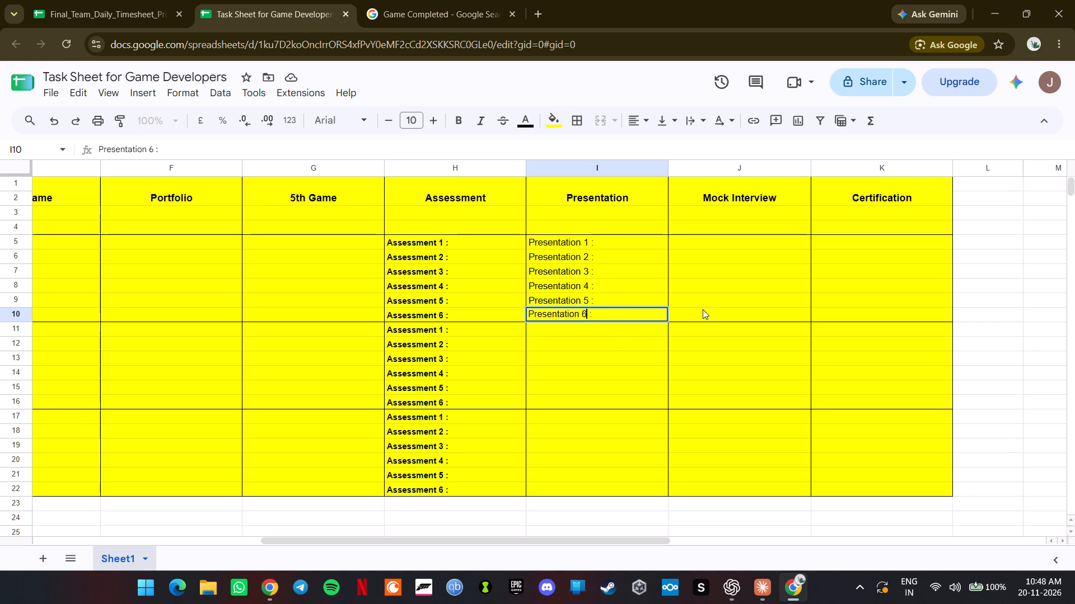
pyautogui.click(703, 309)
# Format the six presentation labels in I5:I10 as bold with font size 9.
pyautogui.moveTo(615, 312); pyautogui.dragTo(562, 244)
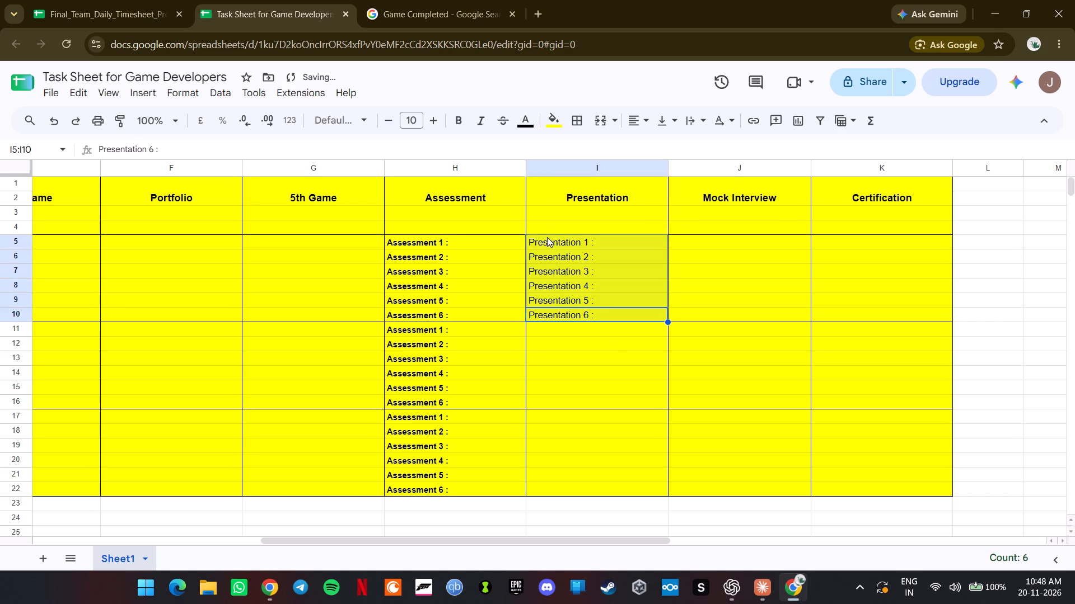
pyautogui.click(387, 123)
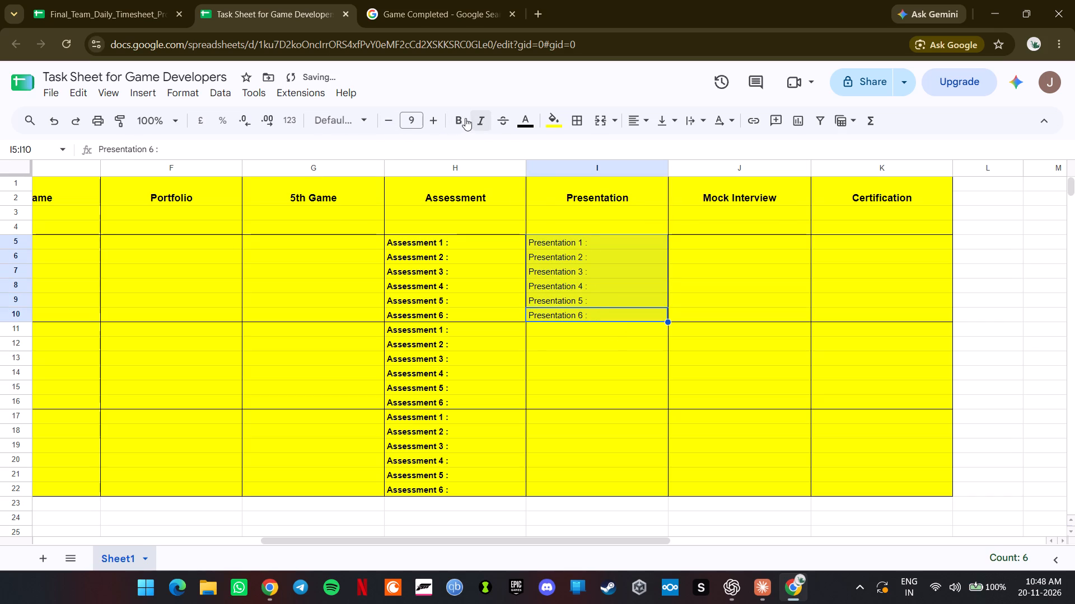
pyautogui.click(459, 119)
# Copy the presentation labels from I5:I10 into the two blocks below, starting at I11 and I17.
pyautogui.click(596, 243)
pyautogui.moveTo(596, 243); pyautogui.dragTo(597, 273)
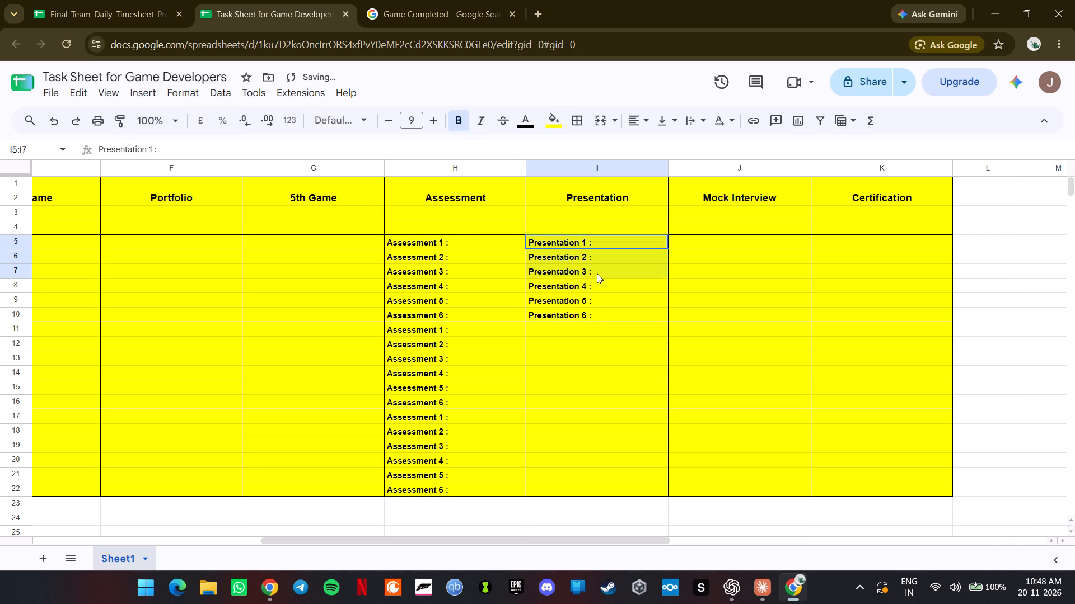
pyautogui.moveTo(597, 273); pyautogui.dragTo(599, 310)
pyautogui.hotkey('ctrl', 'c')
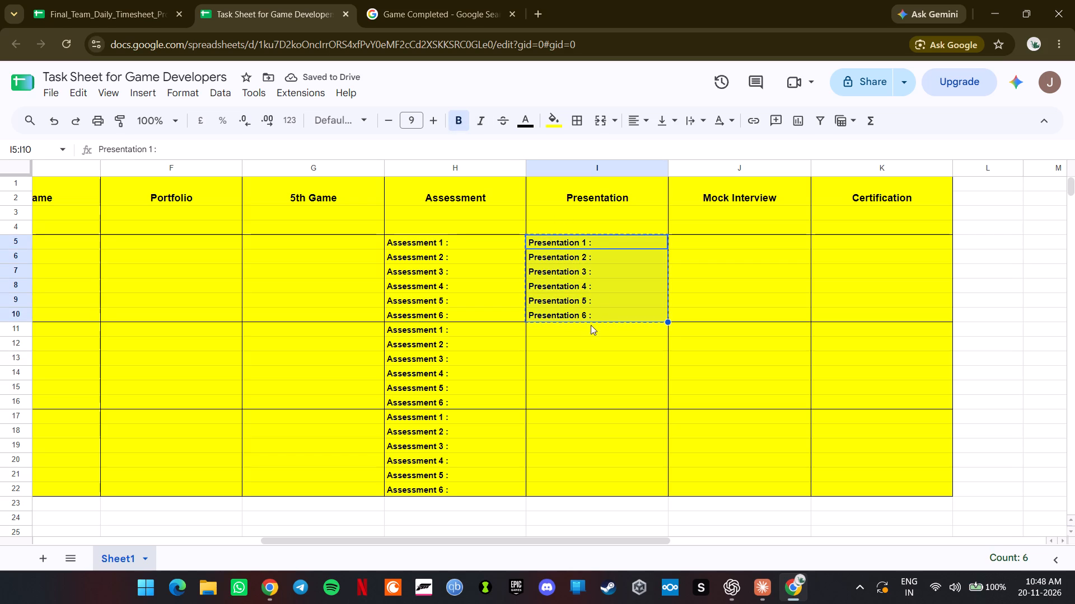
pyautogui.click(585, 333)
pyautogui.hotkey('ctrl', 'v')
pyautogui.click(548, 421)
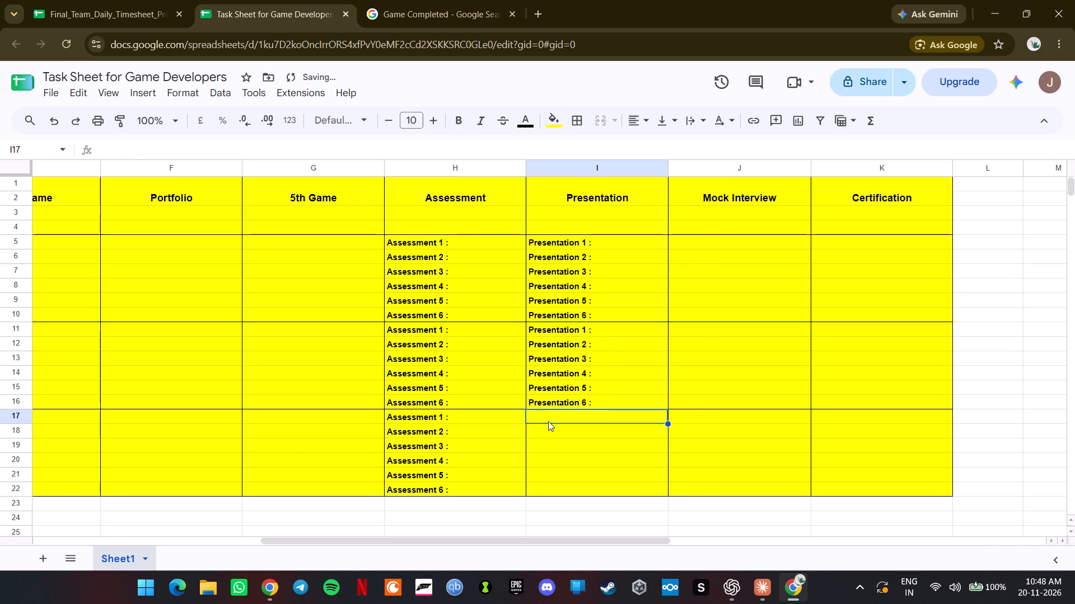
pyautogui.hotkey('ctrl', 'v')
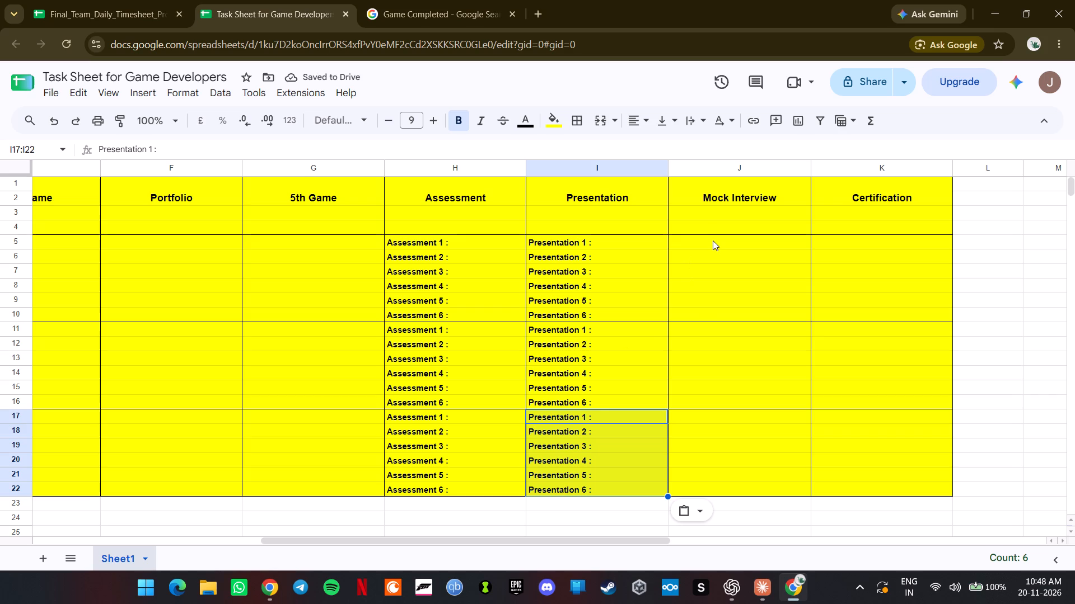
# Enter "Month 1 :" in K5 as the first entry under the Certification header.
pyautogui.click(713, 242)
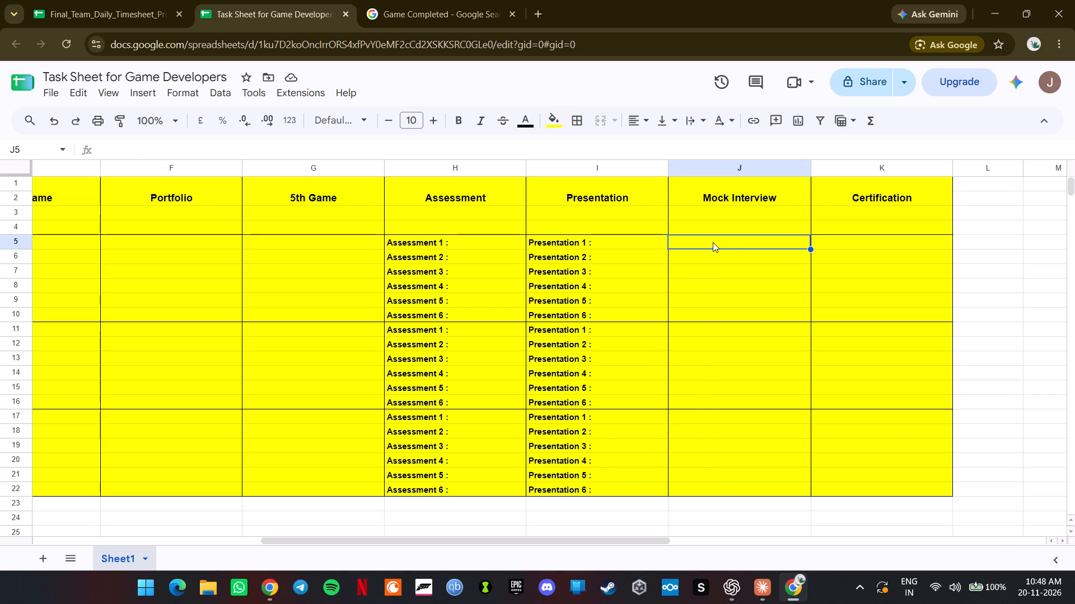
pyautogui.click(879, 244)
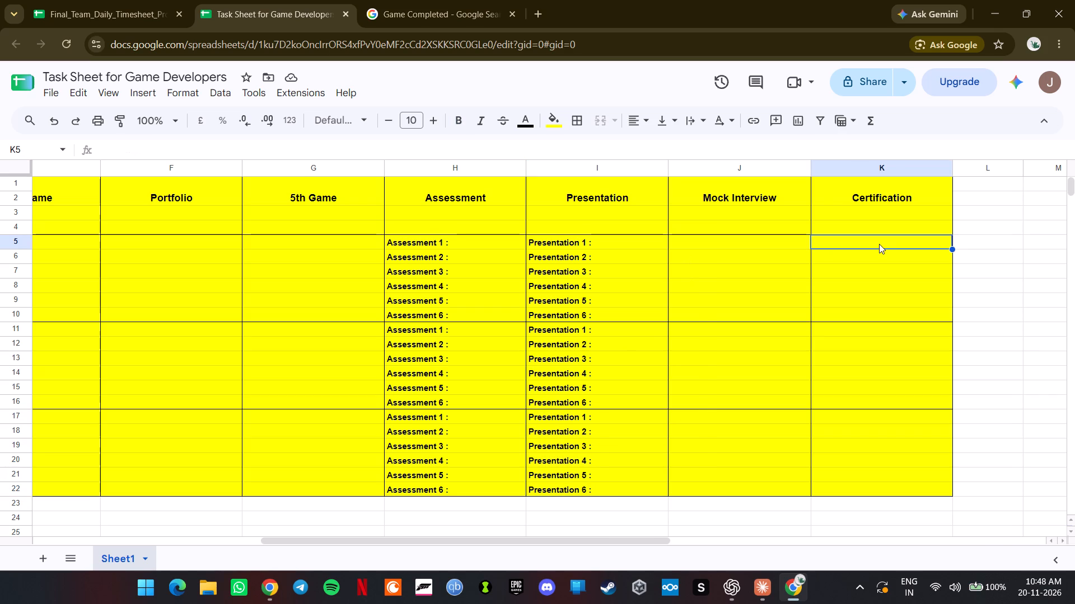
pyautogui.click(826, 248)
pyautogui.doubleClick(831, 243)
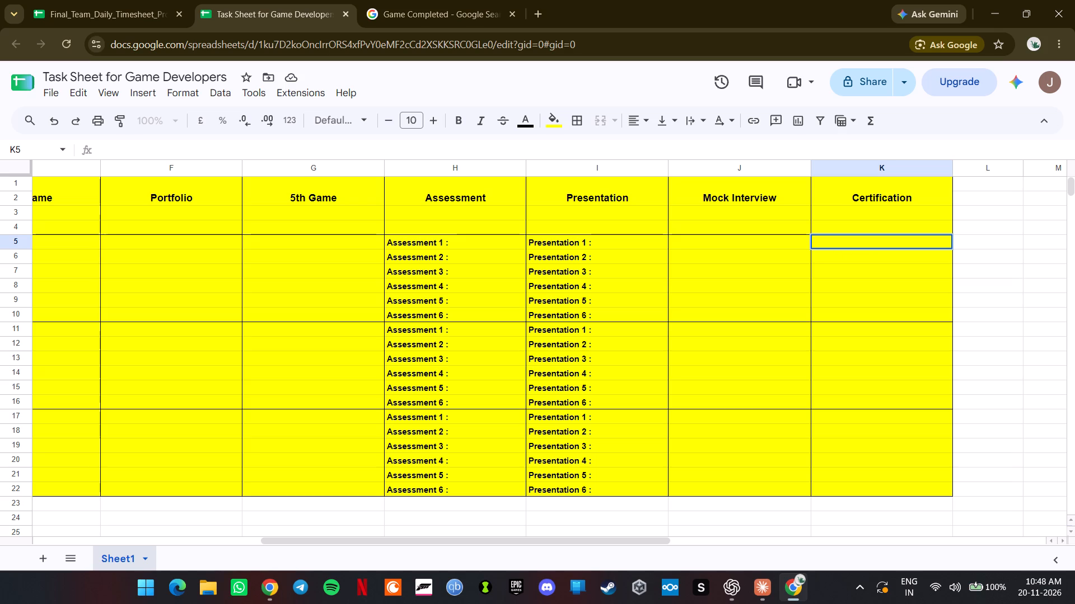
pyautogui.hotkey('shift', 'm')
pyautogui.write('onth 1')
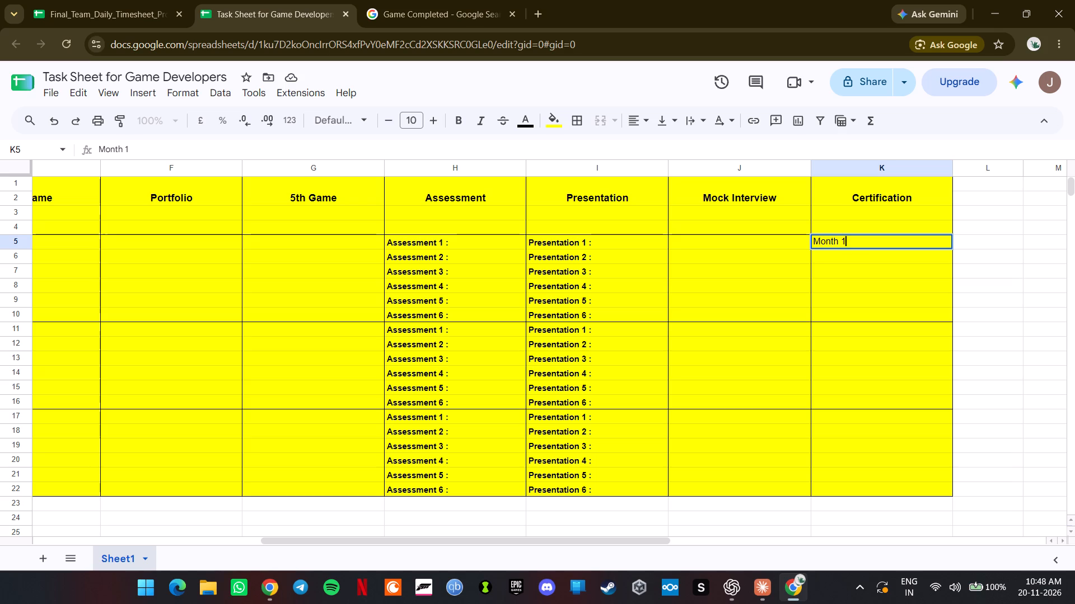
pyautogui.press('space')
pyautogui.hotkey('shift', ':')
pyautogui.press('space')
# Copy the "Month 1 :" text from K5 into each cell from K6 to K10.
pyautogui.moveTo(866, 242); pyautogui.dragTo(824, 246)
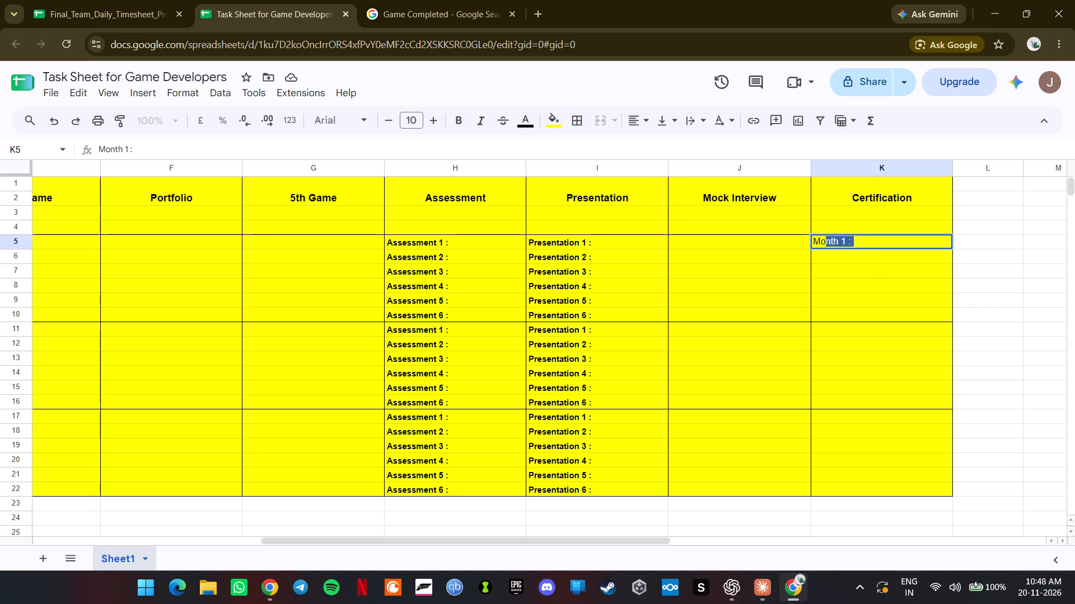
pyautogui.click(871, 239)
pyautogui.moveTo(871, 241); pyautogui.dragTo(816, 247)
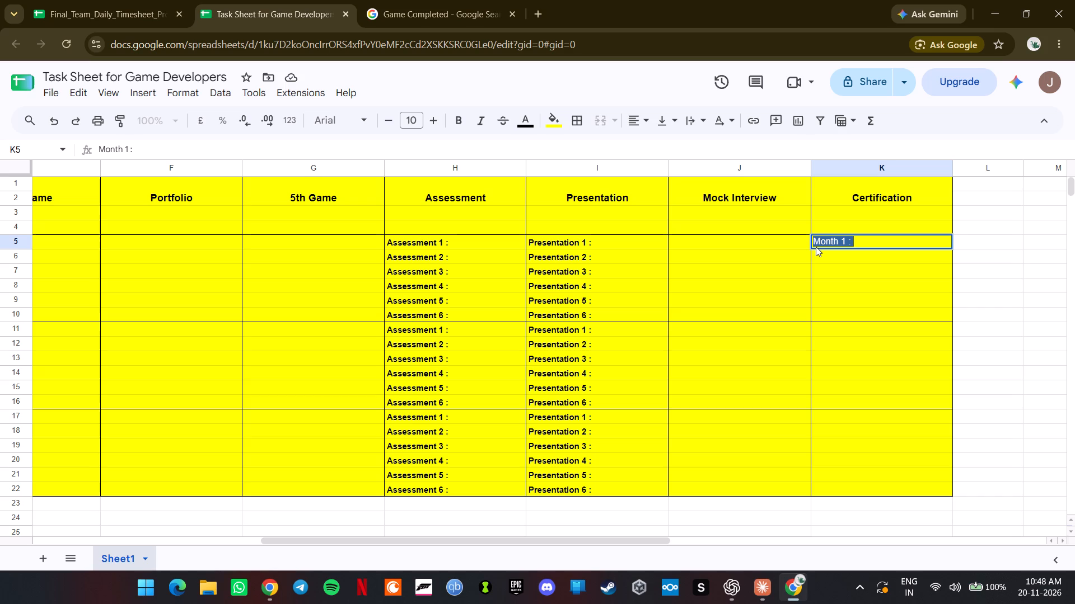
pyautogui.hotkey('ctrl', 'c')
pyautogui.click(822, 252)
pyautogui.hotkey('ctrl', 'v')
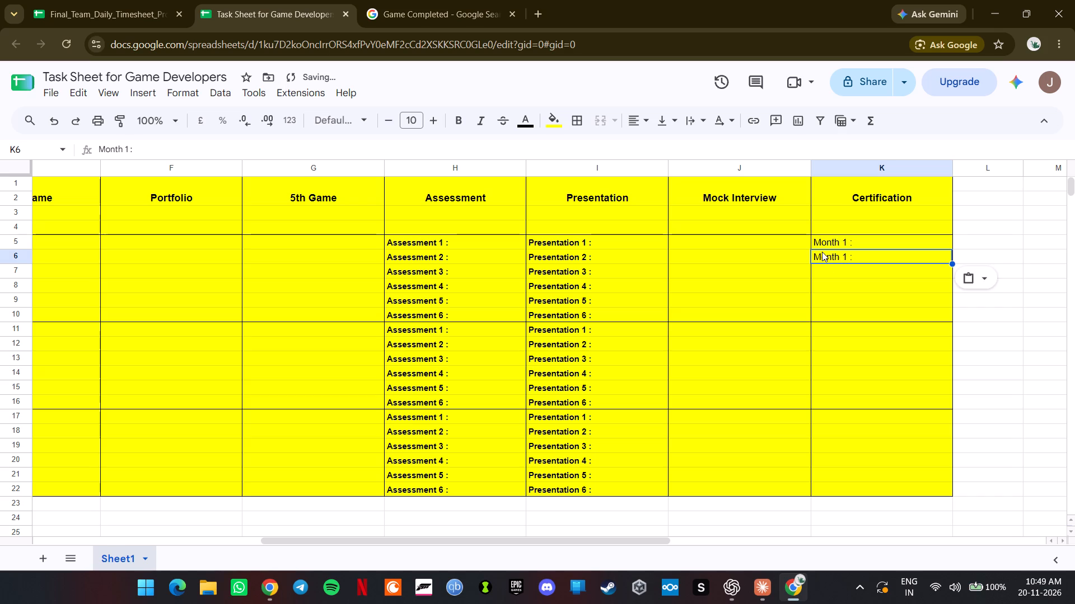
pyautogui.click(829, 267)
pyautogui.hotkey('ctrl', 'v')
pyautogui.click(830, 287)
pyautogui.hotkey('ctrl', 'v')
pyautogui.click(828, 305)
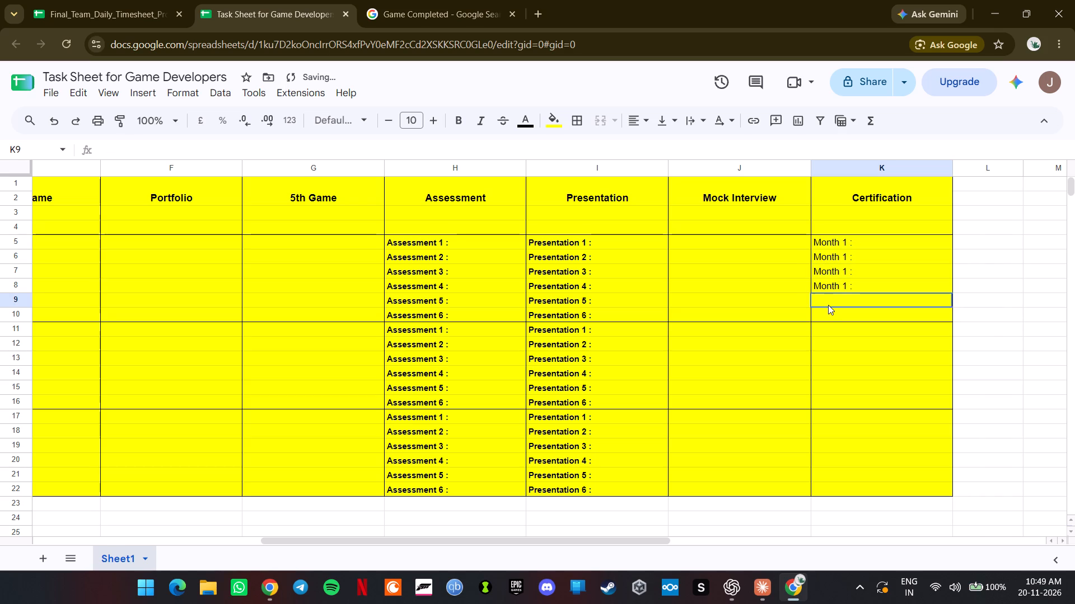
pyautogui.hotkey('ctrl', 'v')
pyautogui.click(829, 315)
pyautogui.hotkey('ctrl', 'v')
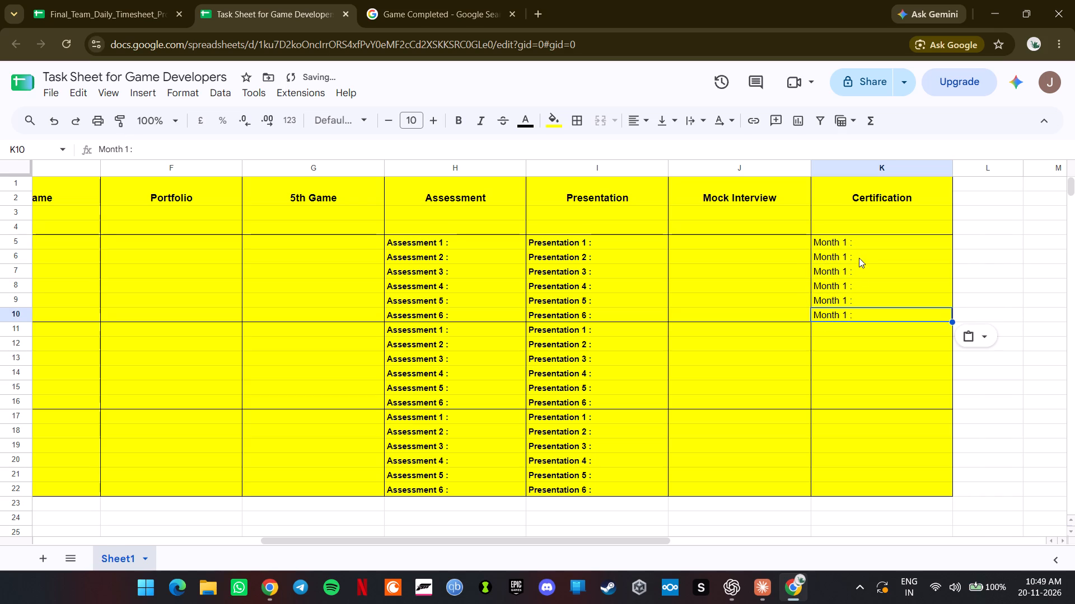
# Renumber the certification label in K6 as "Month 2 :".
pyautogui.doubleClick(845, 255)
pyautogui.press('Left')
pyautogui.press('Left')
pyautogui.press('Left')
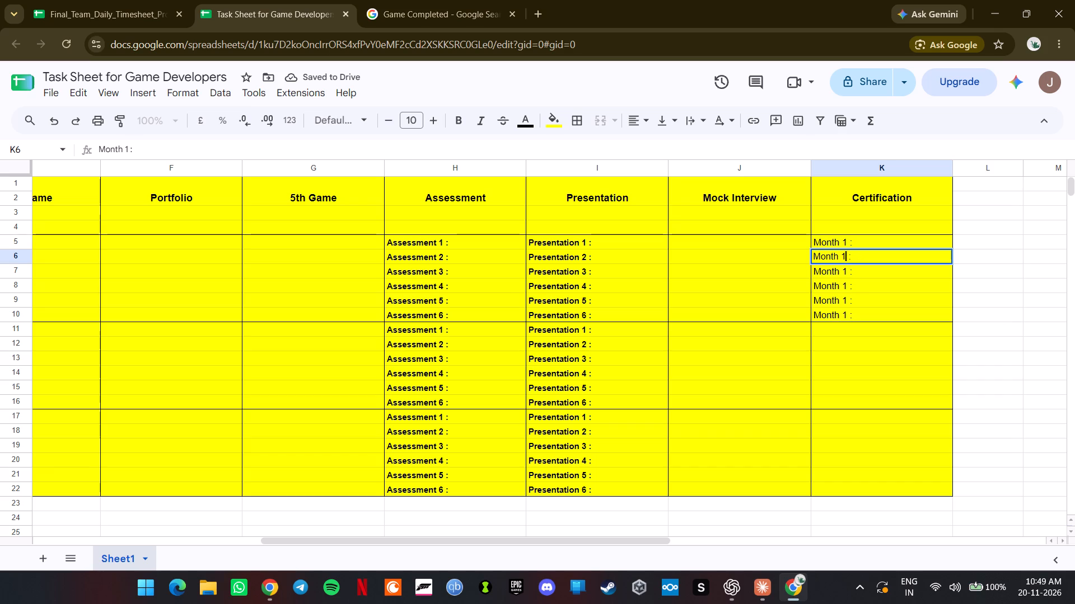
pyautogui.press('Left')
pyautogui.press('Right')
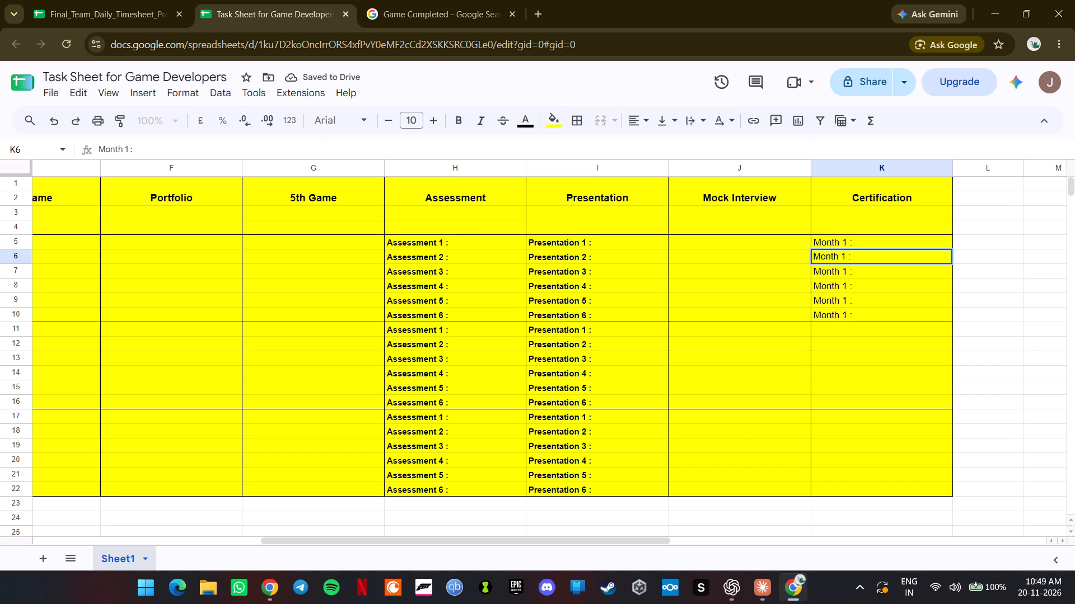
pyautogui.press('BackSpace')
pyautogui.press('2')
# Renumber the certification labels in K7 and K8 as "Month 3 :" and "Month 4 :".
pyautogui.tripleClick(847, 268)
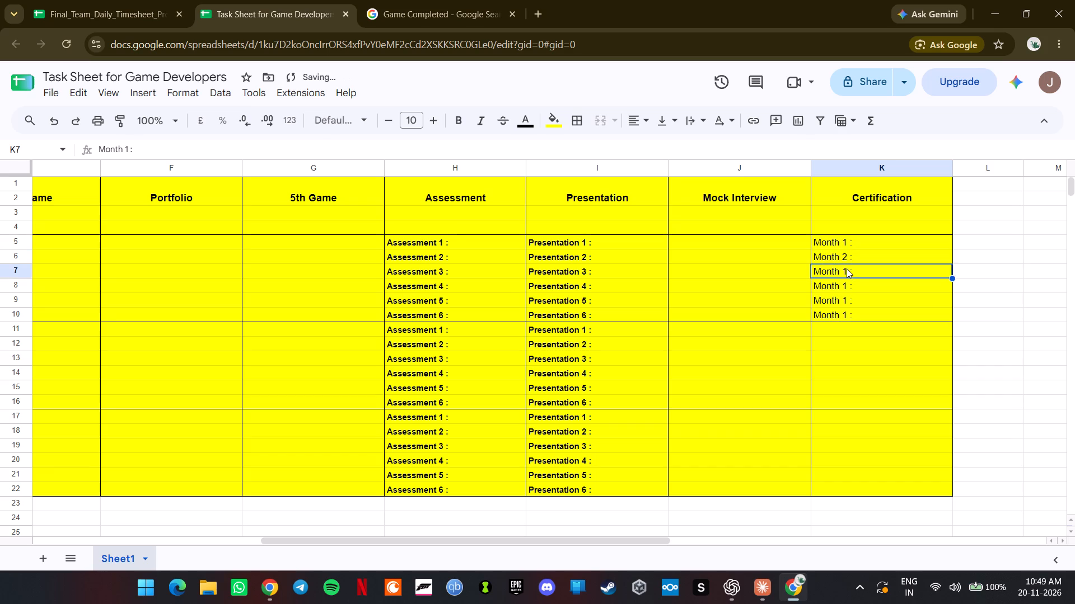
pyautogui.click(847, 271)
pyautogui.click(847, 271)
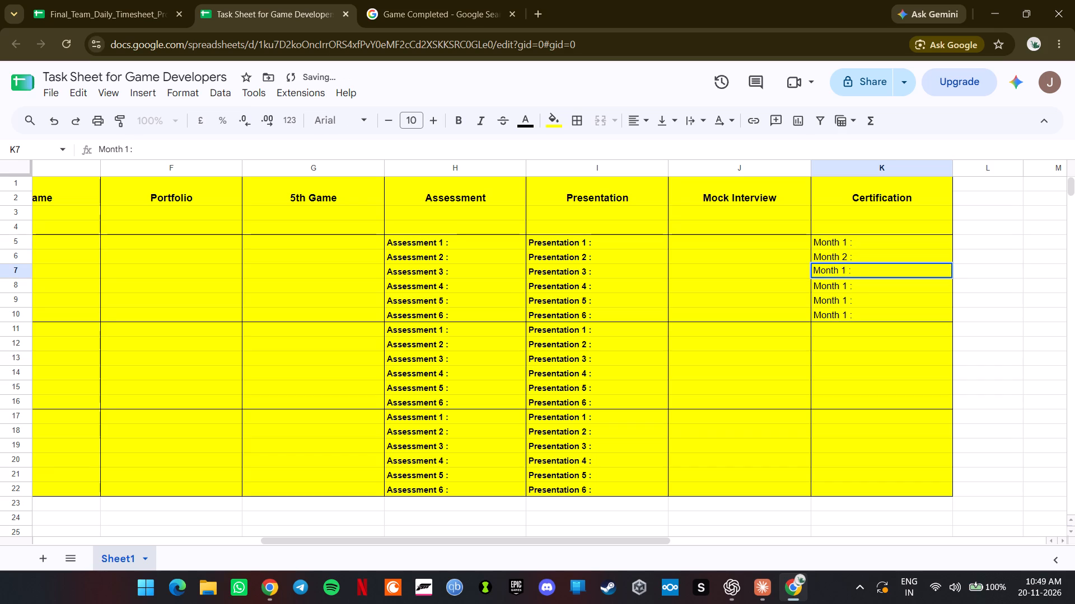
pyautogui.press('BackSpace')
pyautogui.press('3')
pyautogui.doubleClick(849, 285)
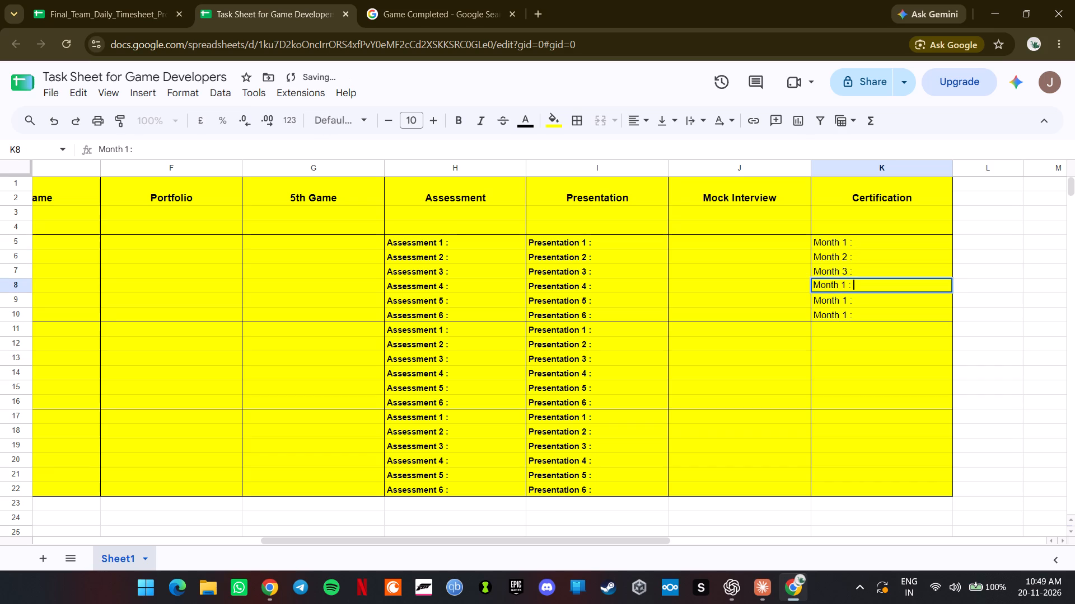
pyautogui.click(845, 286)
pyautogui.press('BackSpace')
pyautogui.press('4')
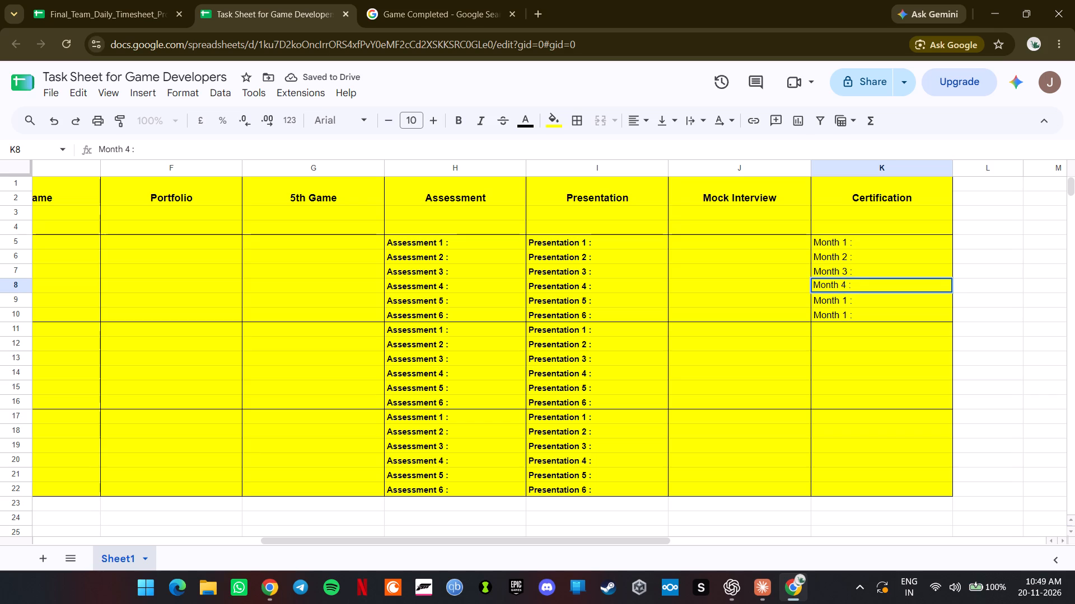
# Renumber the certification labels in K9 and K10 as "Month 5 :" and "Month 6 :".
pyautogui.doubleClick(843, 302)
pyautogui.click(843, 302)
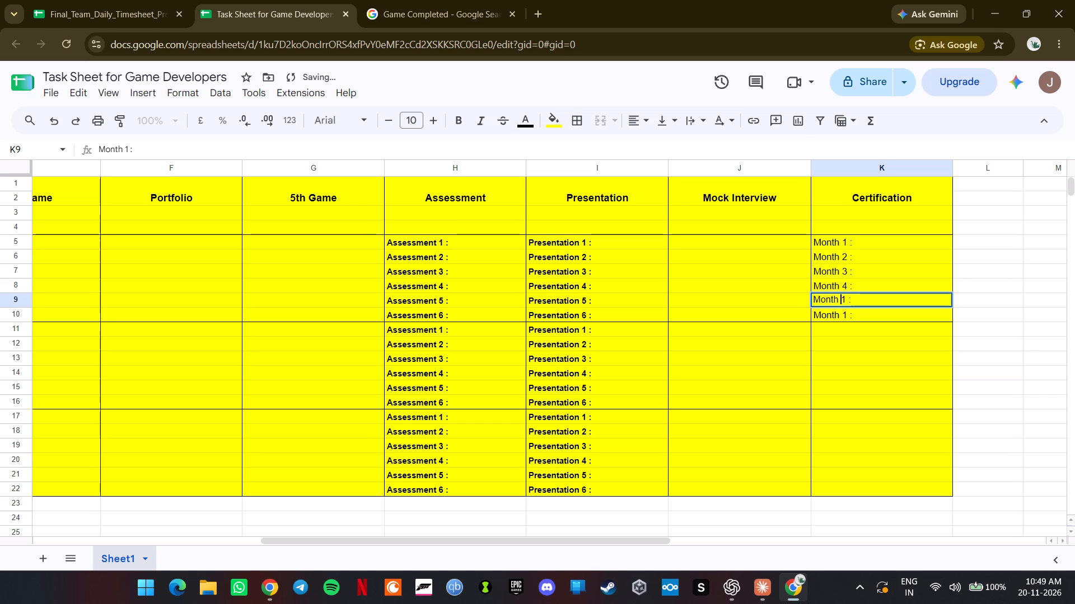
pyautogui.click(844, 302)
pyautogui.press('BackSpace')
pyautogui.press('BackSpace')
pyautogui.press('5')
pyautogui.press('space')
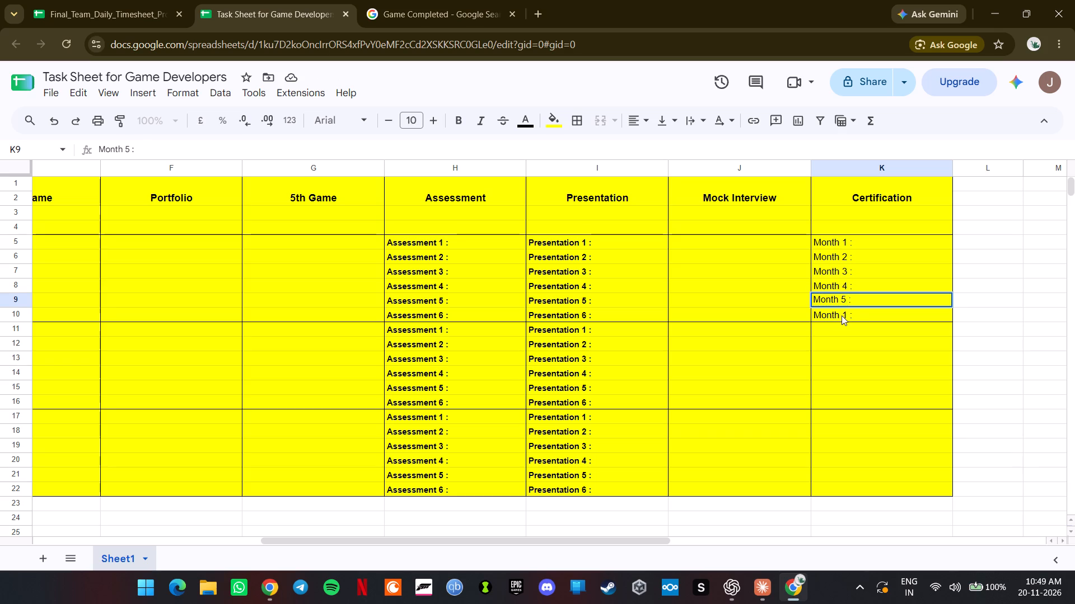
pyautogui.doubleClick(842, 315)
pyautogui.click(844, 317)
pyautogui.press('BackSpace')
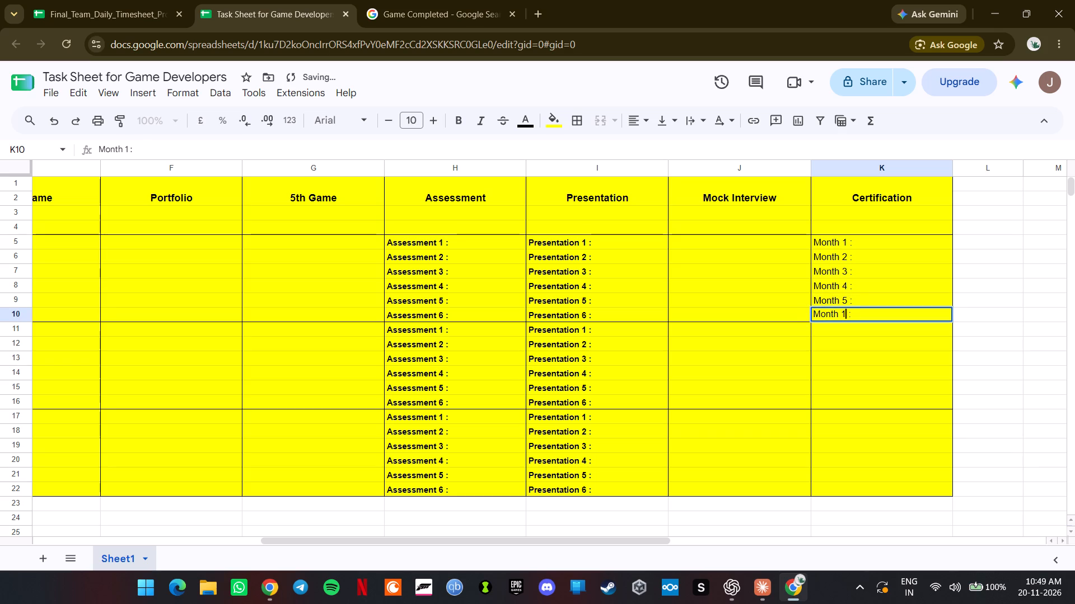
pyautogui.press('6')
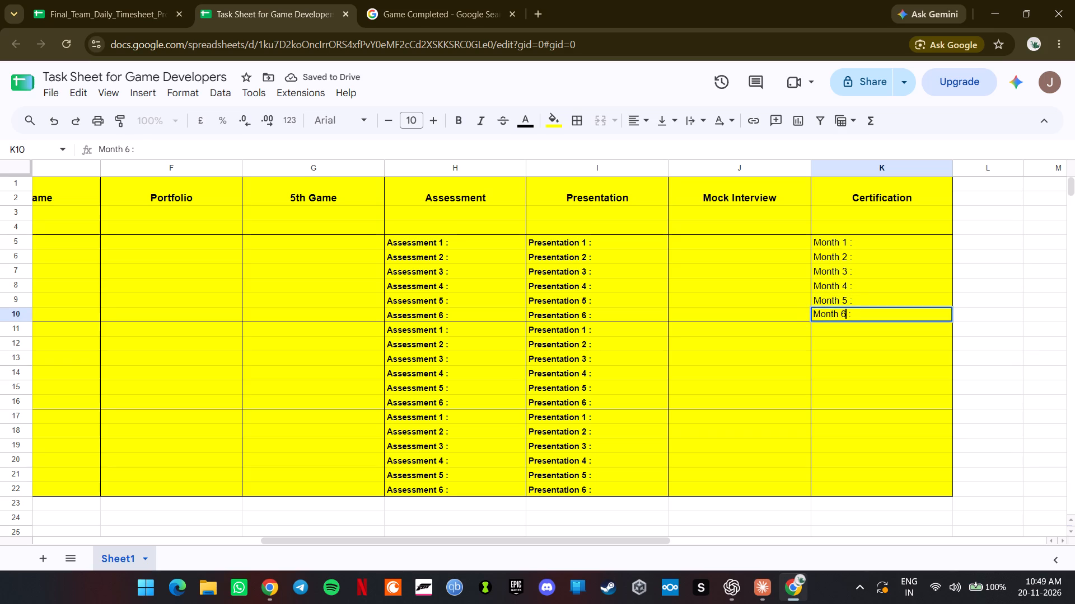
pyautogui.click(861, 319)
# Make the certification labels in K5:K10 bold and set their font size to 9.
pyautogui.click(881, 256)
pyautogui.moveTo(879, 240); pyautogui.dragTo(877, 317)
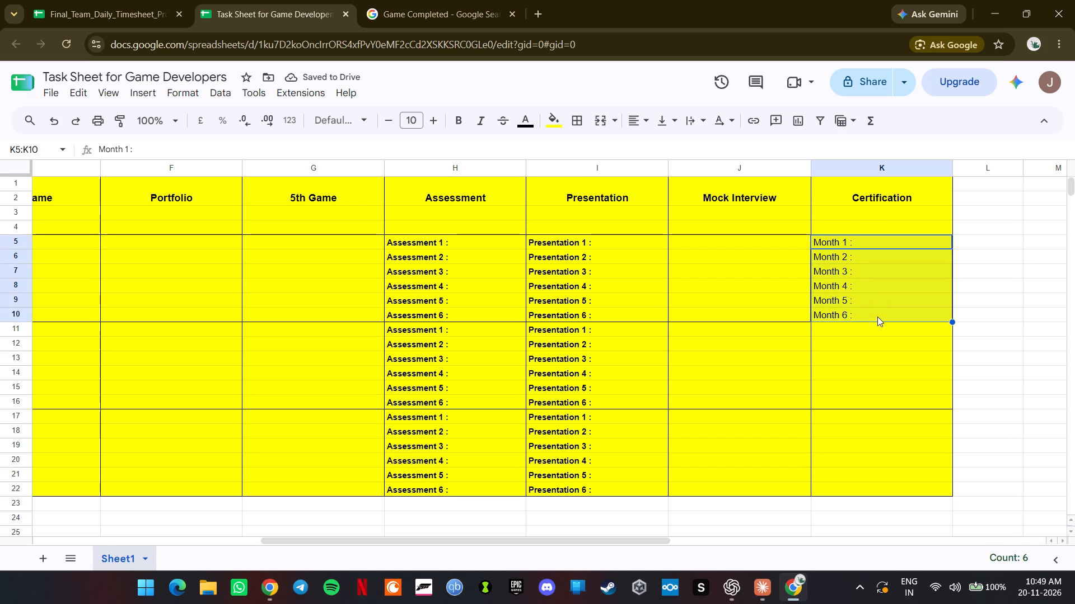
pyautogui.click(464, 121)
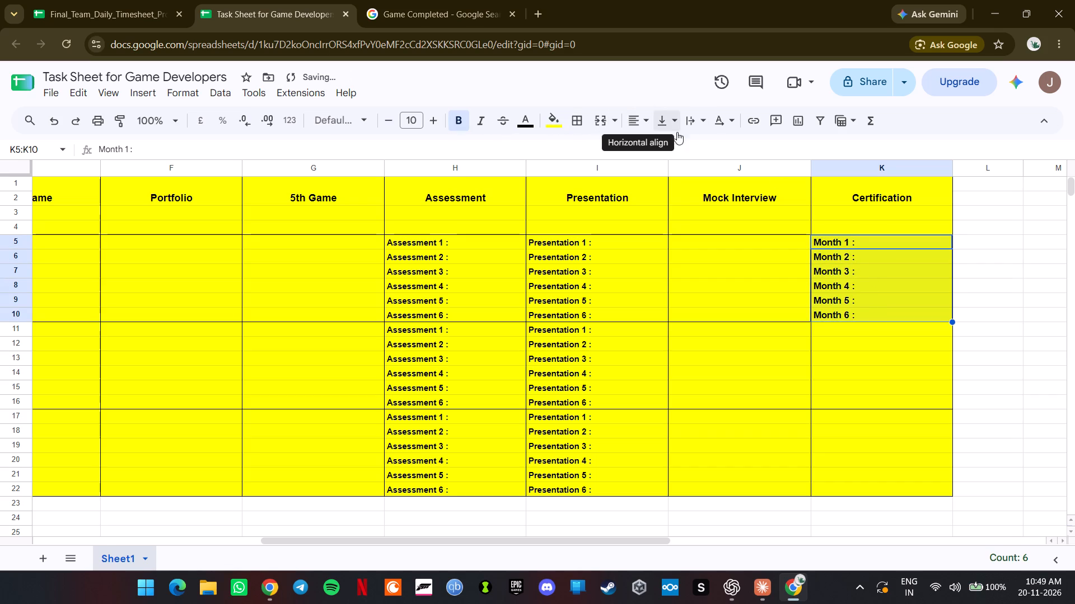
pyautogui.click(383, 125)
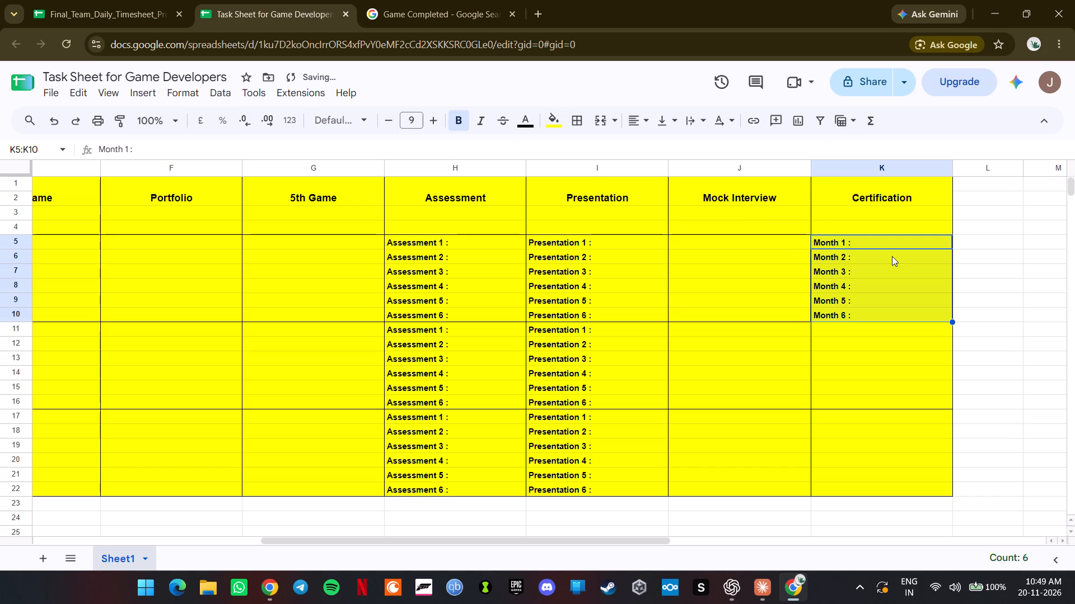
# Copy the certification labels from K5:K10 into the two blocks below, starting at K11 and K17.
pyautogui.click(892, 256)
pyautogui.moveTo(881, 245); pyautogui.dragTo(875, 311)
pyautogui.hotkey('ctrl', 'c')
pyautogui.click(868, 329)
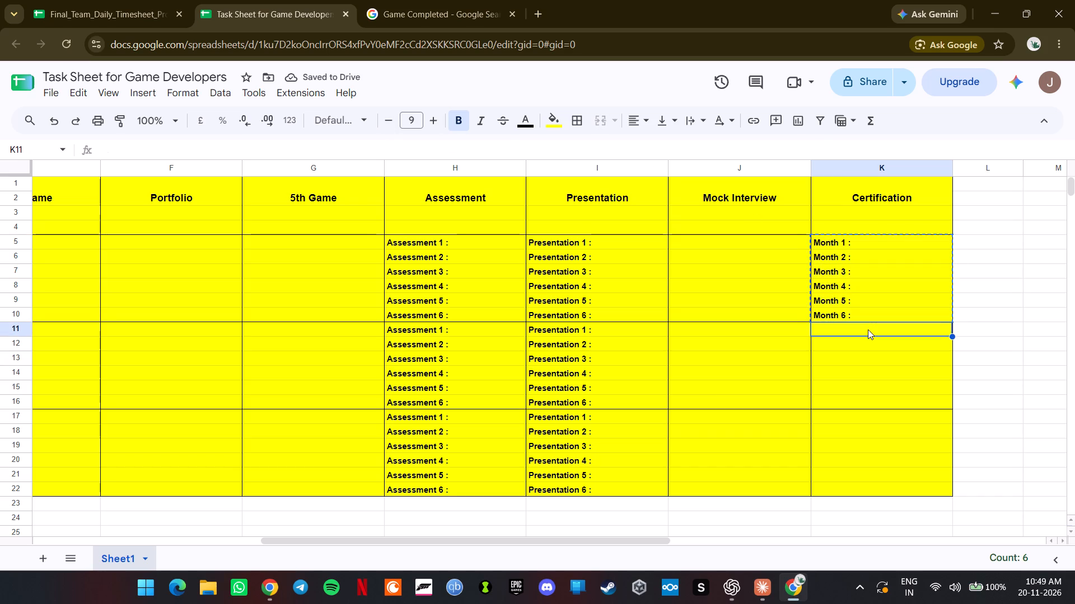
pyautogui.hotkey('ctrl', 'v')
pyautogui.click(848, 423)
pyautogui.hotkey('ctrl', 'v')
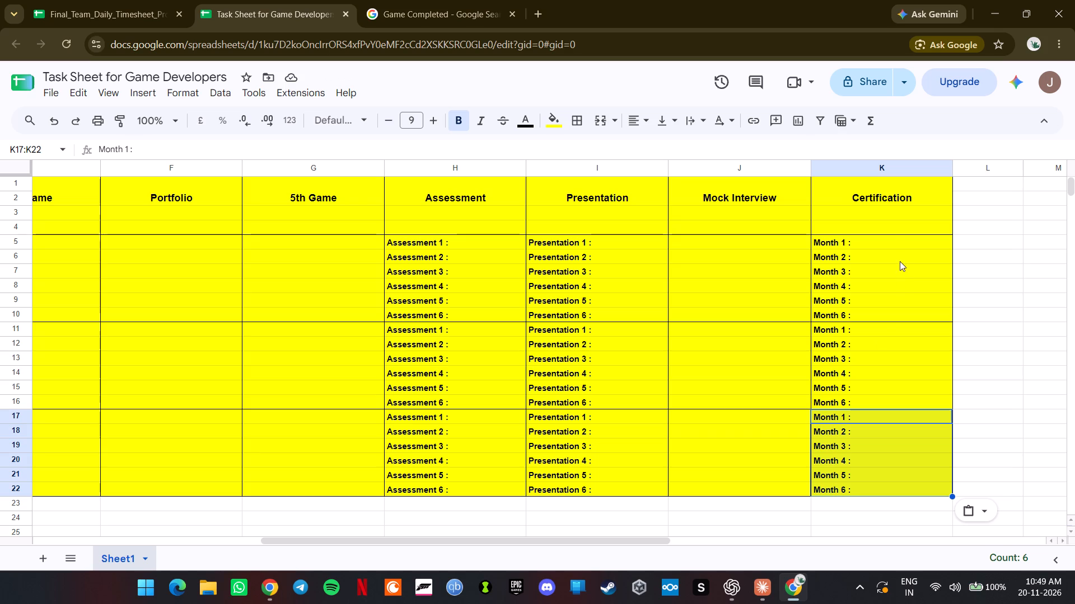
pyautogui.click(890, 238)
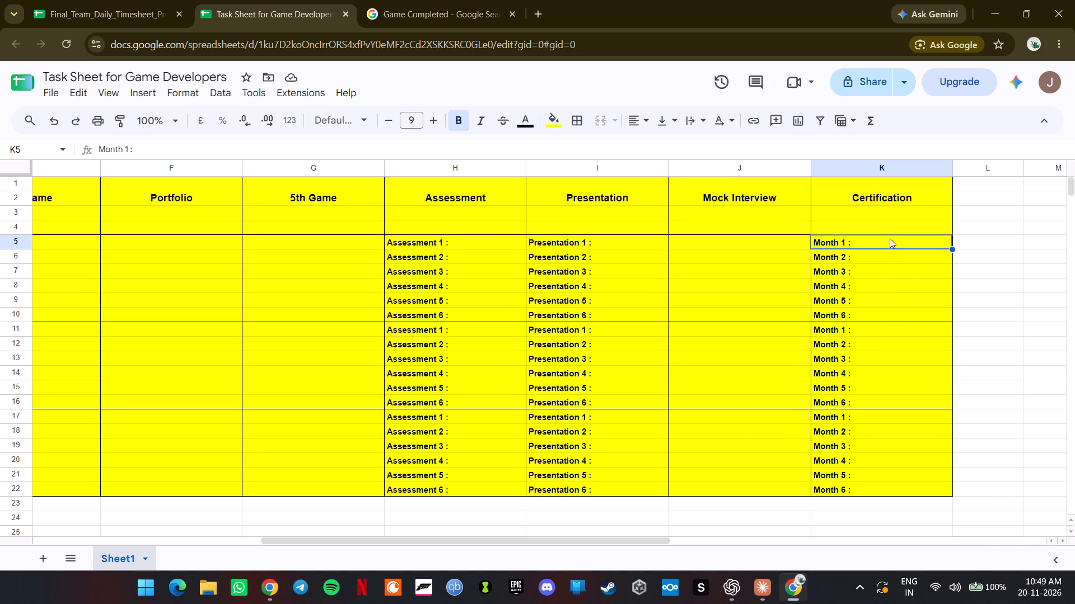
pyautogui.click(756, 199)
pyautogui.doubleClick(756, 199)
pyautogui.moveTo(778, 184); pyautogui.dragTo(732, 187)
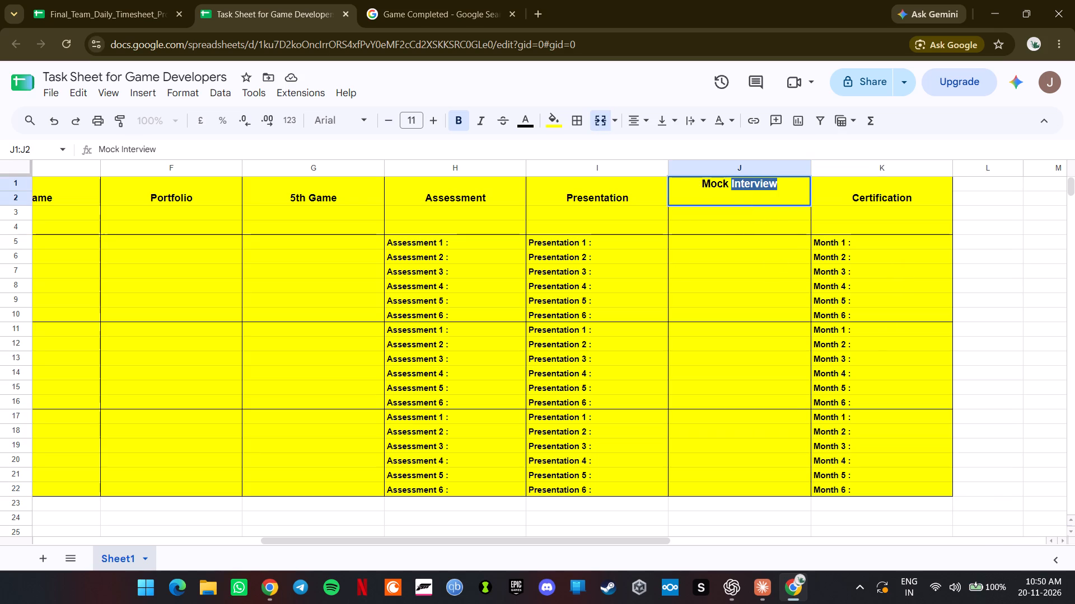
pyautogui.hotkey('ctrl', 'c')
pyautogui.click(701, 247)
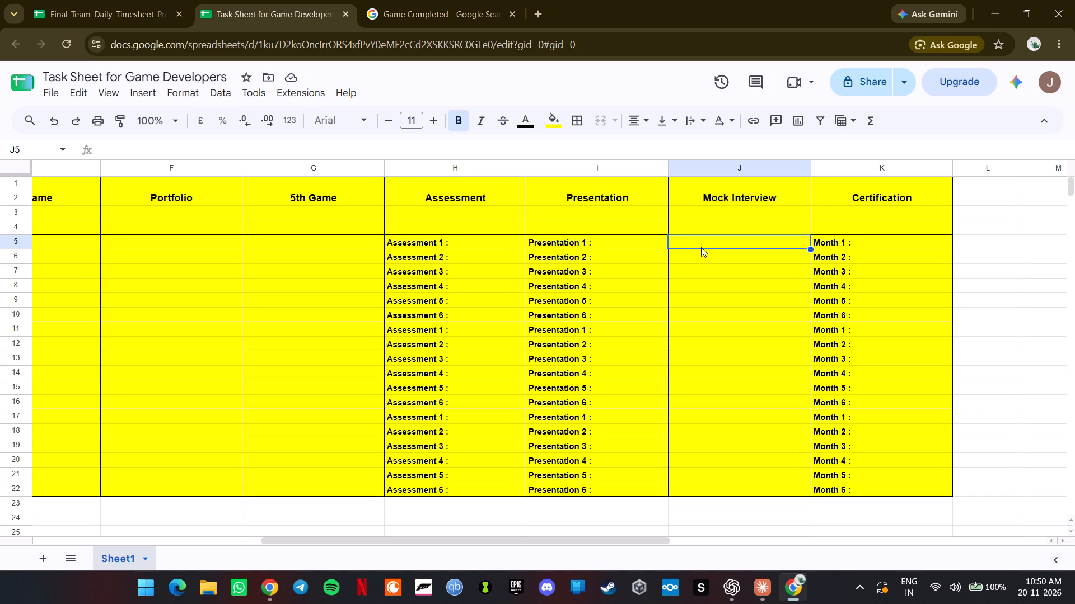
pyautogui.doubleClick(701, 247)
# Copy the "Mock Interview" text from the column J header into each cell from J5 to J10.
pyautogui.moveTo(705, 196); pyautogui.dragTo(717, 196)
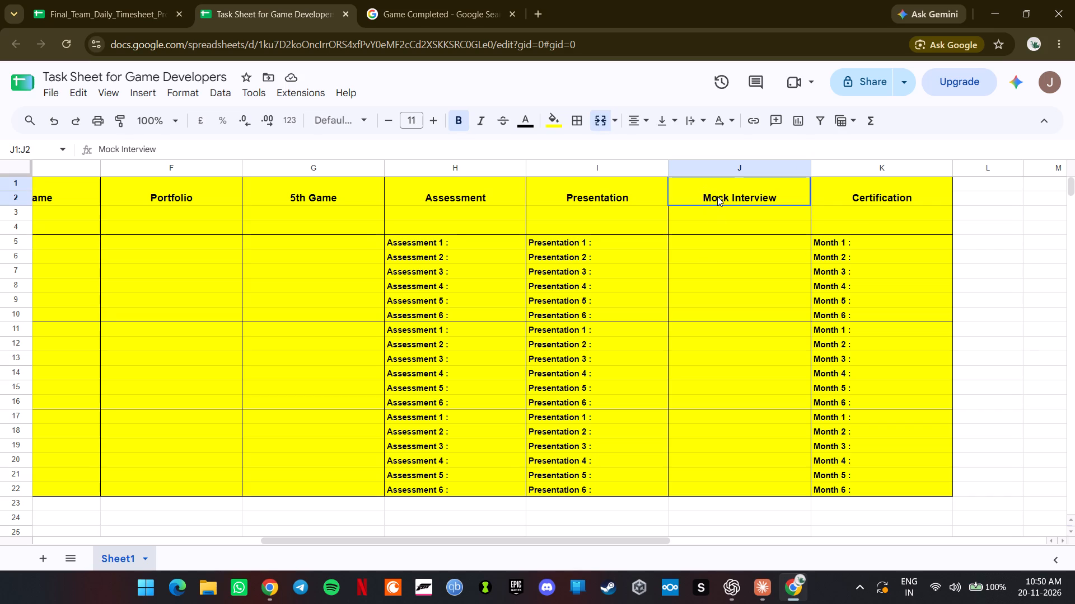
pyautogui.moveTo(717, 196); pyautogui.dragTo(725, 197)
pyautogui.doubleClick(723, 197)
pyautogui.click(705, 184)
pyautogui.moveTo(705, 184); pyautogui.dragTo(709, 183)
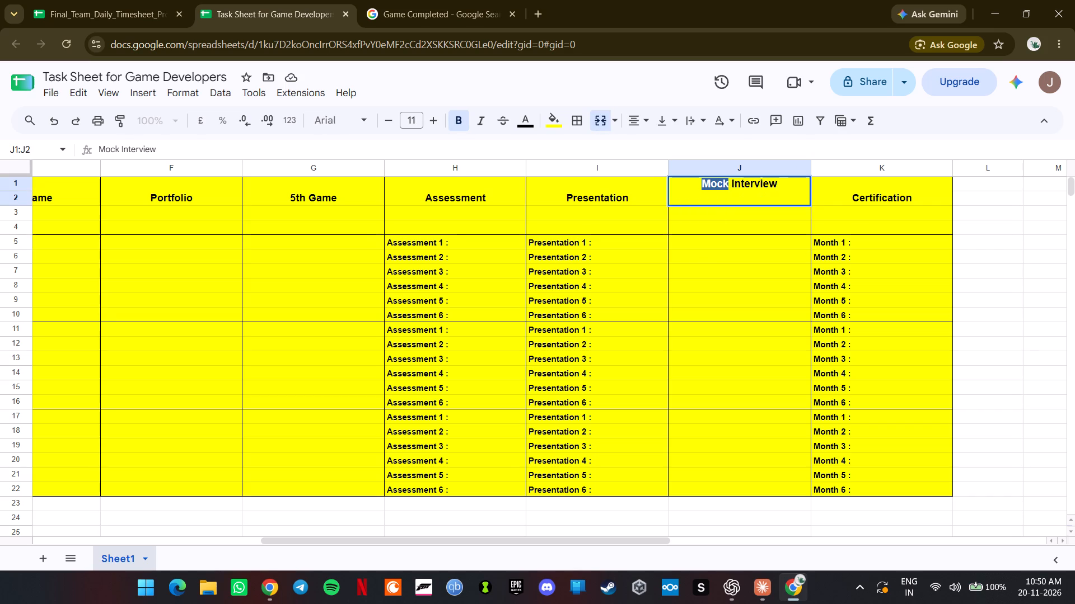
pyautogui.moveTo(709, 183); pyautogui.dragTo(791, 184)
pyautogui.hotkey('ctrl', 'c')
pyautogui.click(705, 244)
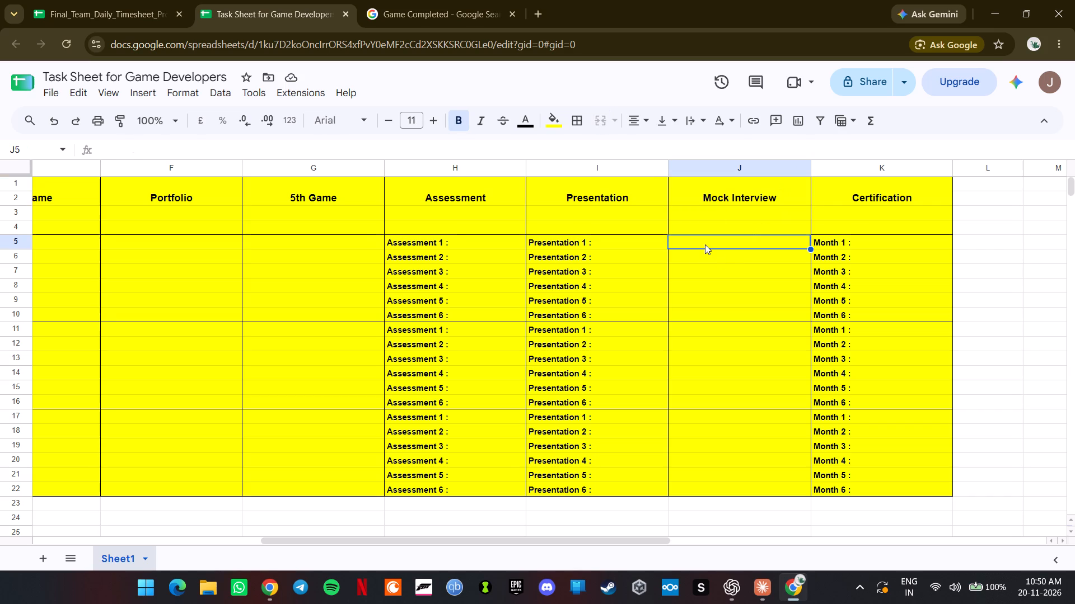
pyautogui.hotkey('ctrl', 'v')
pyautogui.click(700, 255)
pyautogui.hotkey('ctrl', 'v')
pyautogui.click(695, 267)
pyautogui.hotkey('ctrl', 'v')
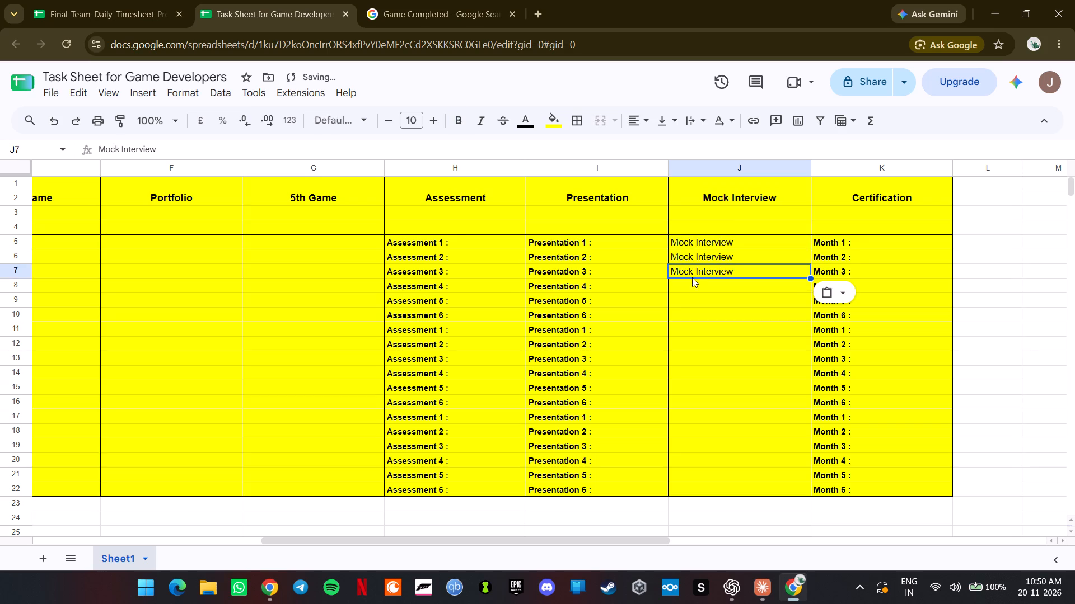
pyautogui.click(689, 284)
pyautogui.hotkey('ctrl', 'v')
pyautogui.click(689, 296)
pyautogui.hotkey('ctrl', 'v')
pyautogui.click(688, 314)
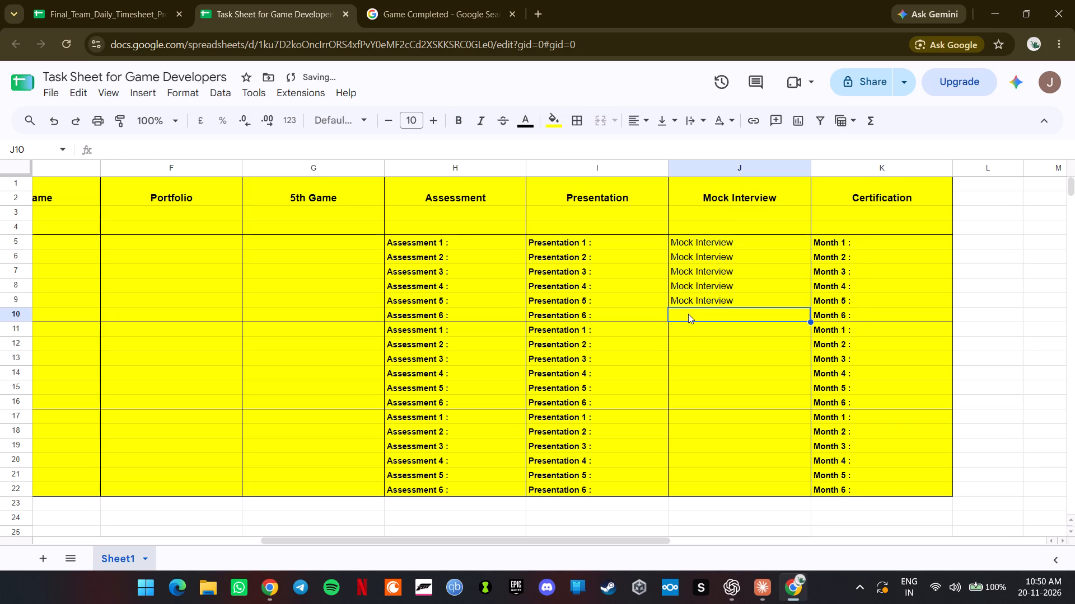
pyautogui.hotkey('ctrl', 'v')
# Extend the label in J5 to read "Mock Interview 1 :".
pyautogui.click(736, 236)
pyautogui.doubleClick(740, 241)
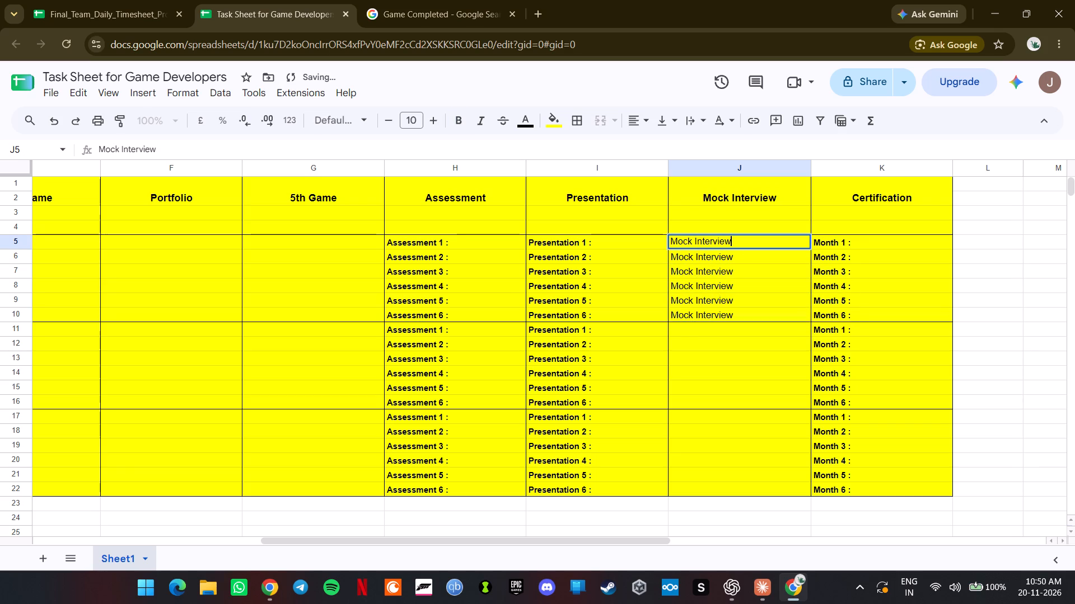
pyautogui.press('space')
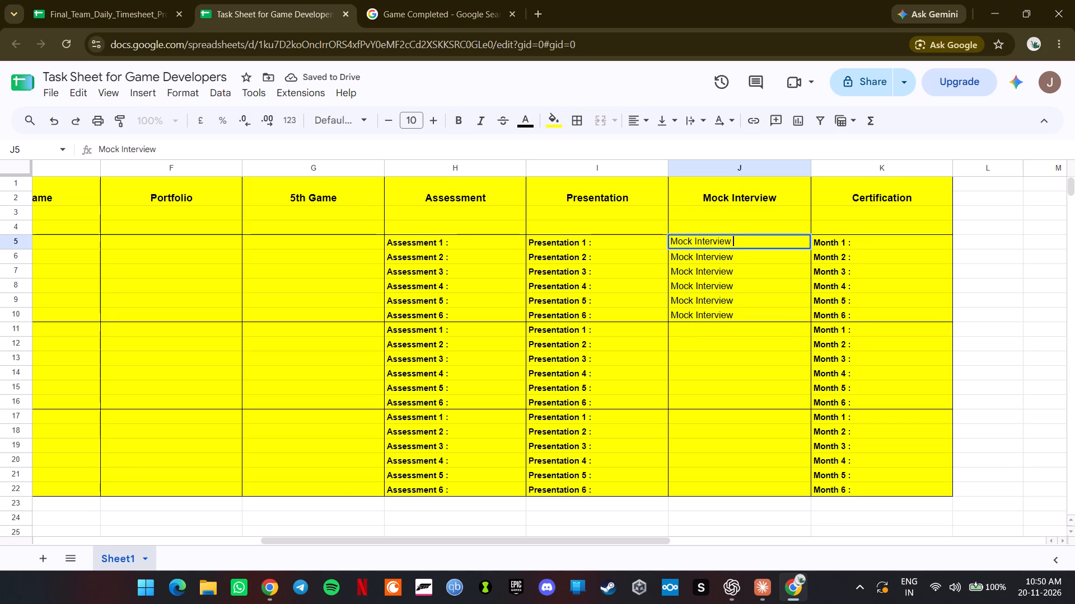
pyautogui.press('1')
pyautogui.press('space')
pyautogui.write(':')
# Search the web for "red hat" in a new browser tab, and close that tab to return to the sheet.
pyautogui.click(545, 11)
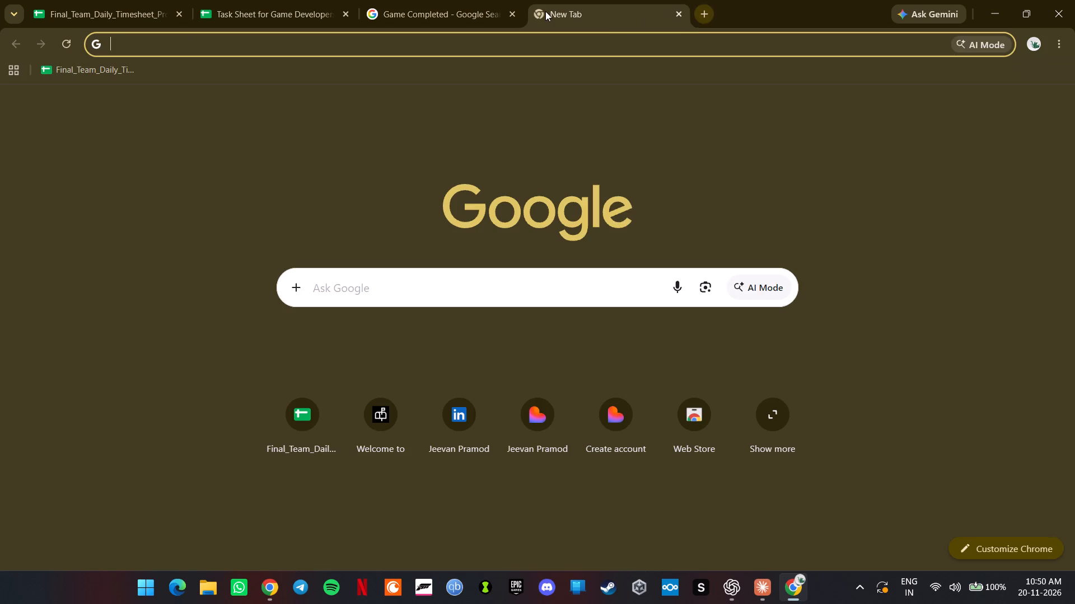
pyautogui.write('red hat')
pyautogui.press('Return')
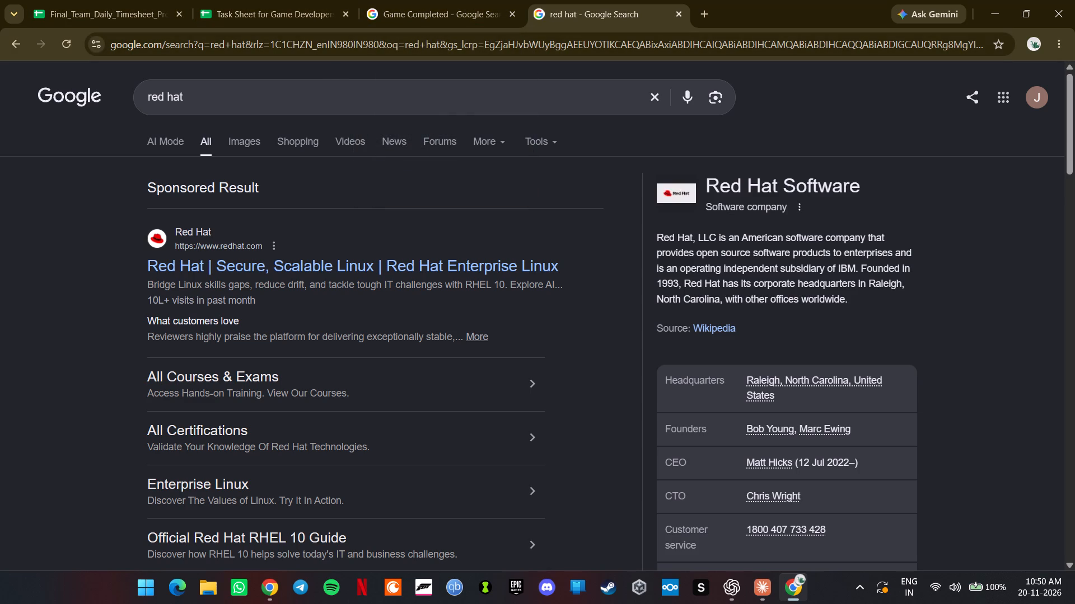
pyautogui.click(675, 15)
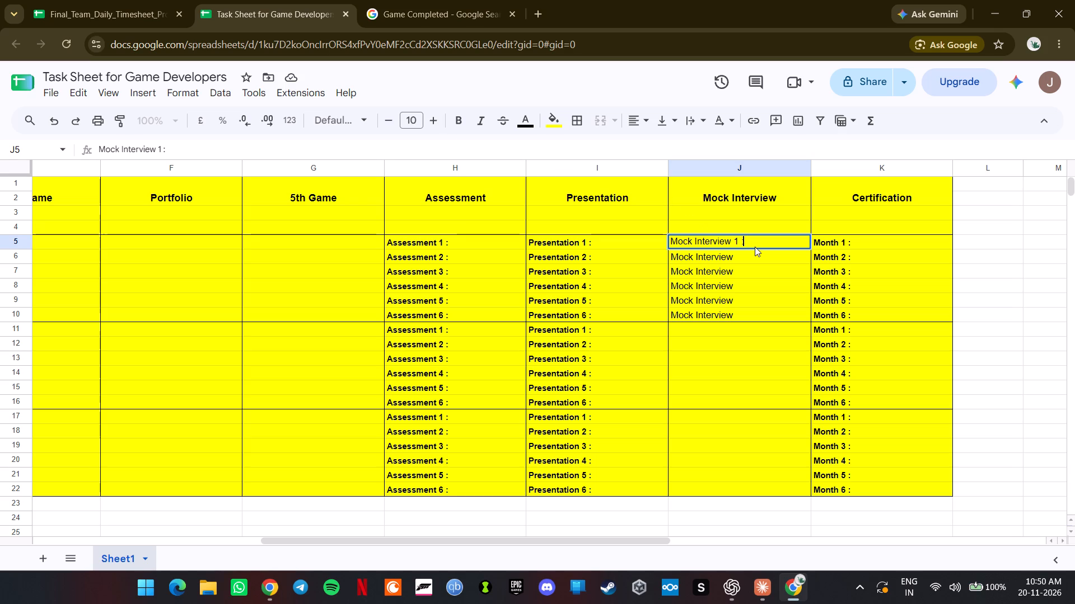
# Extend the label in J6 to read "Mock Interview 2 :".
pyautogui.click(744, 261)
pyautogui.doubleClick(740, 258)
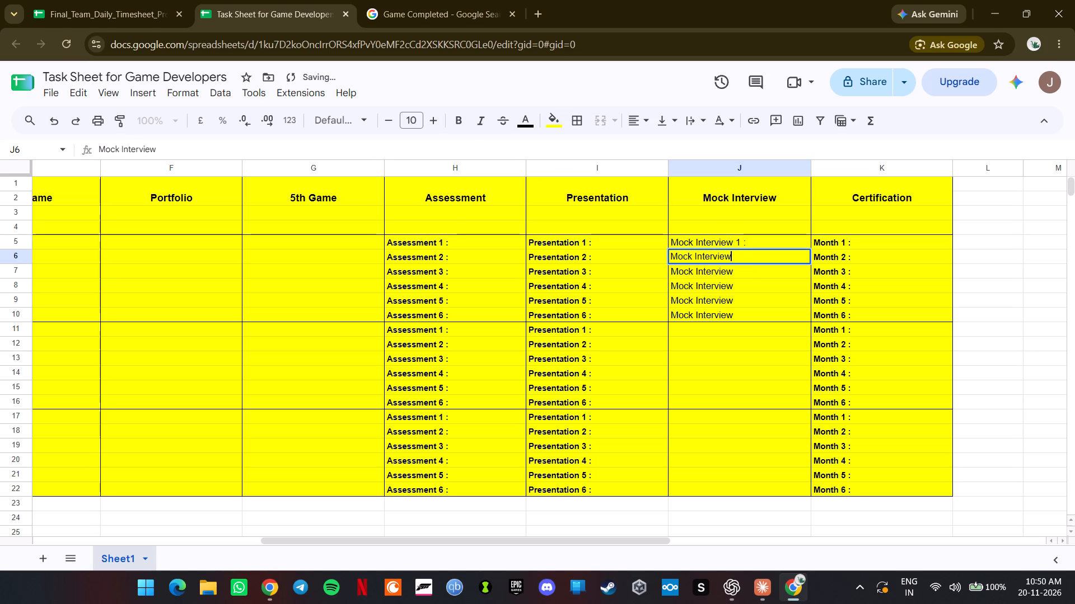
pyautogui.press('space')
pyautogui.press('2')
pyautogui.press('space')
pyautogui.write(':')
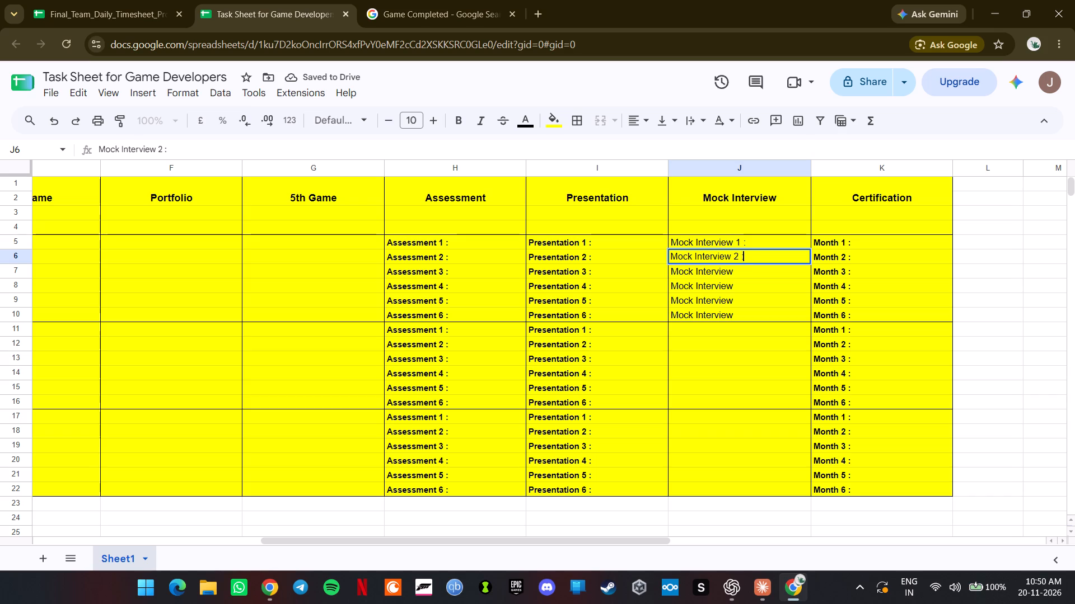
# Extend the label in J7 to read "Mock Interview 3 :".
pyautogui.tripleClick(742, 268)
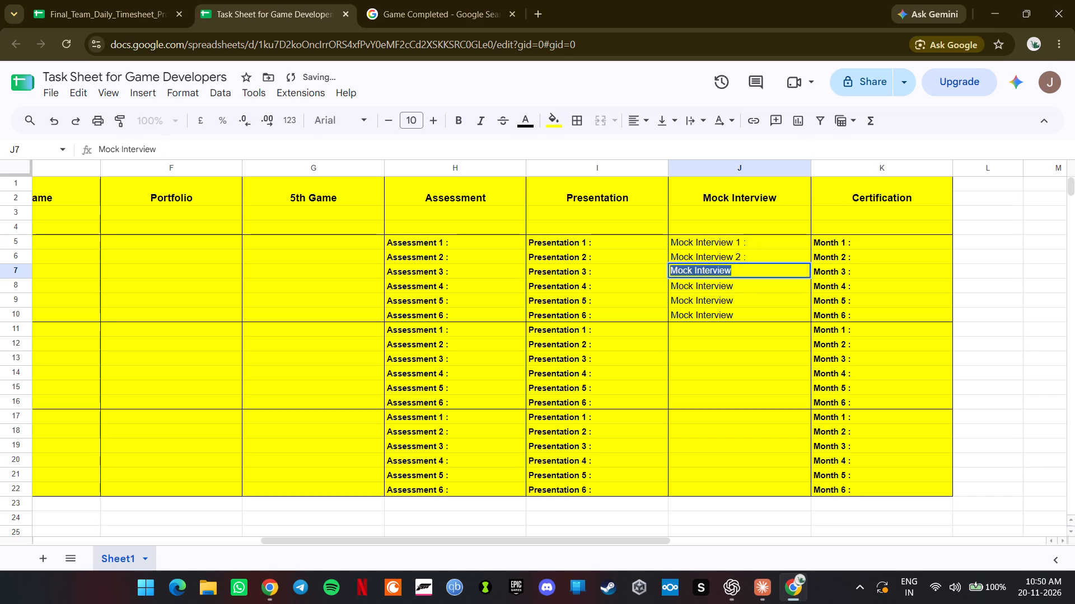
pyautogui.press('space')
pyautogui.press('BackSpace')
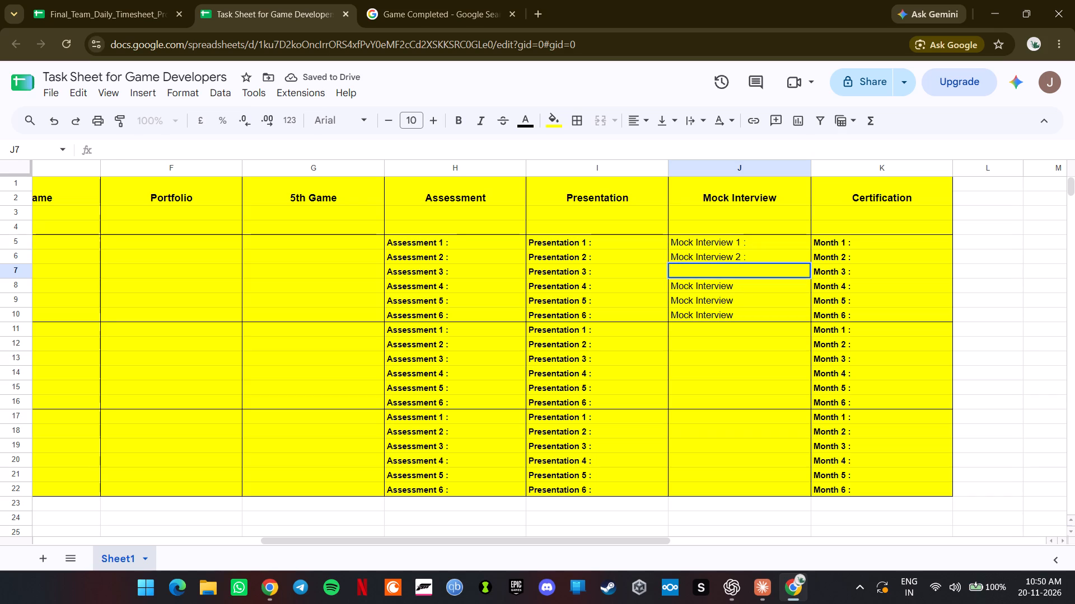
pyautogui.hotkey('ctrl', 'z')
pyautogui.hotkey('ctrl', 'z')
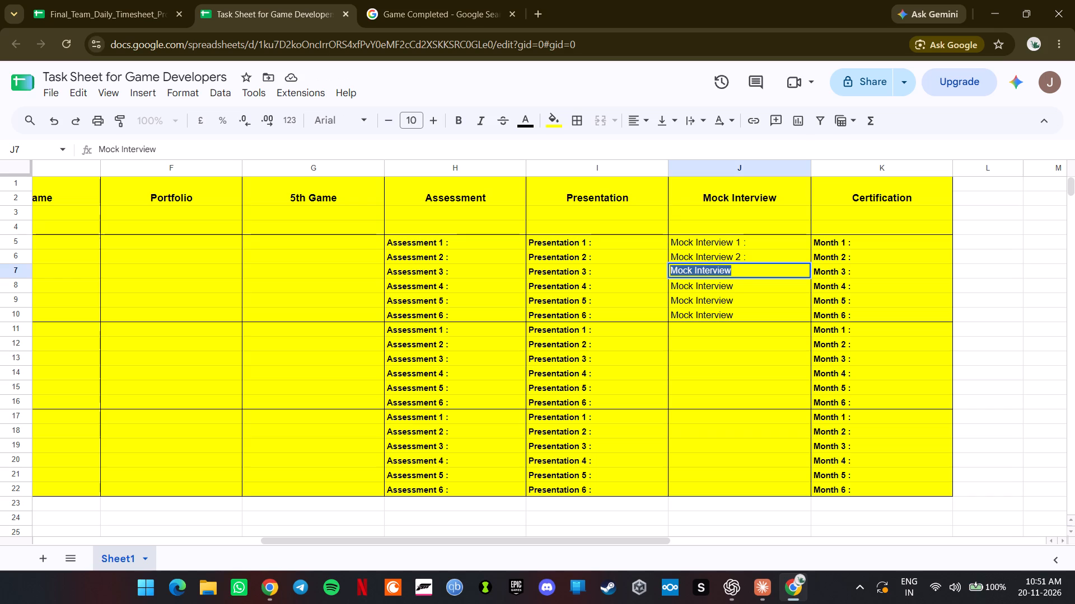
pyautogui.click(739, 275)
pyautogui.press('space')
pyautogui.write('3 :')
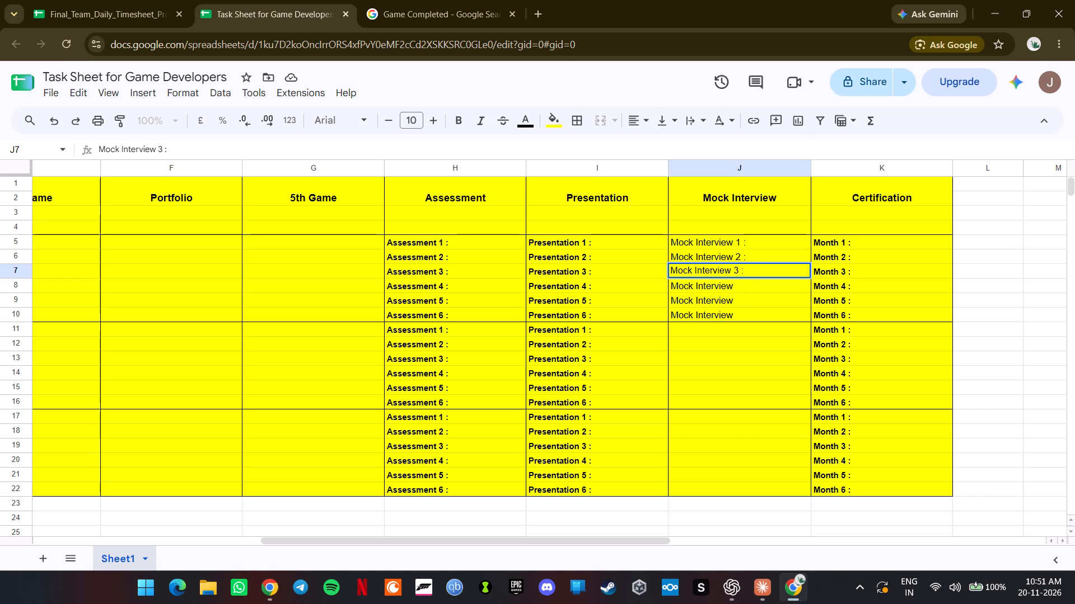
# Extend the labels in J8, J9 and J10 to read "Mock Interview 4 :", "Mock Interview 5 :" and "Mock Interview 6 :".
pyautogui.doubleClick(739, 287)
pyautogui.press('space')
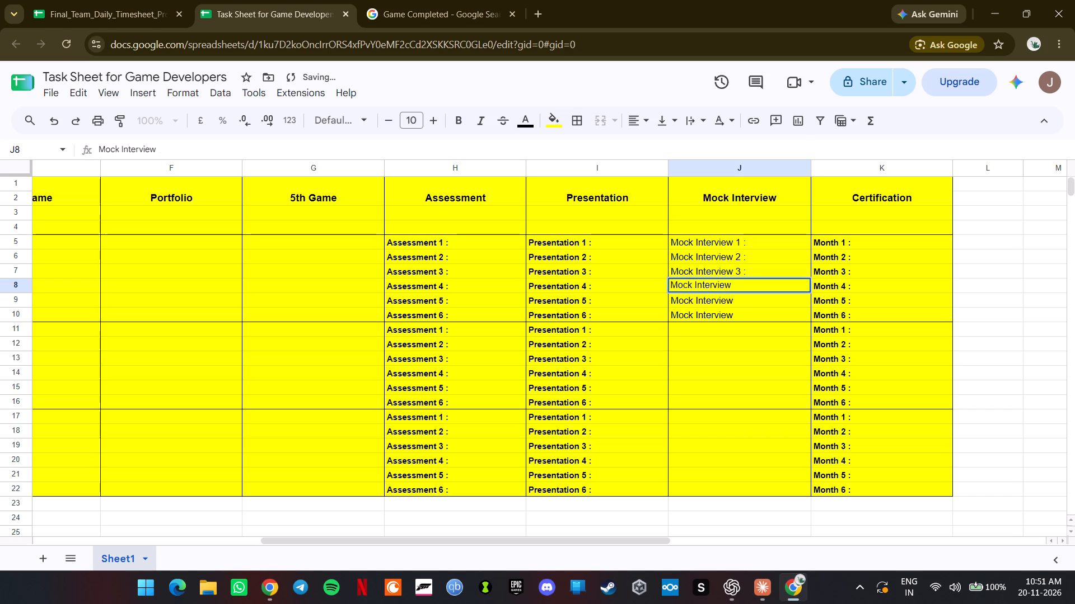
pyautogui.write('4 :')
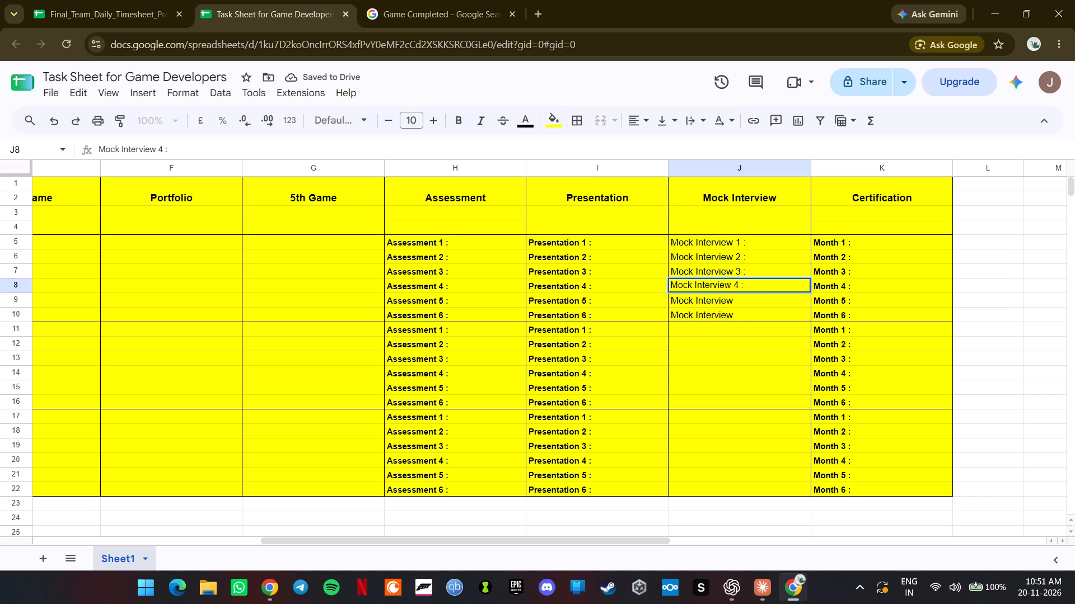
pyautogui.doubleClick(741, 298)
pyautogui.press('space')
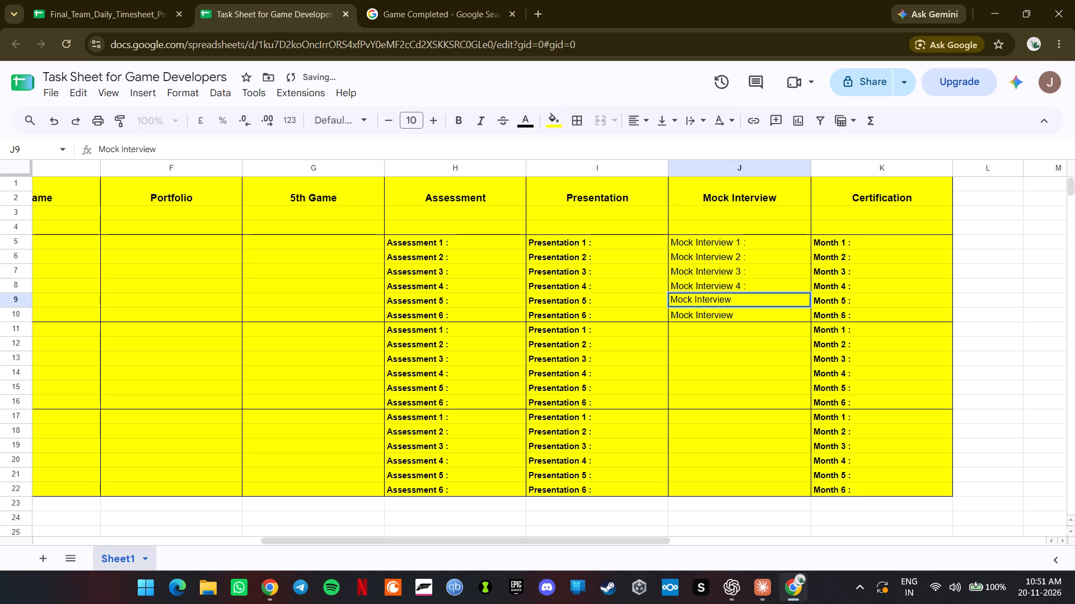
pyautogui.write('5 :')
pyautogui.press('space')
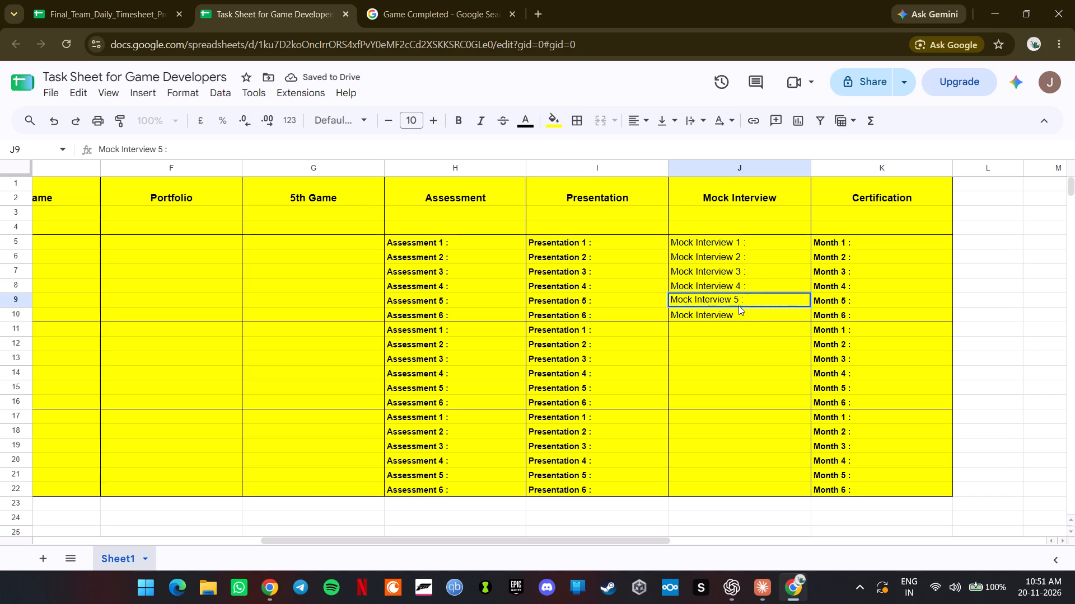
pyautogui.doubleClick(739, 313)
pyautogui.press('space')
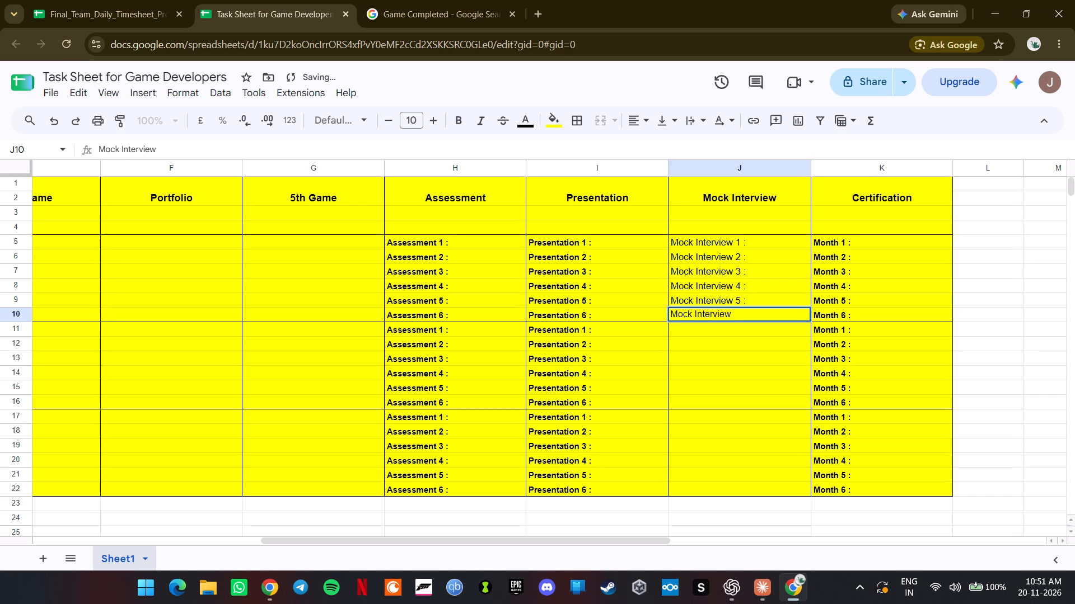
pyautogui.press('6')
pyautogui.press('space')
pyautogui.write(':')
pyautogui.press('space')
# Format the mock interview labels in J5:J10 as bold with font size 9.
pyautogui.moveTo(754, 238); pyautogui.dragTo(755, 286)
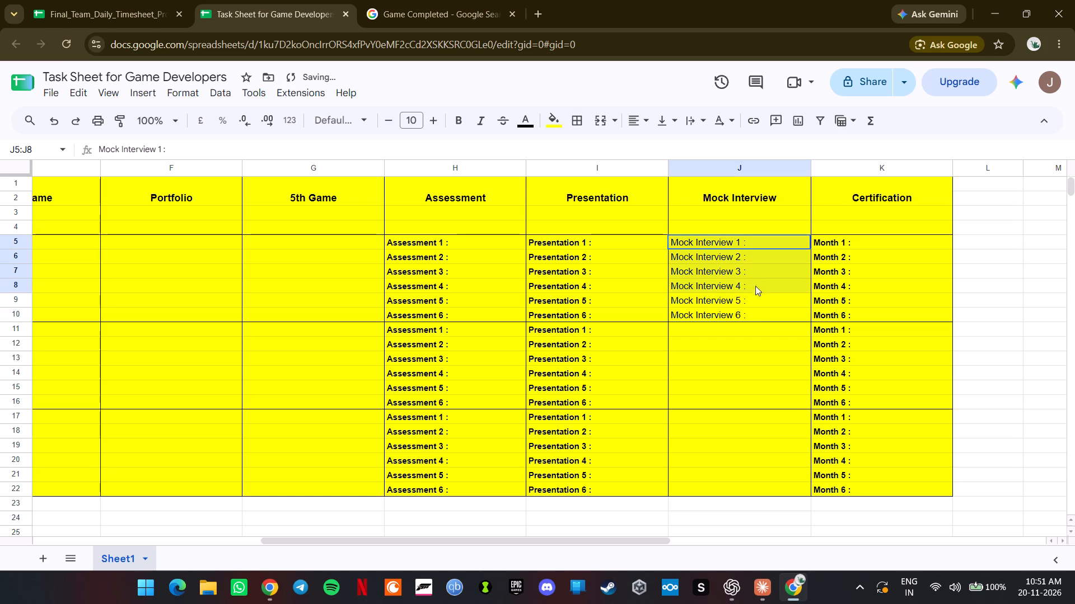
pyautogui.moveTo(755, 286); pyautogui.dragTo(758, 312)
pyautogui.click(390, 116)
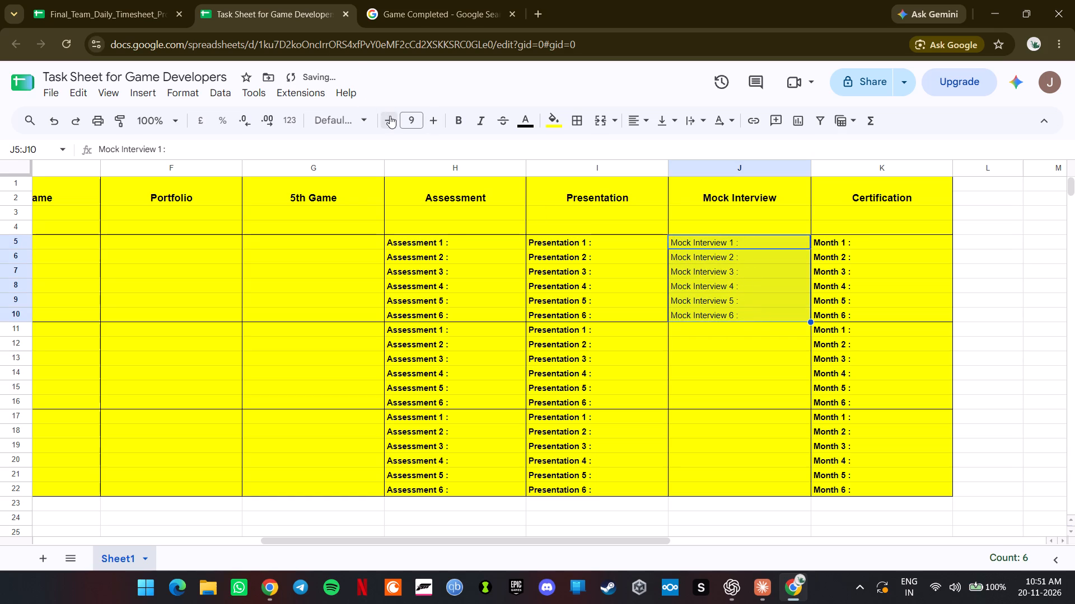
pyautogui.click(460, 119)
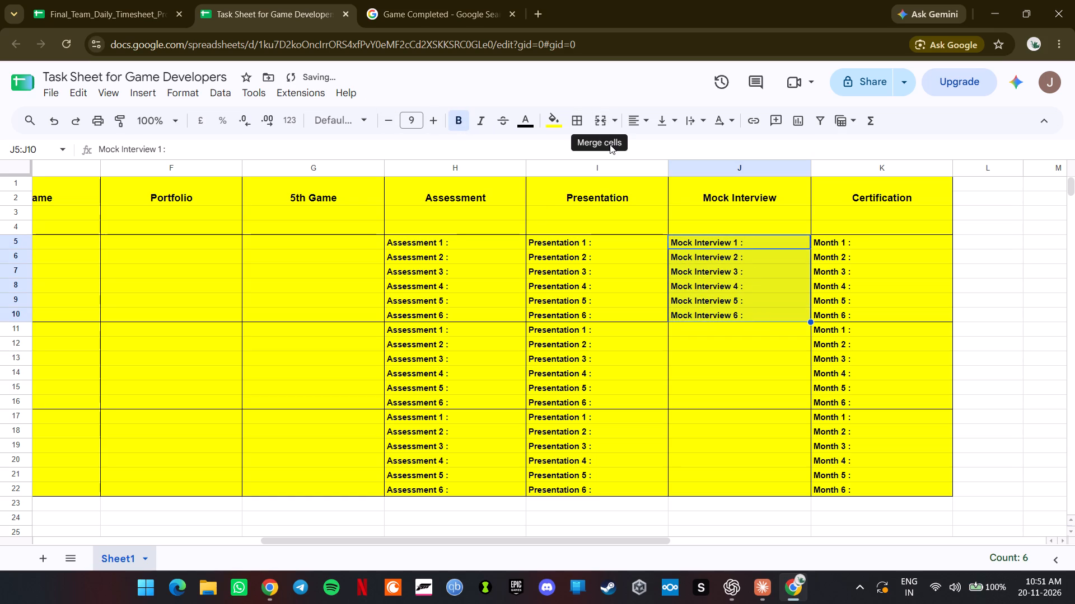
# Copy the six mock interview labels from J5:J10 into J11:J16 and J17:J22.
pyautogui.hotkey('ctrl', 'c')
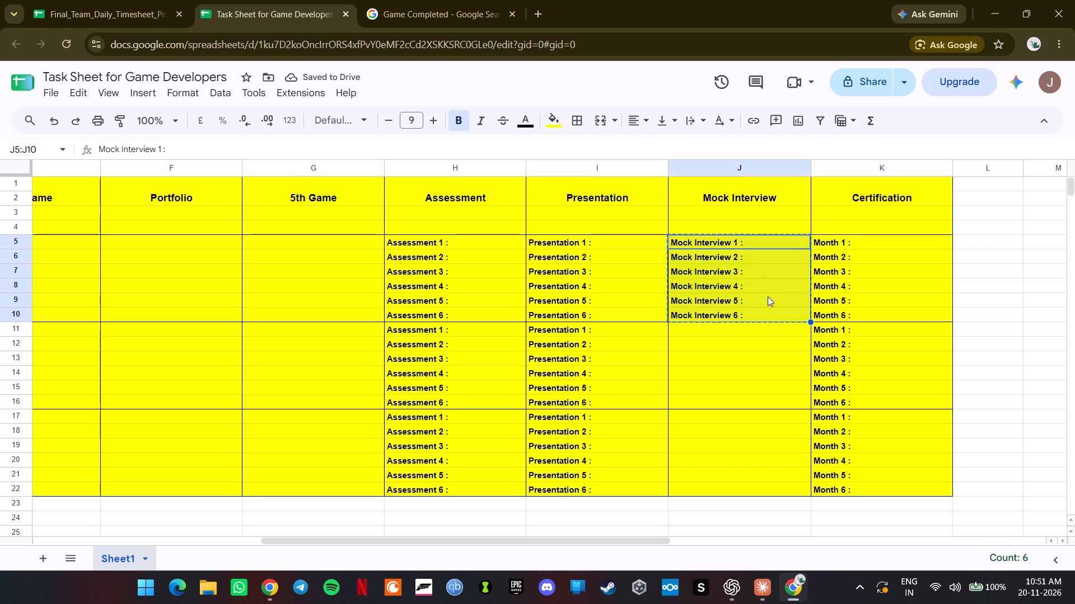
pyautogui.click(746, 336)
pyautogui.hotkey('ctrl', 'v')
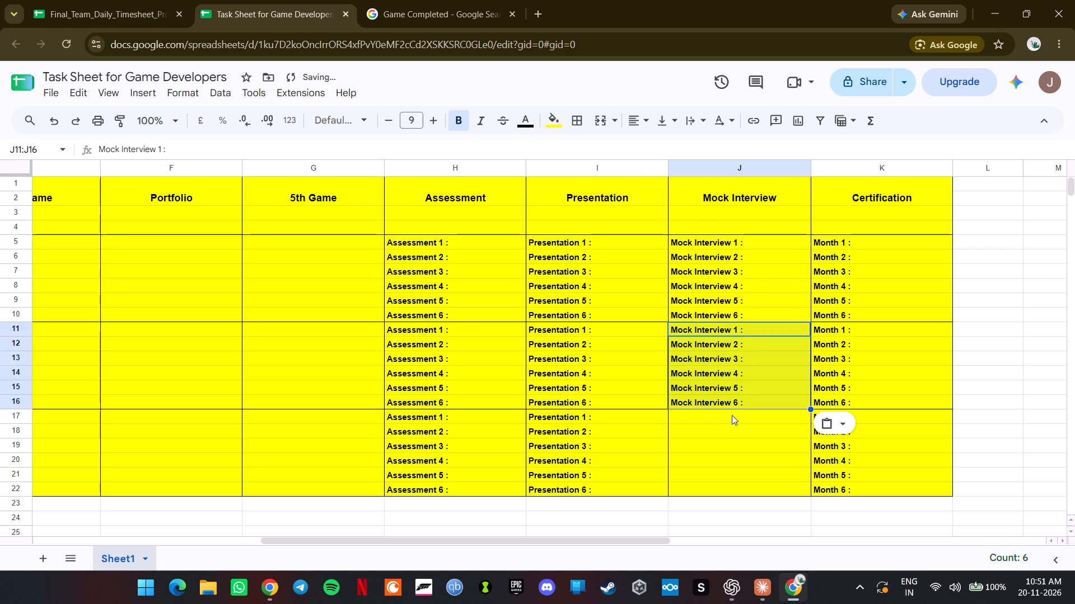
pyautogui.click(731, 425)
pyautogui.click(727, 421)
pyautogui.hotkey('ctrl', 'v')
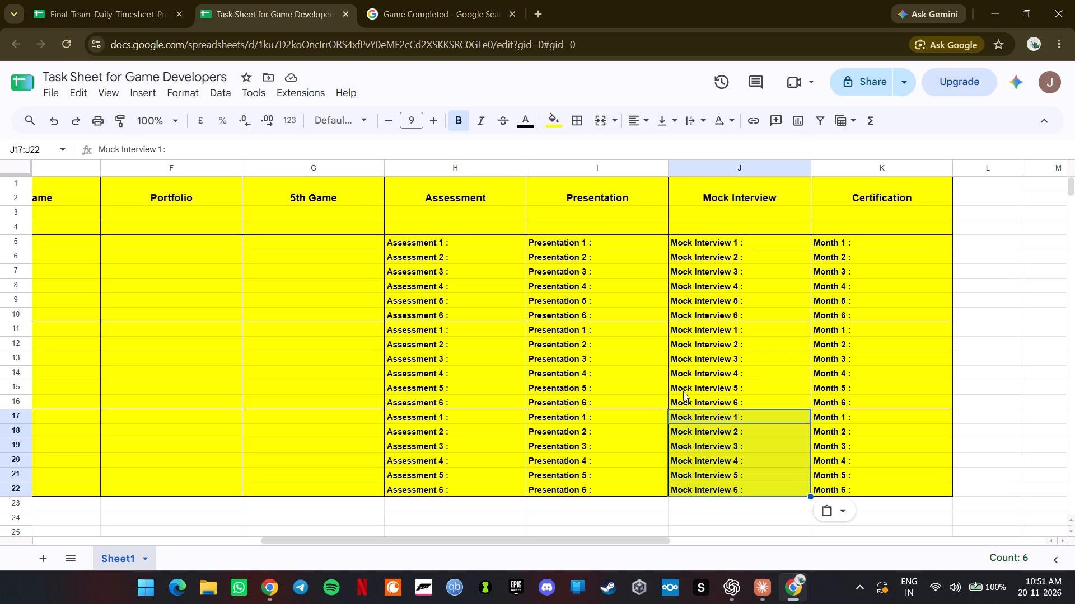
# Look over the whole task table, from the Name and game columns across to the Assessment and Certification columns.
pyautogui.moveTo(493, 543); pyautogui.dragTo(267, 569)
pyautogui.scroll(-5, 549, 427)
pyautogui.scroll(5, 549, 427)
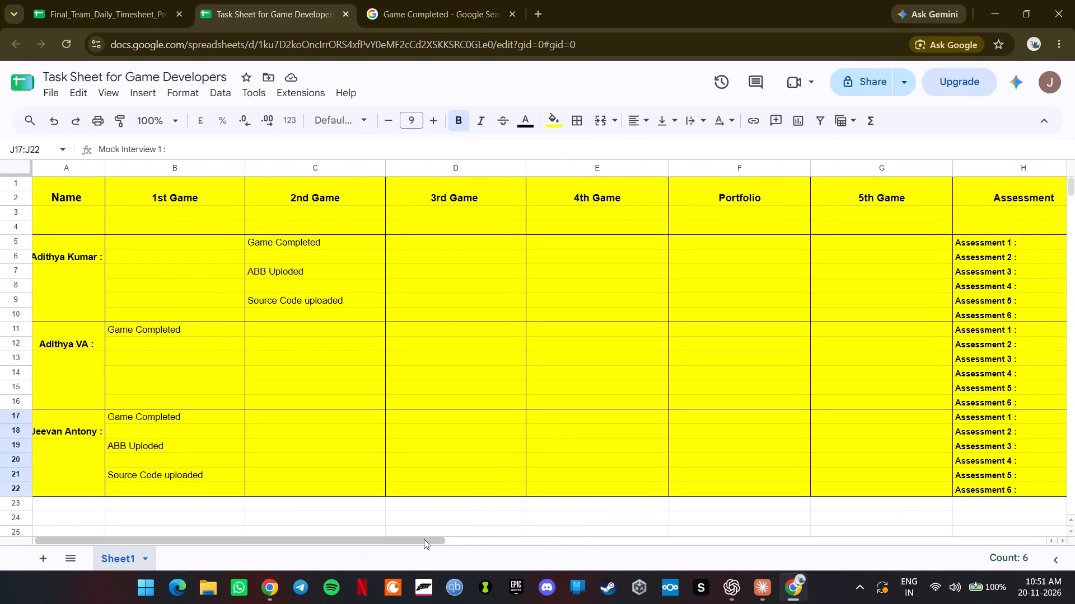
pyautogui.moveTo(424, 539); pyautogui.dragTo(684, 503)
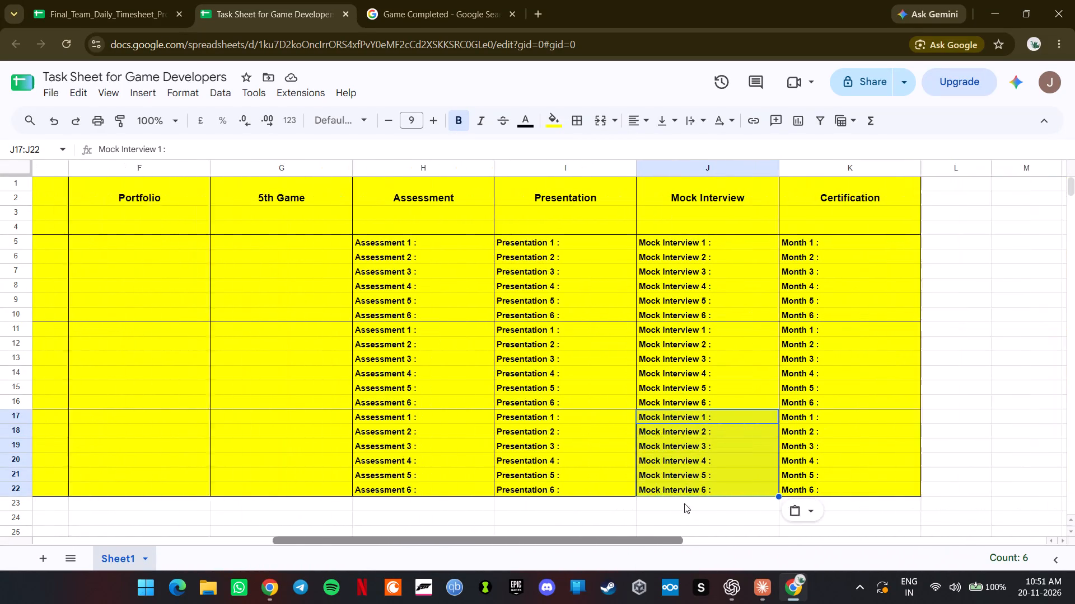
pyautogui.moveTo(684, 503); pyautogui.dragTo(350, 553)
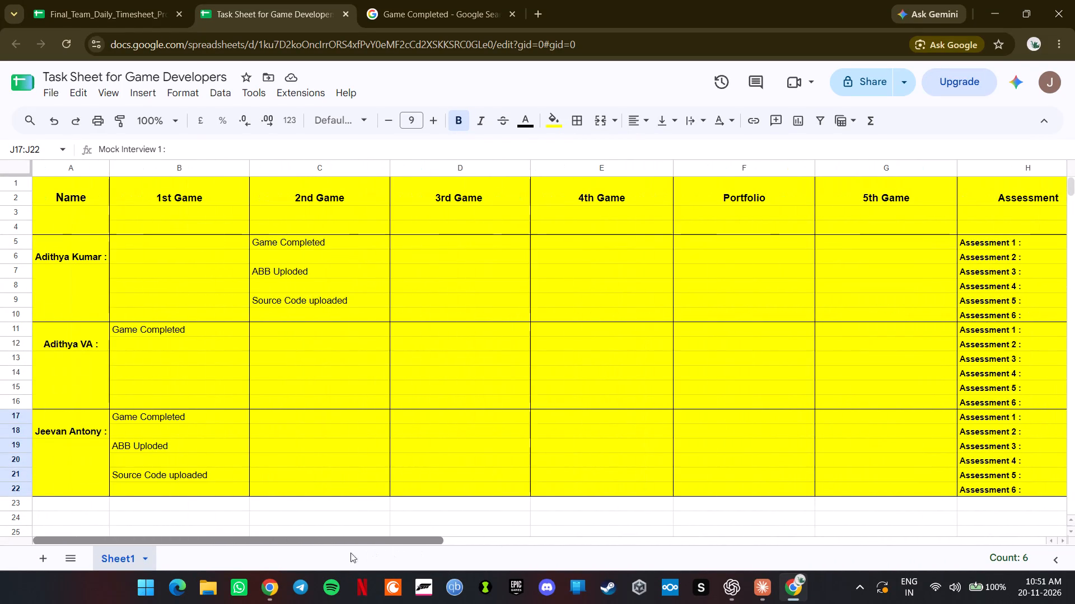
pyautogui.moveTo(350, 553); pyautogui.dragTo(336, 554)
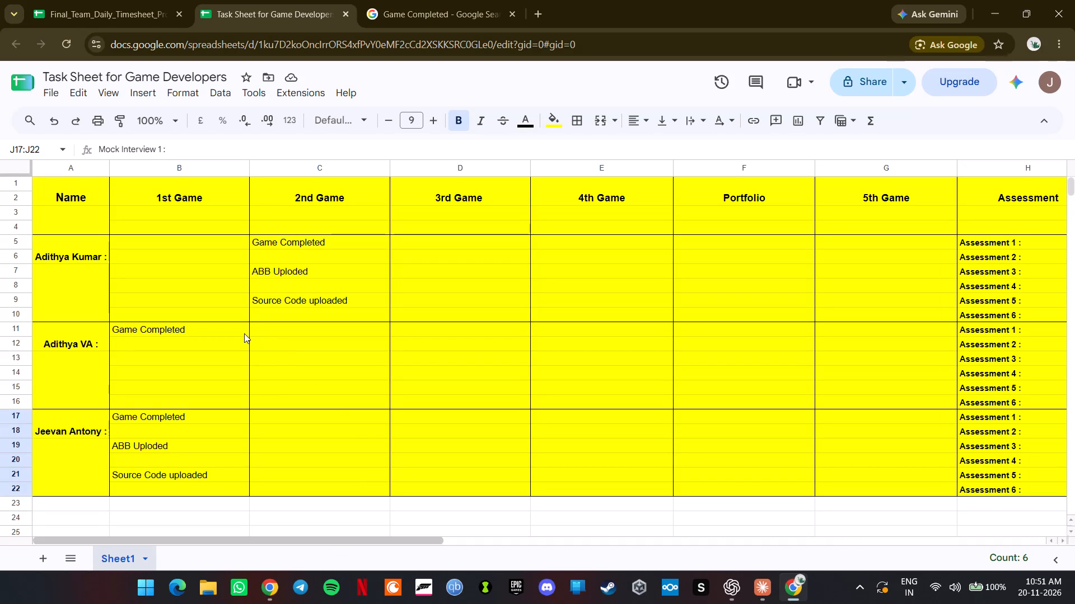
pyautogui.click(289, 417)
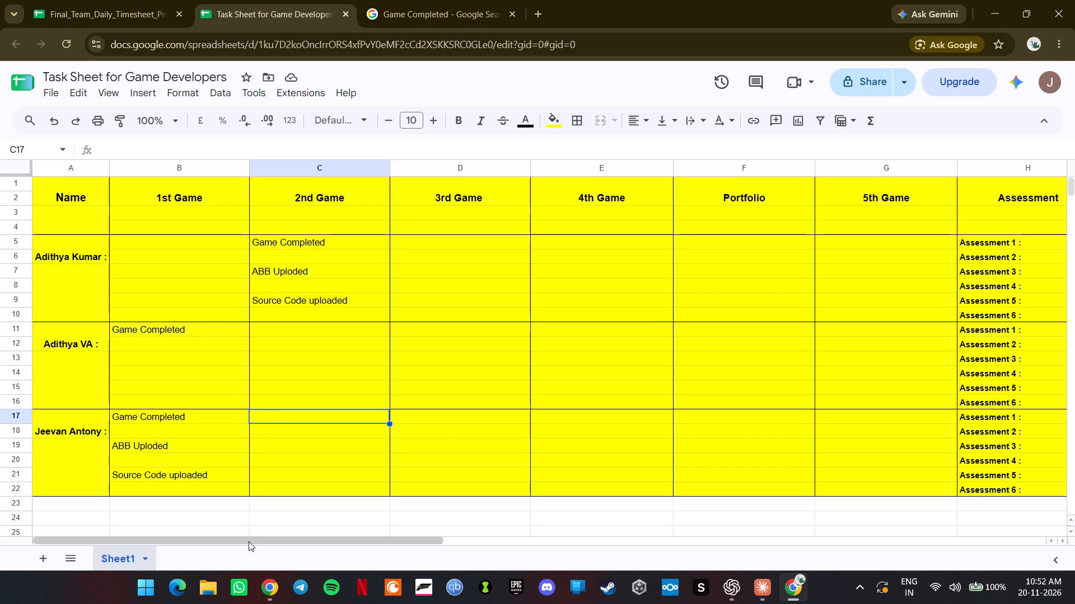
pyautogui.moveTo(249, 541); pyautogui.dragTo(448, 534)
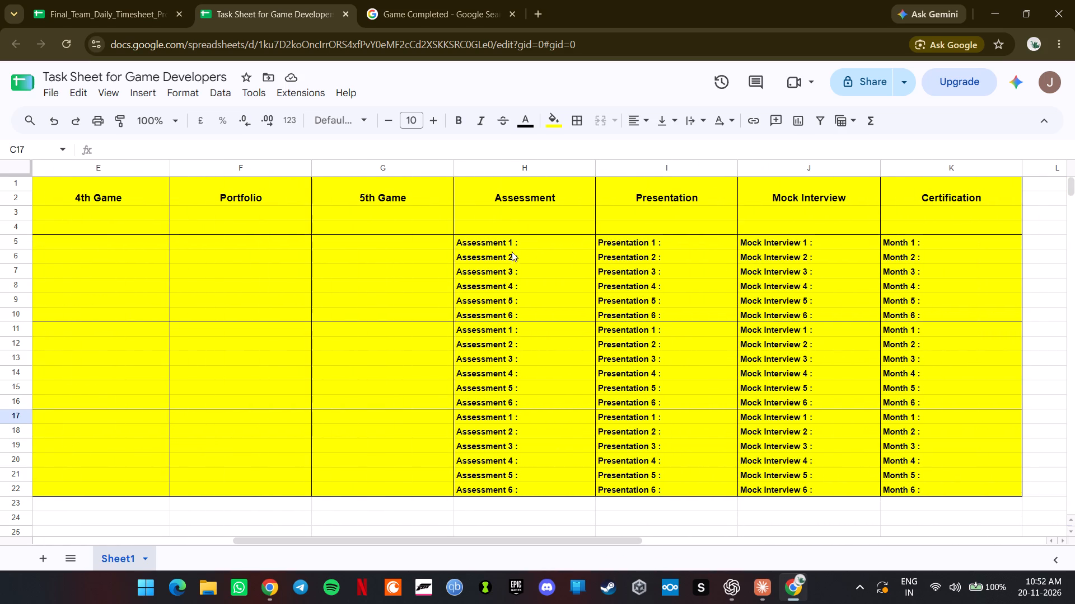
pyautogui.click(529, 248)
pyautogui.doubleClick(538, 247)
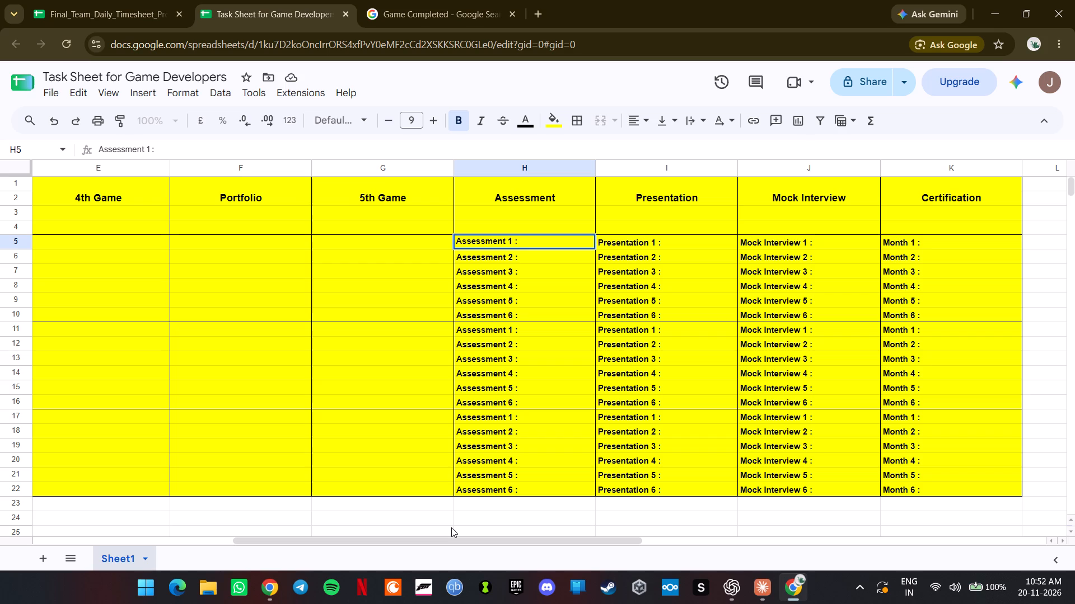
# Extend the first certification entry in K5 to read "Month 1 : 1 & 2".
pyautogui.tripleClick(937, 246)
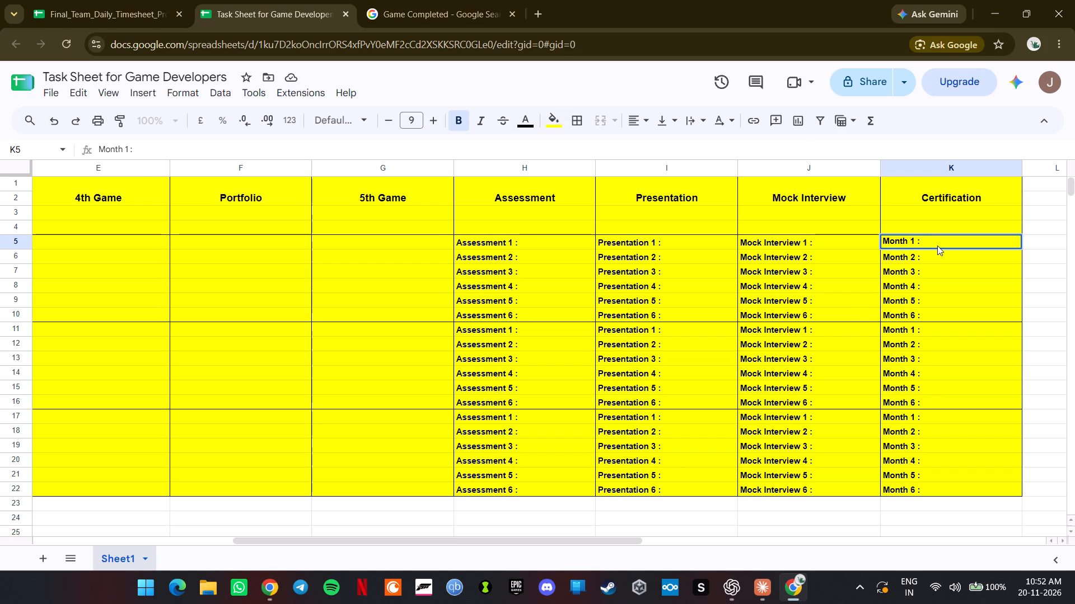
pyautogui.click(937, 243)
pyautogui.press('1')
pyautogui.hotkey('shift', '&')
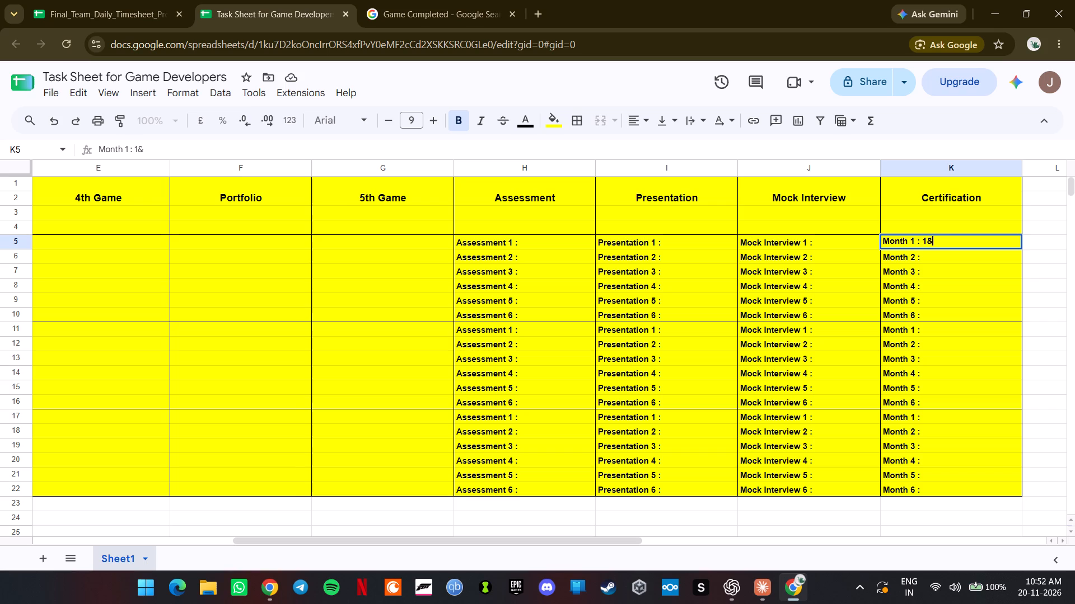
pyautogui.press('Left')
pyautogui.press('space')
pyautogui.press('Right')
pyautogui.press('space')
pyautogui.press('2')
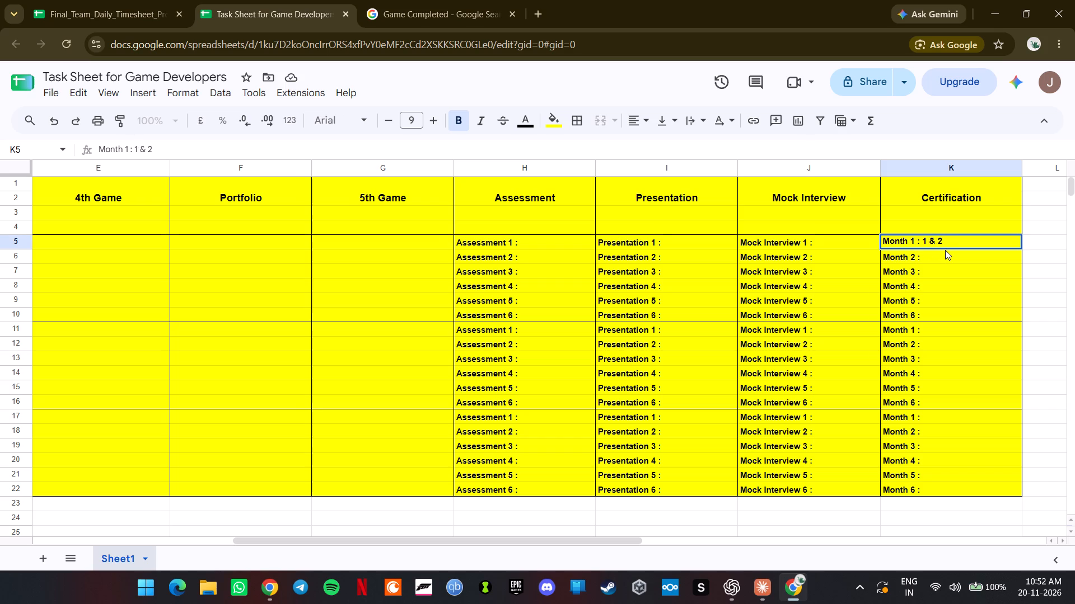
pyautogui.click(945, 250)
pyautogui.click(941, 259)
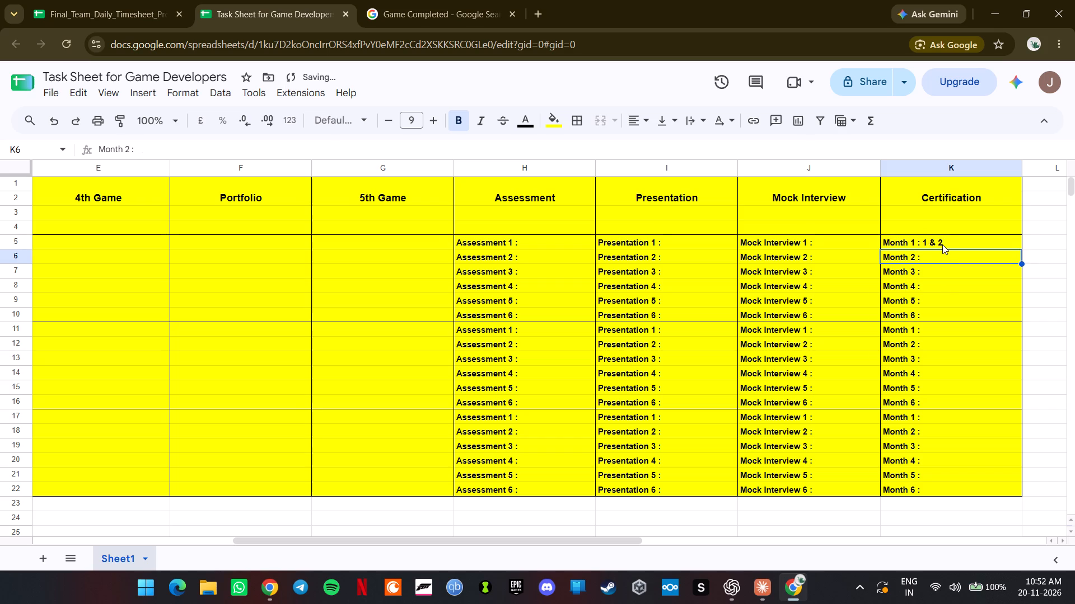
# Copy the certification entry "Month 1 : 1 & 2" from K5 into K17.
pyautogui.doubleClick(942, 244)
pyautogui.hotkey('ctrl', 'c')
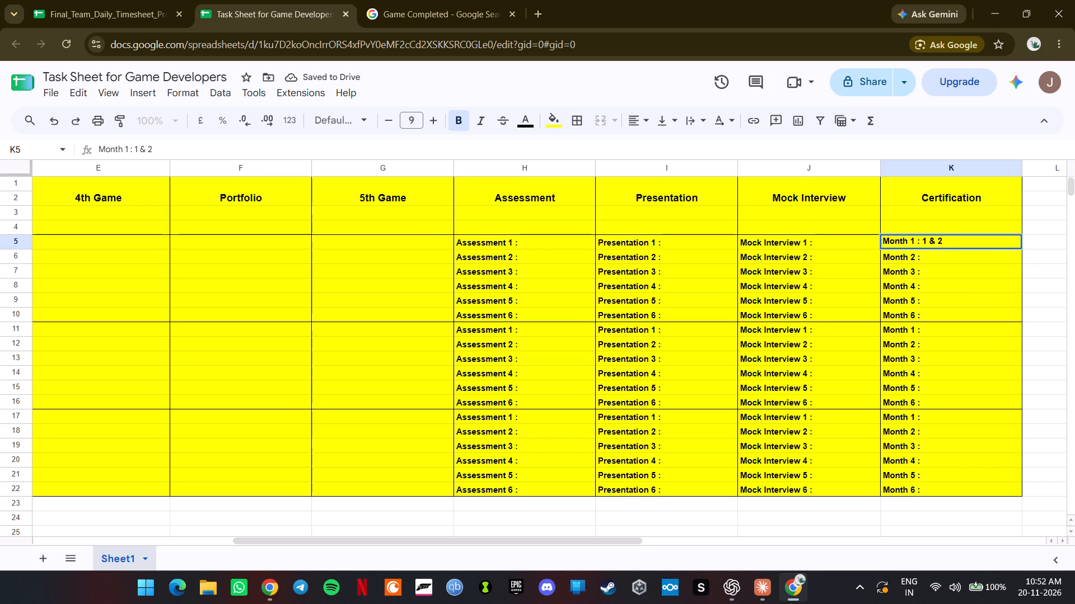
pyautogui.click(1000, 268)
pyautogui.click(976, 243)
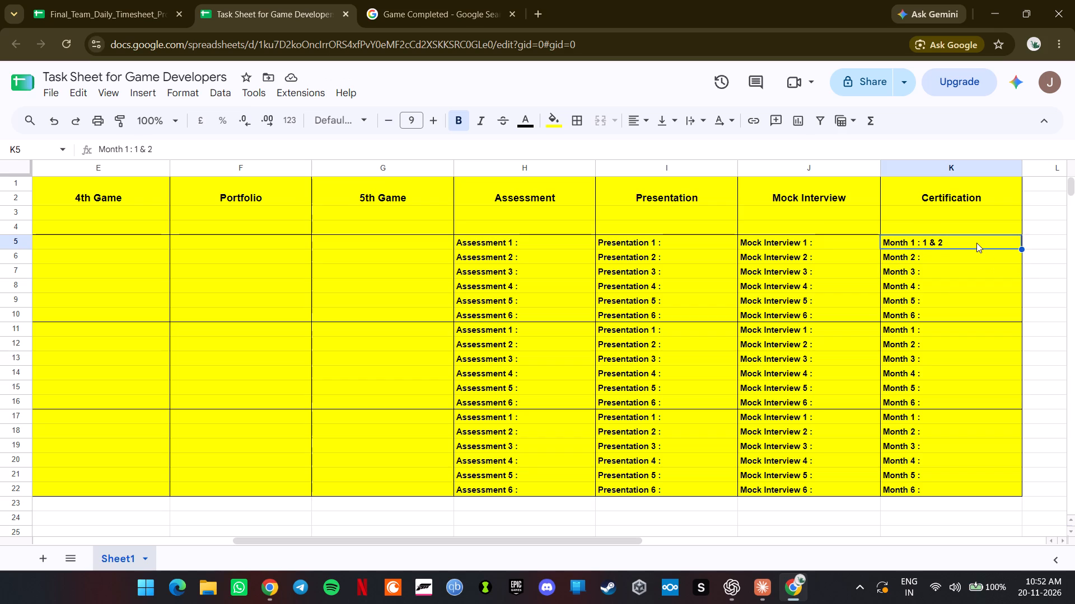
pyautogui.hotkey('ctrl', 'c')
pyautogui.click(954, 414)
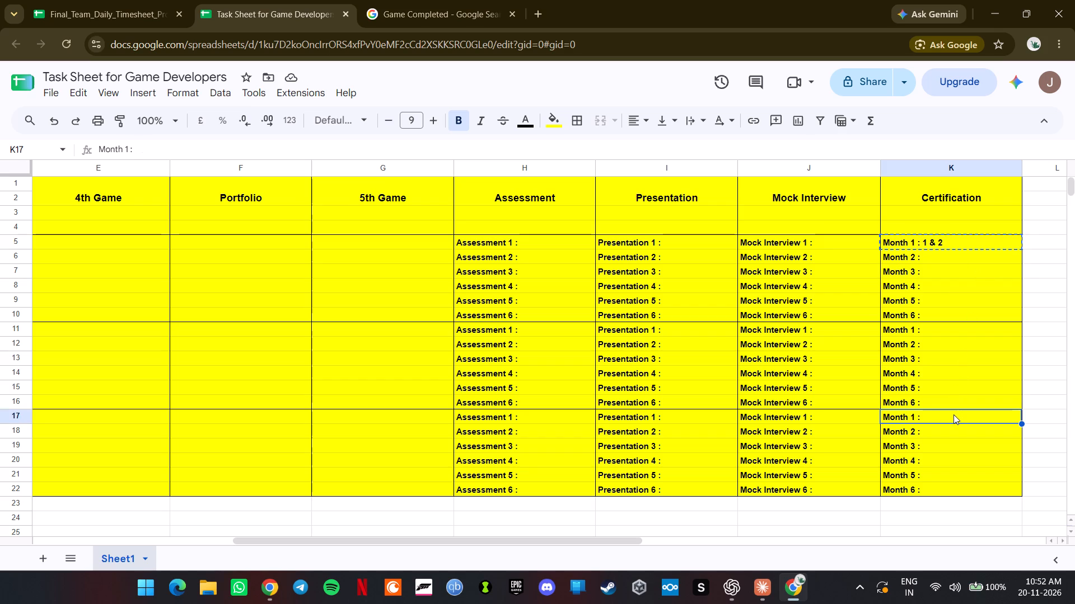
pyautogui.hotkey('ctrl', 'v')
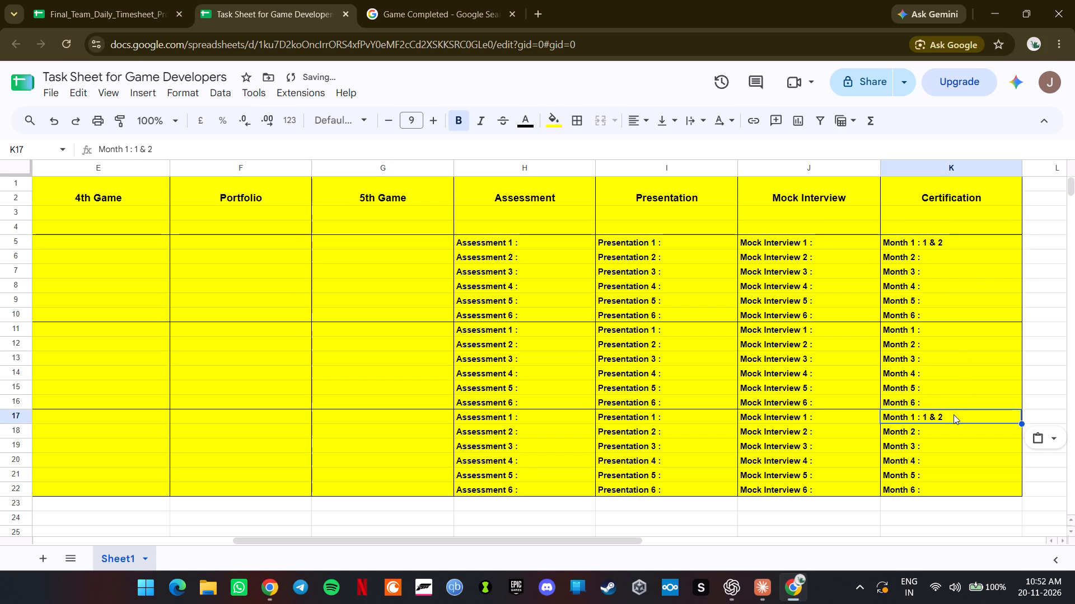
# Add the scores 44, 47 and 41 after the Assessment 1, 2 and 3 labels in H5:H7.
pyautogui.click(573, 235)
pyautogui.doubleClick(568, 242)
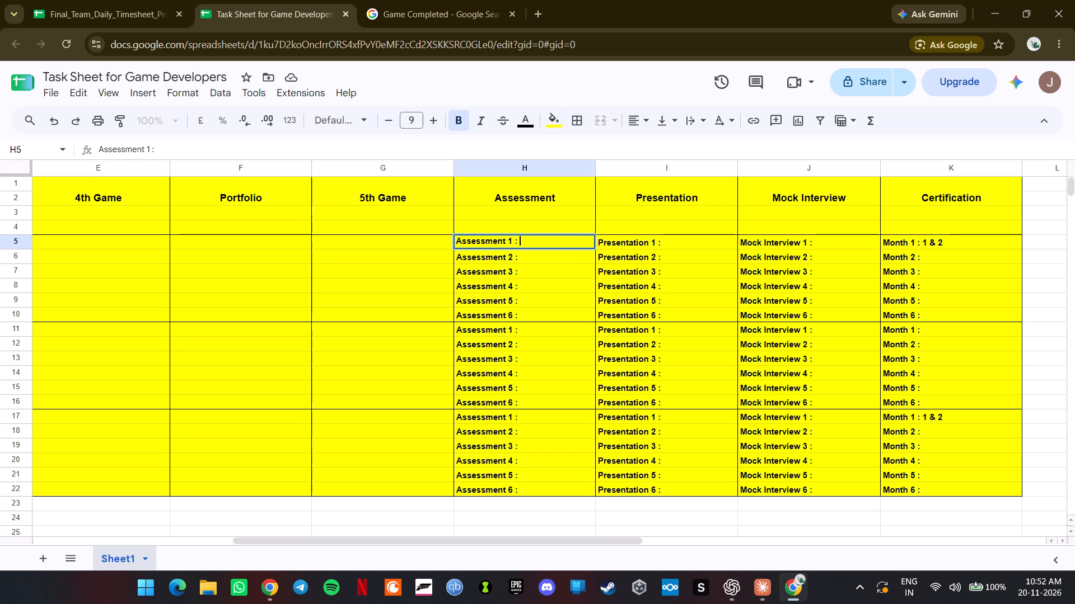
pyautogui.write('44')
pyautogui.doubleClick(567, 260)
pyautogui.press('space')
pyautogui.write('47')
pyautogui.doubleClick(543, 278)
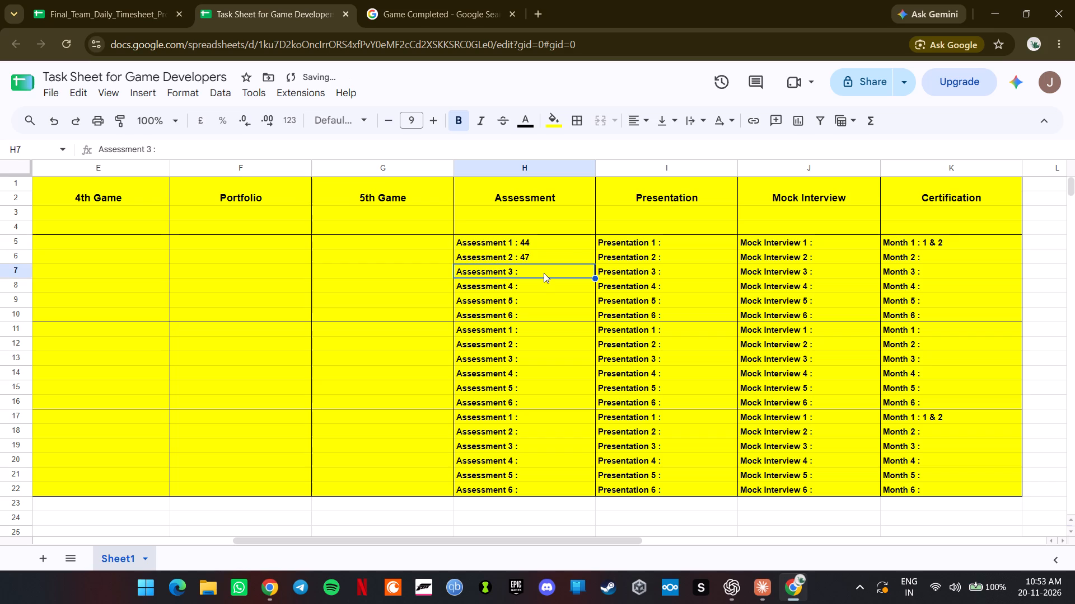
pyautogui.click(544, 273)
pyautogui.doubleClick(543, 272)
pyautogui.press('space')
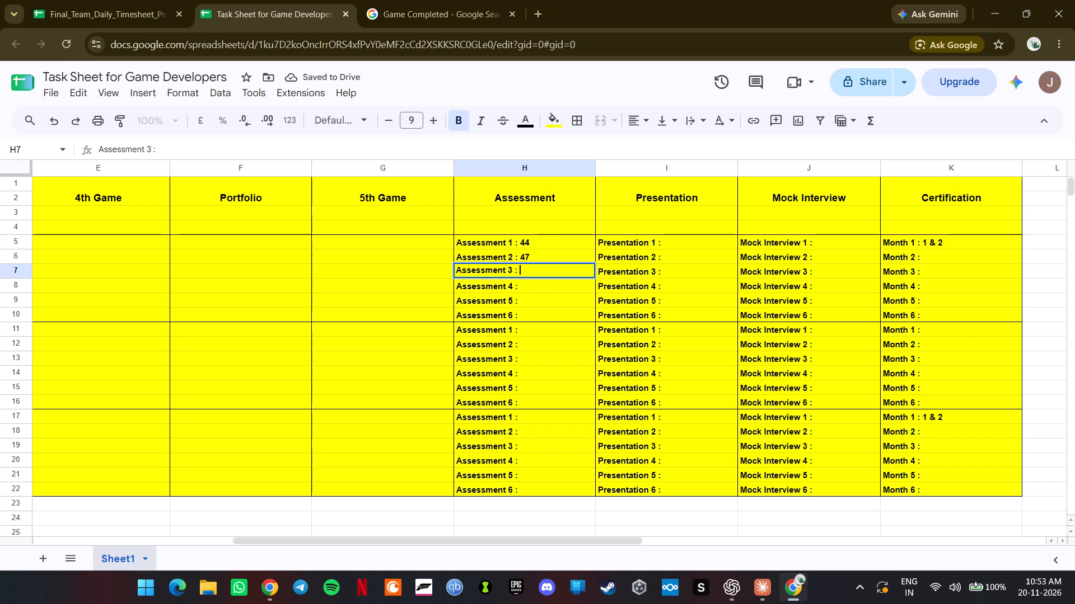
pyautogui.write('41')
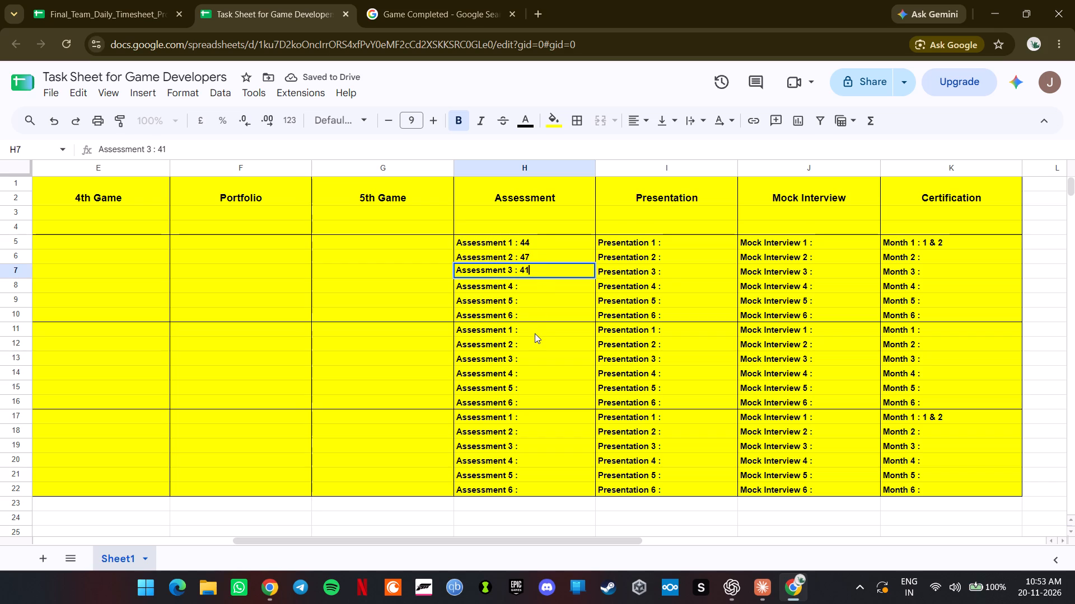
# Add the scores 45, 24, 32 and 33 after the Assessment 1 to 4 labels in H11:H14.
pyautogui.click(535, 333)
pyautogui.doubleClick(535, 333)
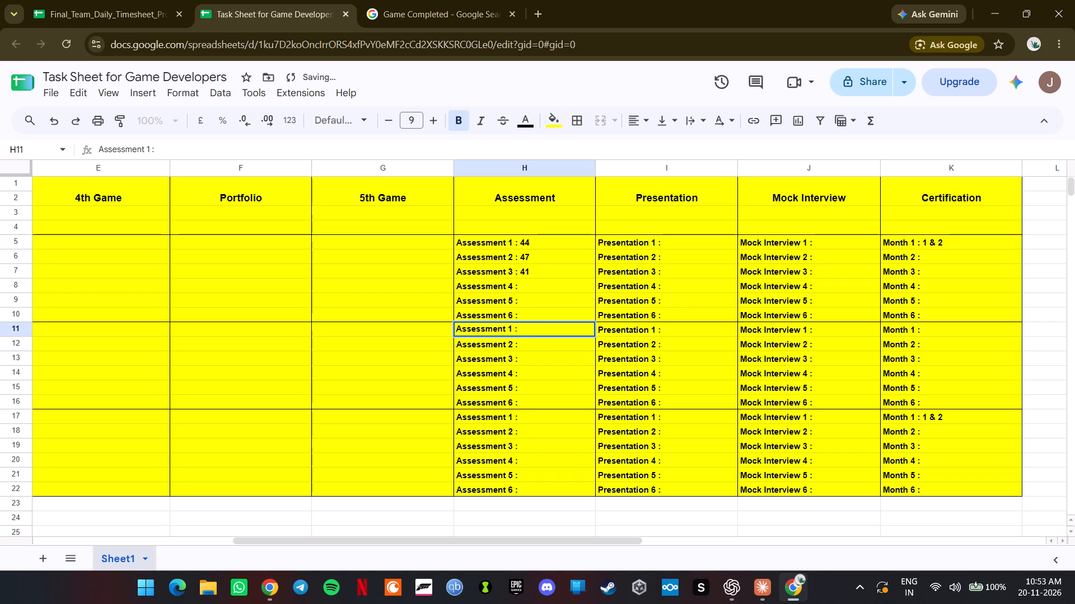
pyautogui.click(537, 329)
pyautogui.write('45')
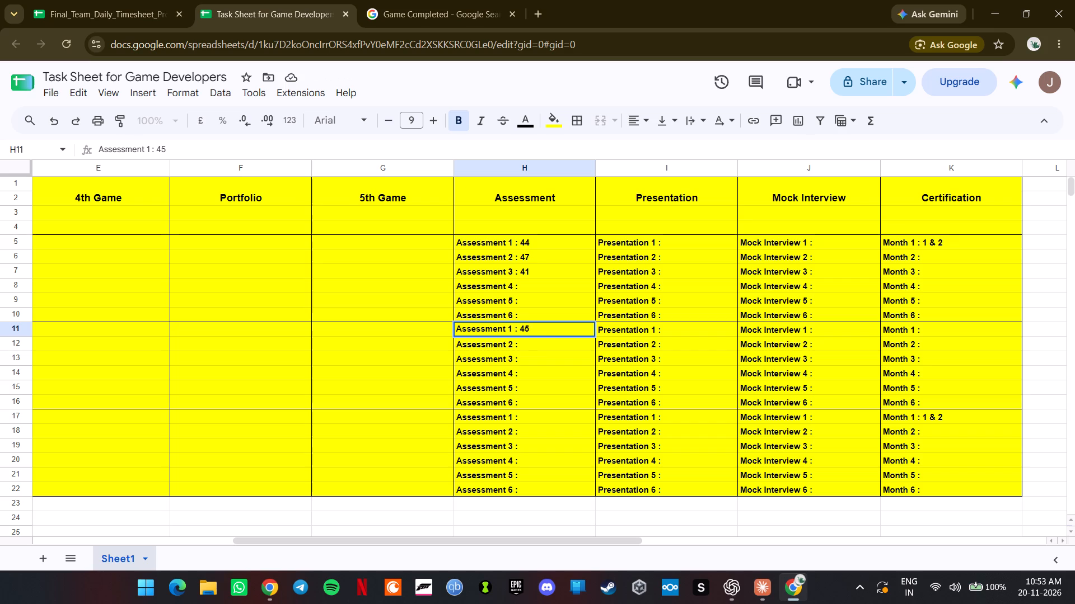
pyautogui.doubleClick(546, 343)
pyautogui.press('space')
pyautogui.write('2')
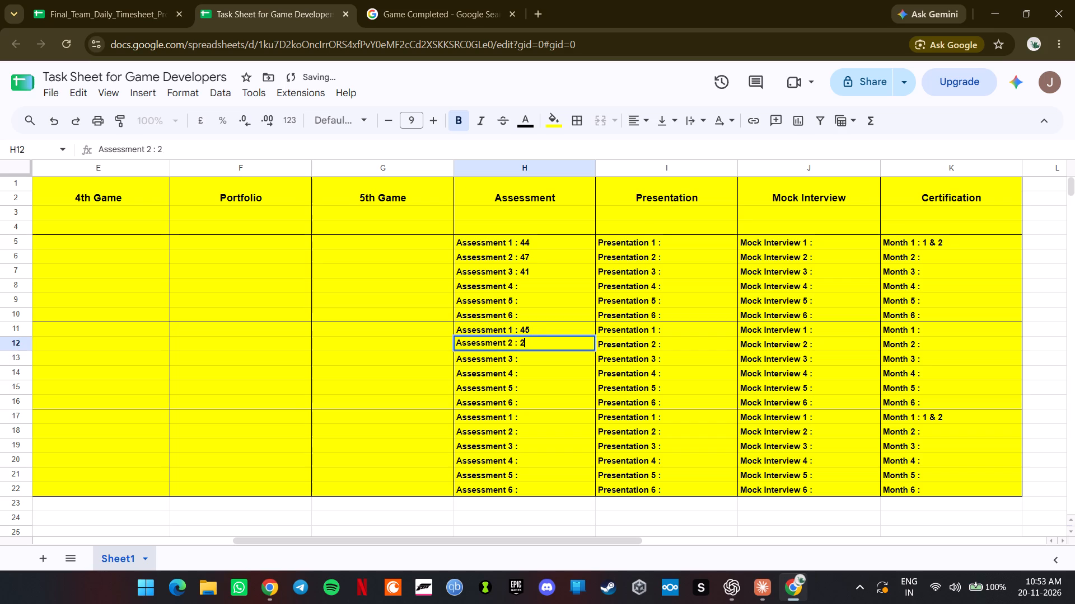
pyautogui.press('4')
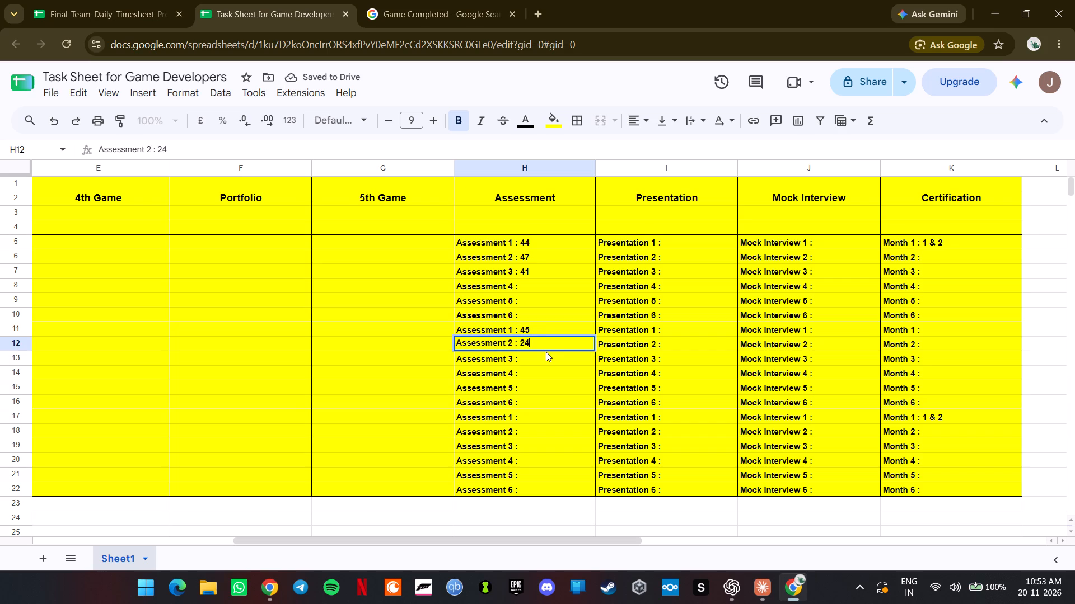
pyautogui.doubleClick(545, 357)
pyautogui.press('space')
pyautogui.write('3')
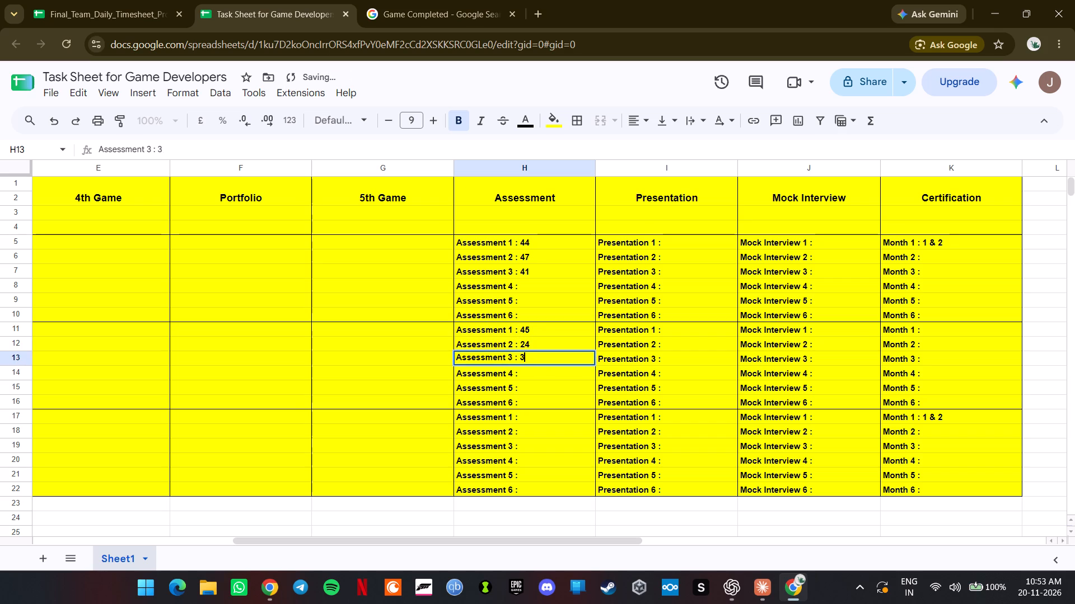
pyautogui.press('2')
pyautogui.doubleClick(553, 373)
pyautogui.press('space')
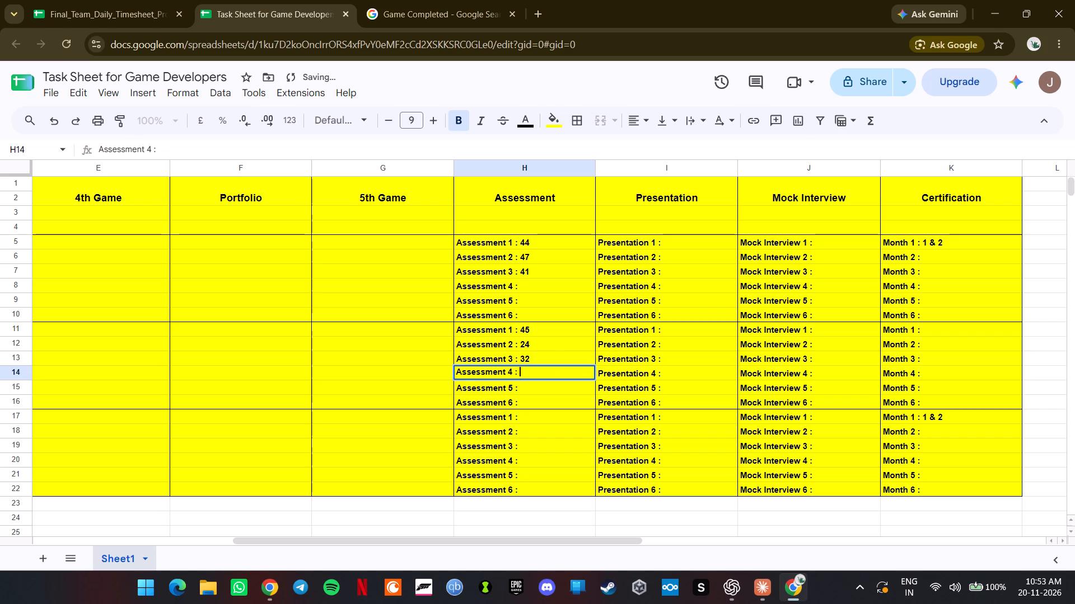
pyautogui.write('33')
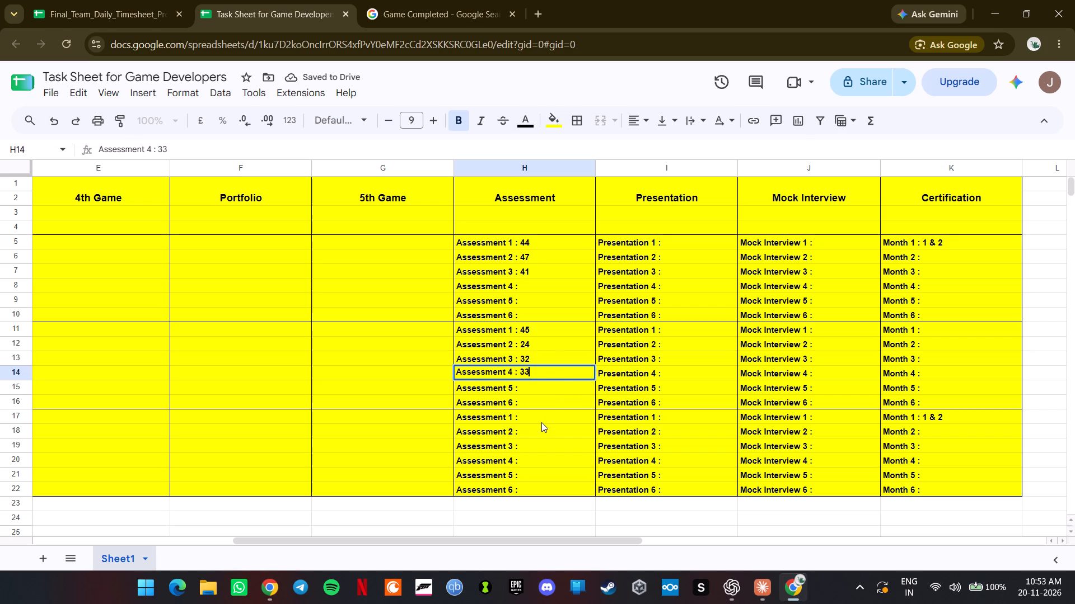
# Add the scores 43, 41 and 39 after the Assessment 1, 2 and 3 labels in H17:H19.
pyautogui.click(541, 422)
pyautogui.doubleClick(543, 417)
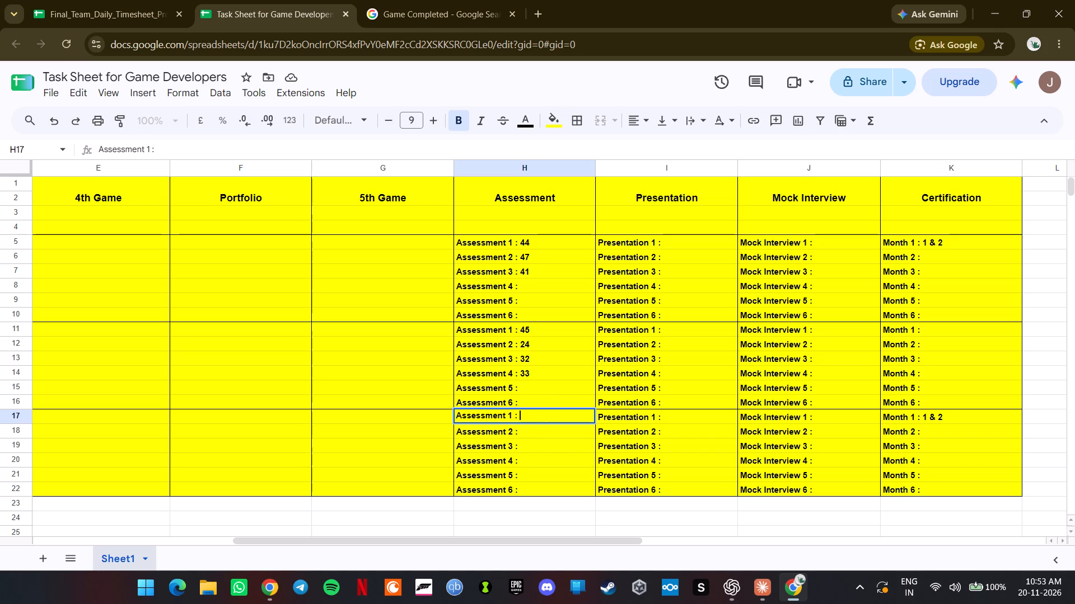
pyautogui.write('43')
pyautogui.doubleClick(554, 433)
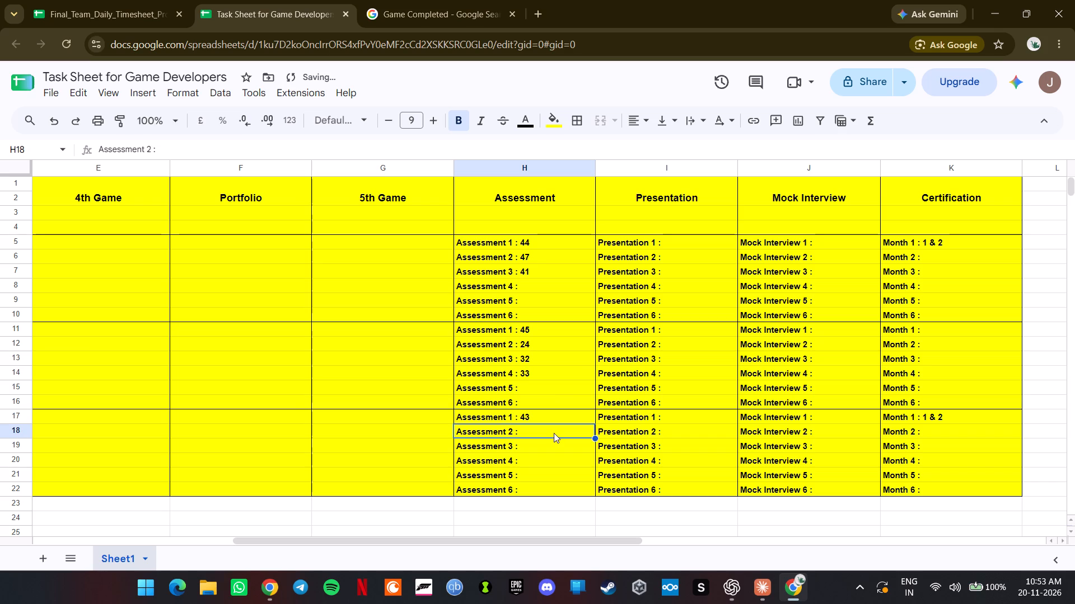
pyautogui.press('space')
pyautogui.write('41')
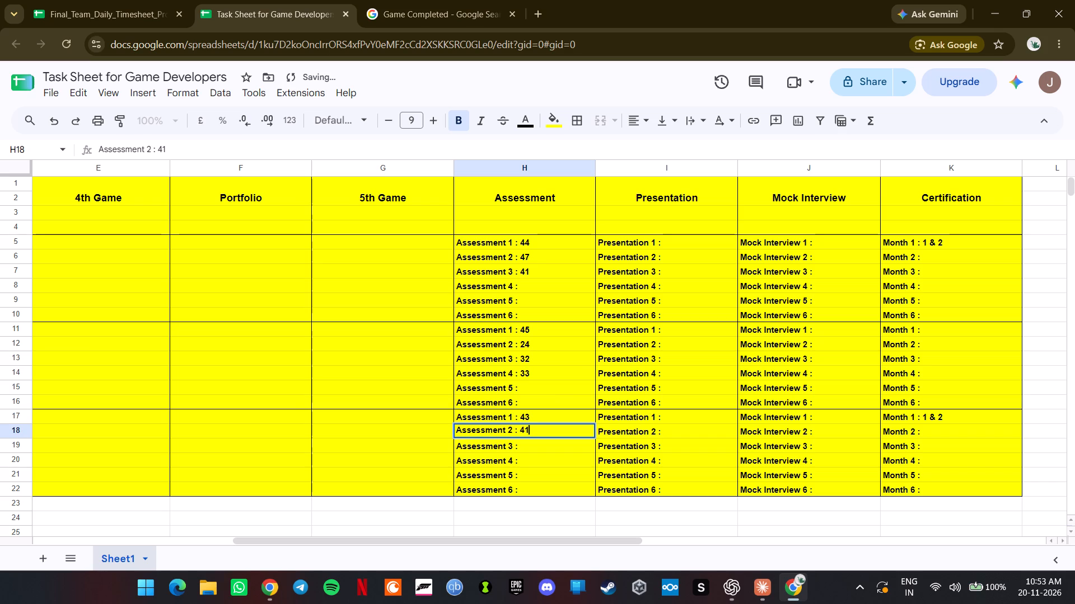
pyautogui.doubleClick(576, 447)
pyautogui.press('space')
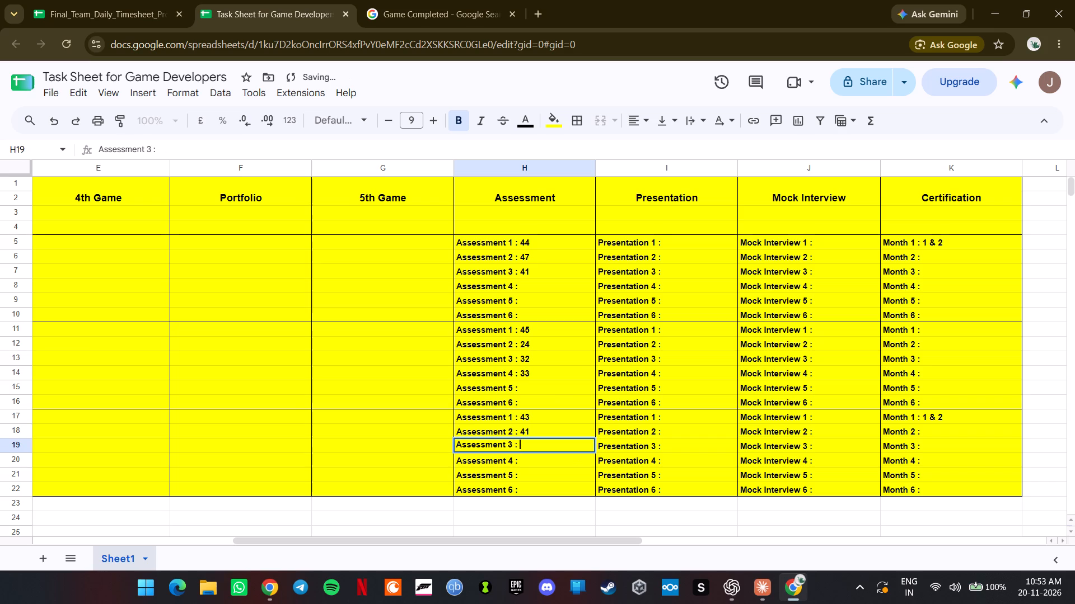
pyautogui.write('39')
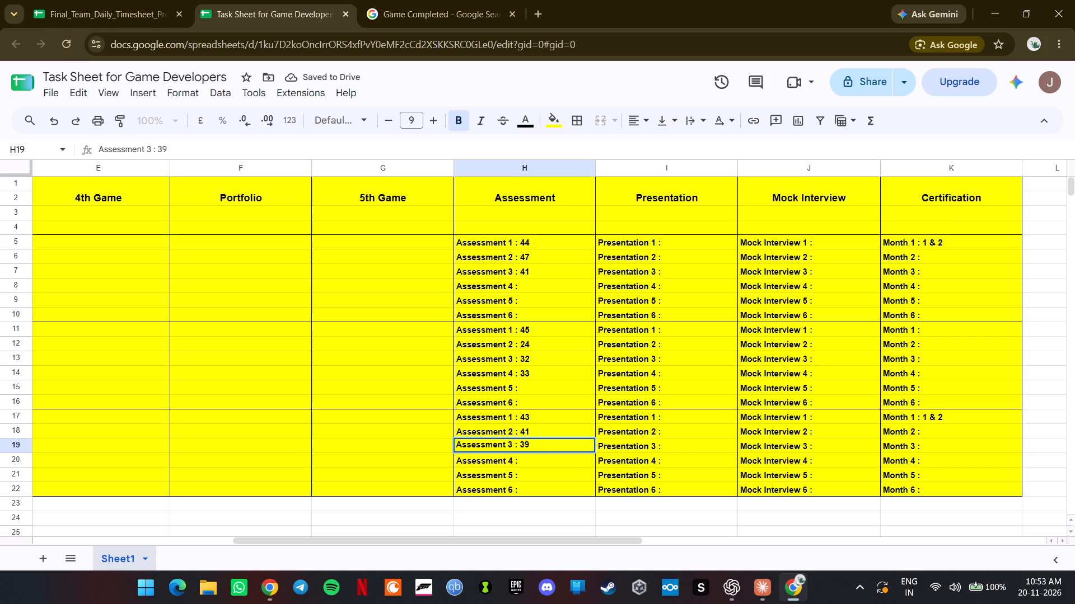
pyautogui.click(560, 419)
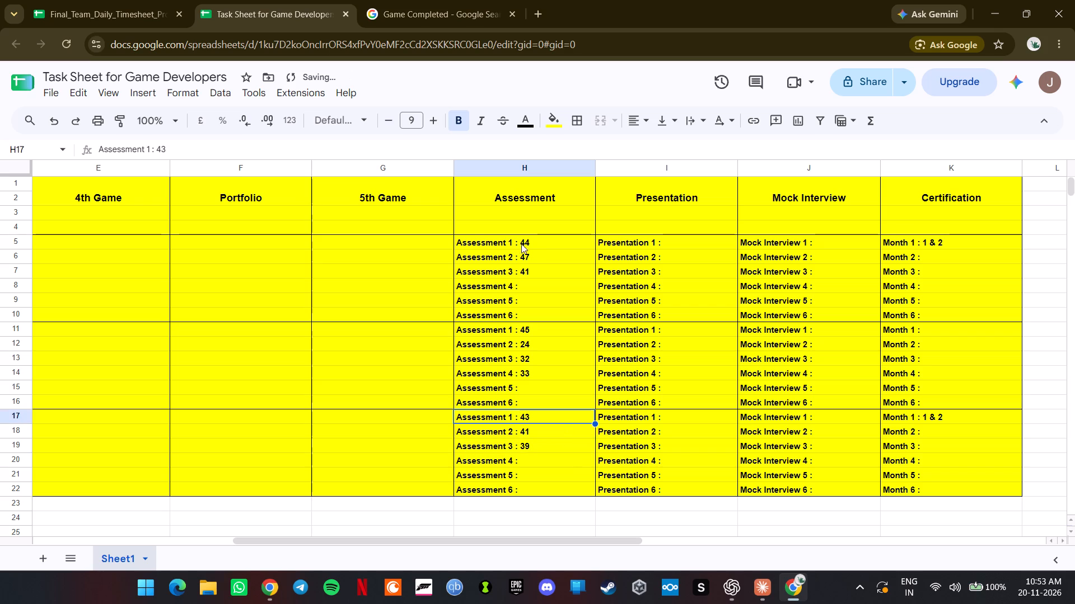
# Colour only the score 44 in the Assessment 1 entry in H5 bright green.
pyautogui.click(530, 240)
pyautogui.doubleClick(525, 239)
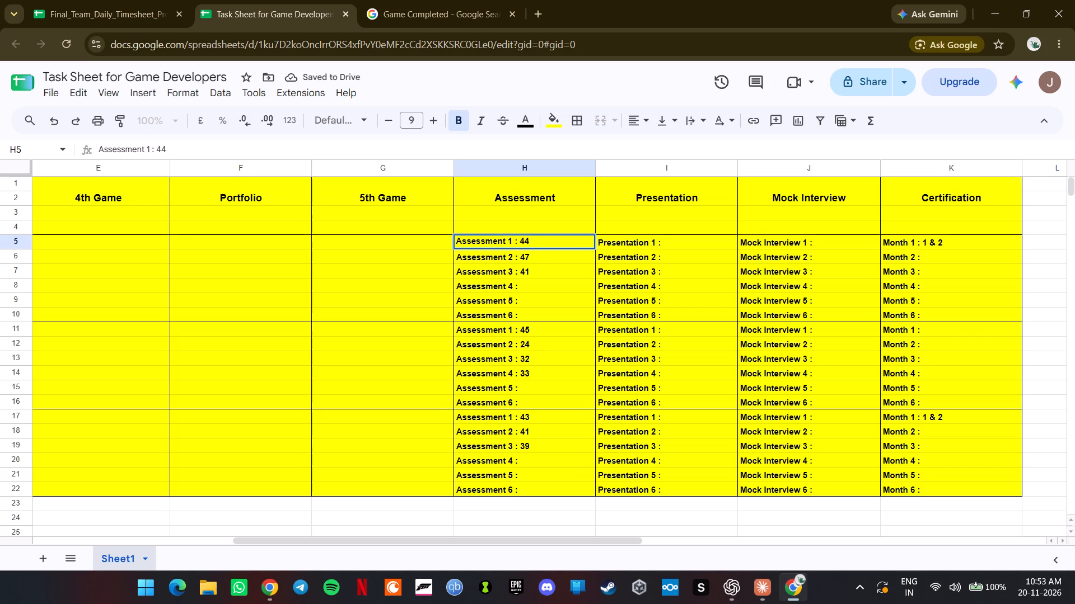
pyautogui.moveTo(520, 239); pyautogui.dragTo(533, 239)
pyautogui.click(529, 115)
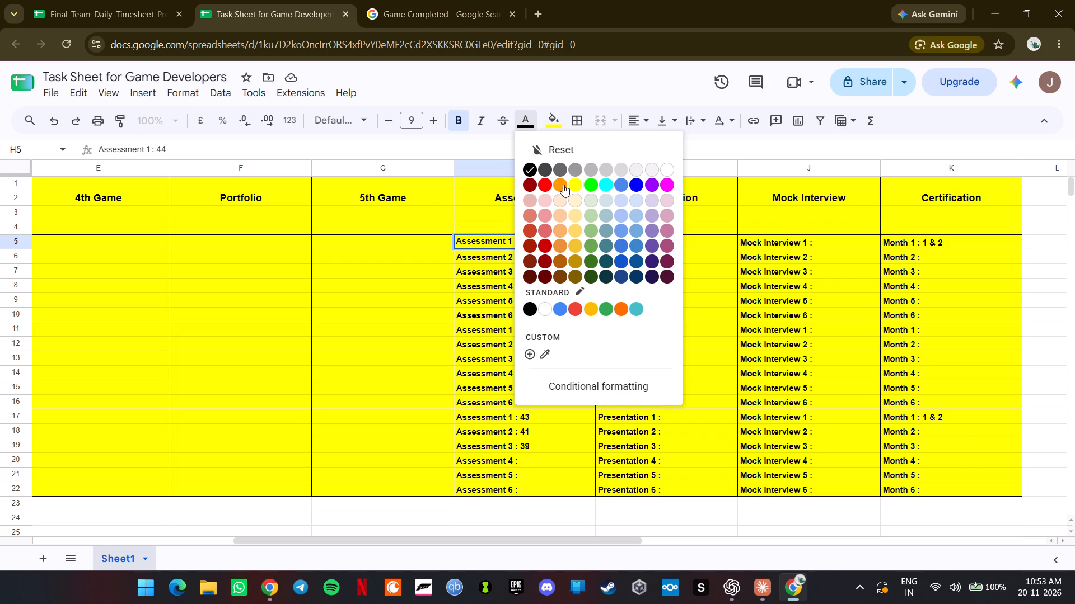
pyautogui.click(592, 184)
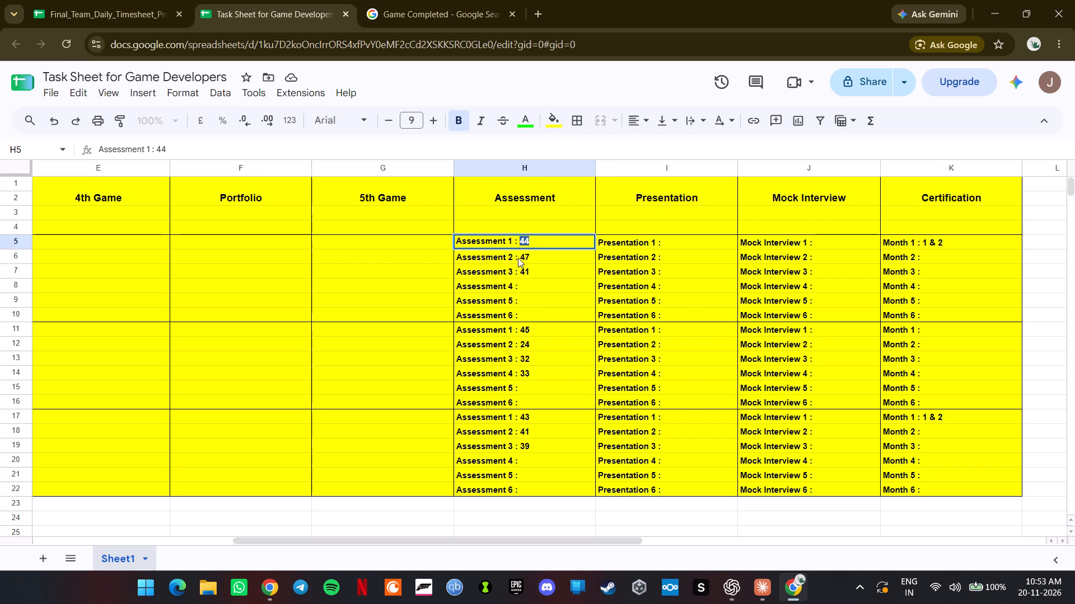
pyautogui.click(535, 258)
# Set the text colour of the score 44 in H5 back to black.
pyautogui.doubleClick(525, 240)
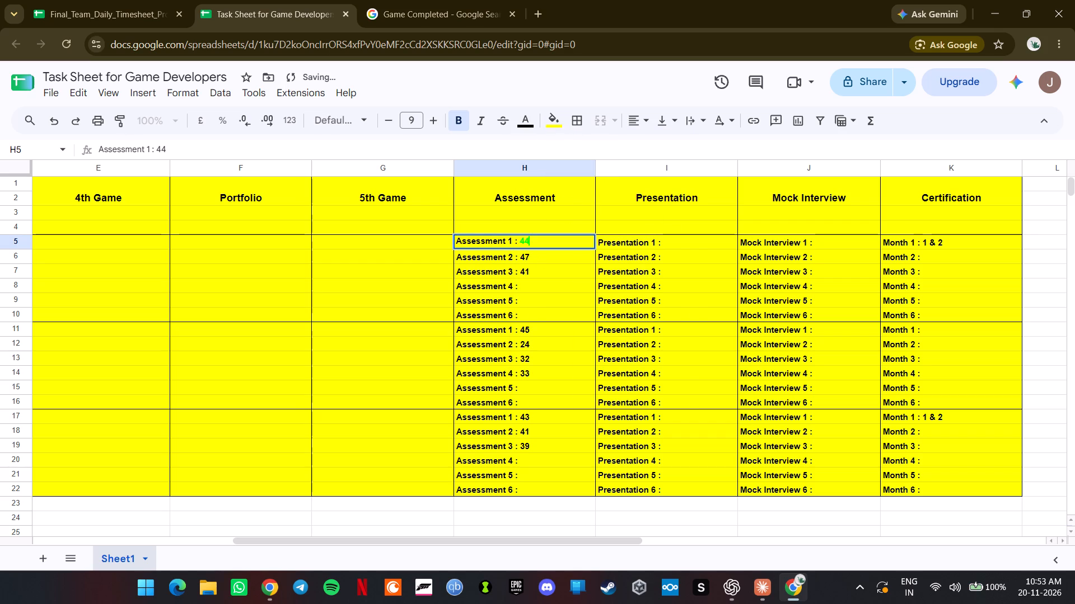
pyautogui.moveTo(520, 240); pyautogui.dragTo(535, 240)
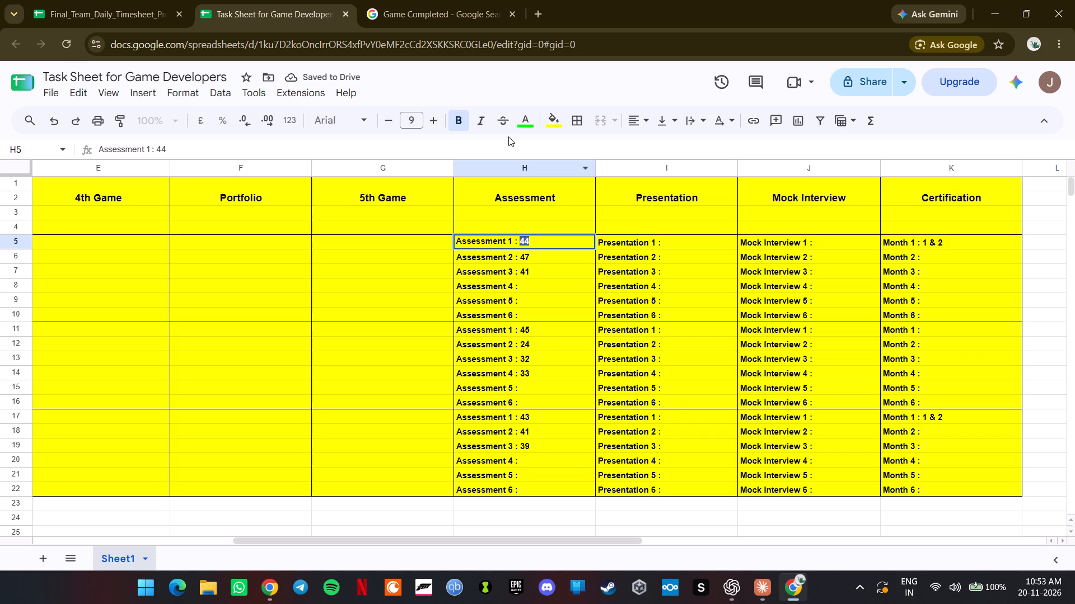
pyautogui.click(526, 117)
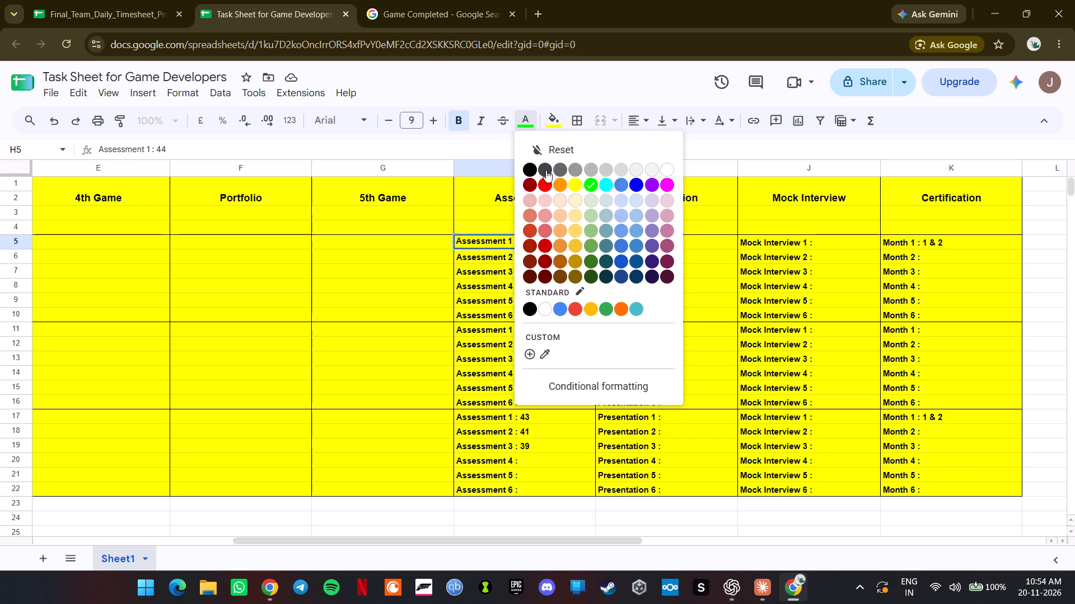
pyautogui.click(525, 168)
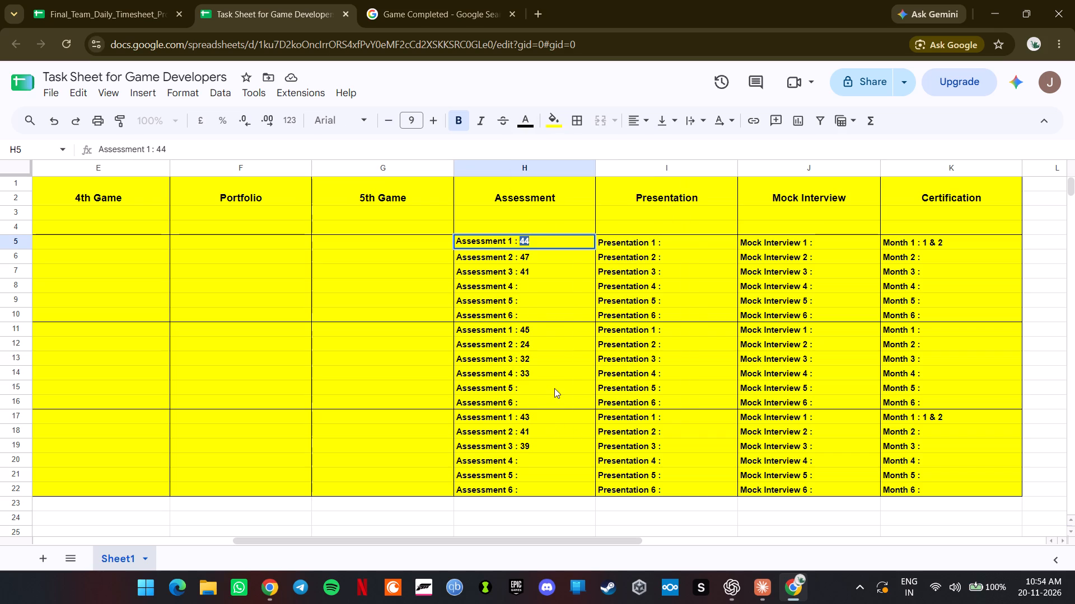
# Colour only the score 24 in the Assessment 2 entry in H12 red.
pyautogui.moveTo(522, 343); pyautogui.dragTo(529, 342)
pyautogui.doubleClick(529, 342)
pyautogui.moveTo(530, 342); pyautogui.dragTo(518, 343)
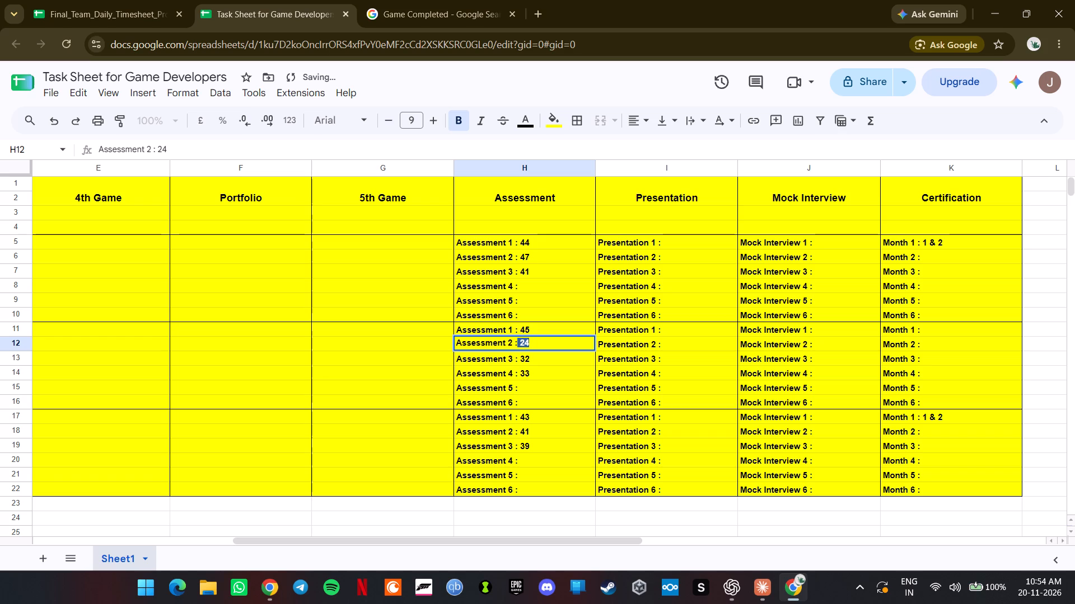
pyautogui.click(529, 340)
pyautogui.moveTo(529, 340); pyautogui.dragTo(522, 343)
pyautogui.moveTo(522, 343); pyautogui.dragTo(519, 343)
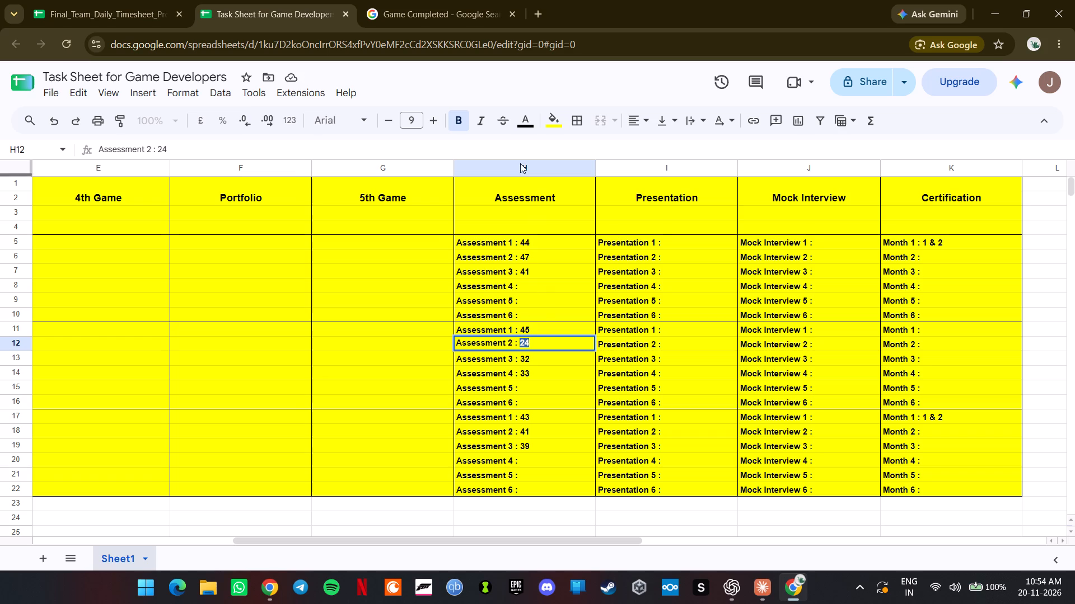
pyautogui.click(524, 117)
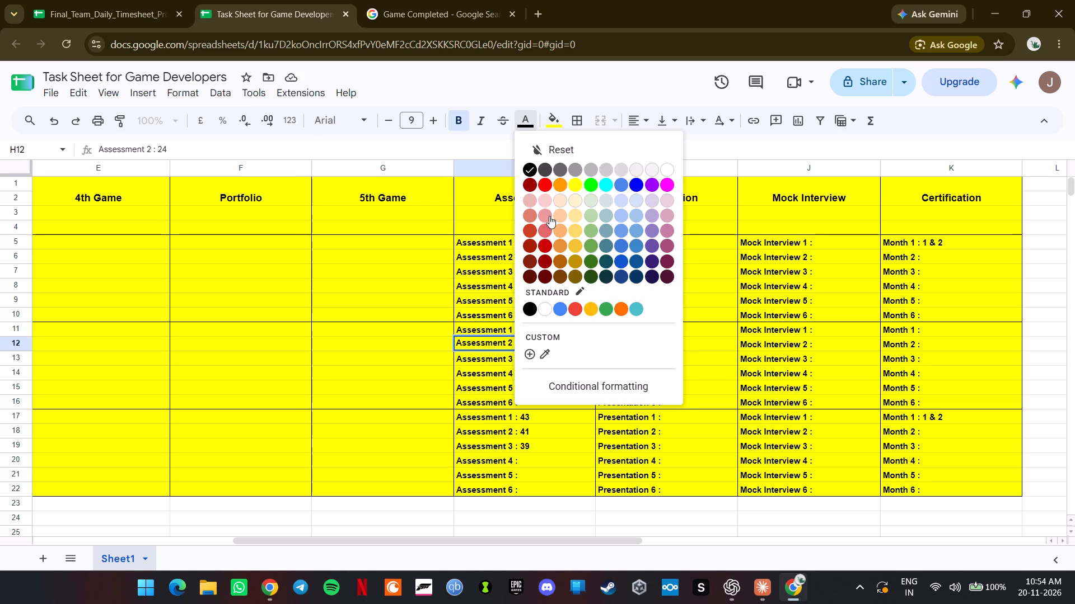
pyautogui.click(544, 185)
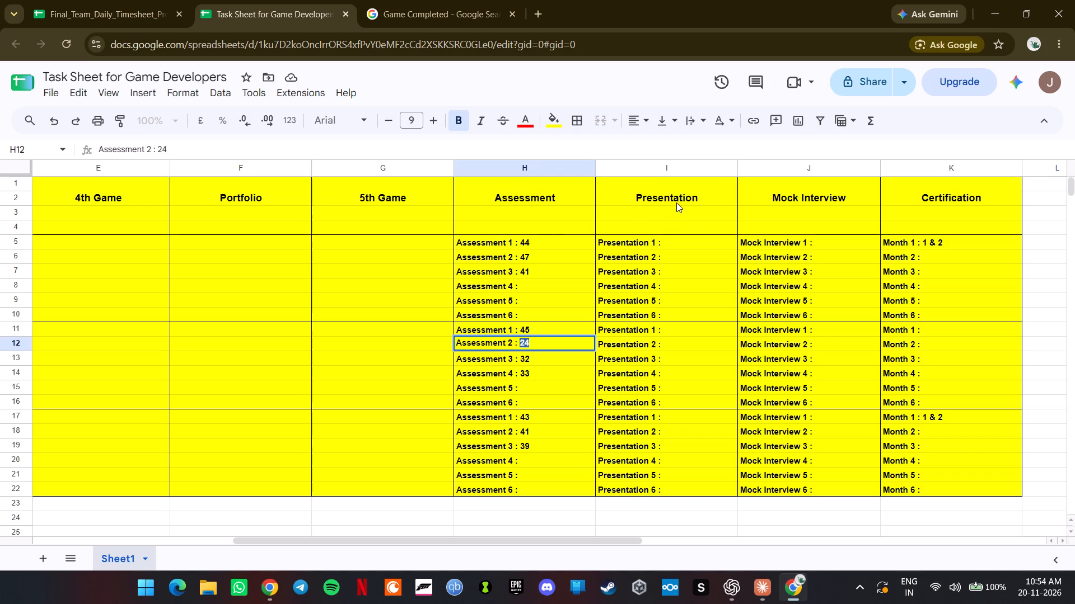
pyautogui.click(682, 213)
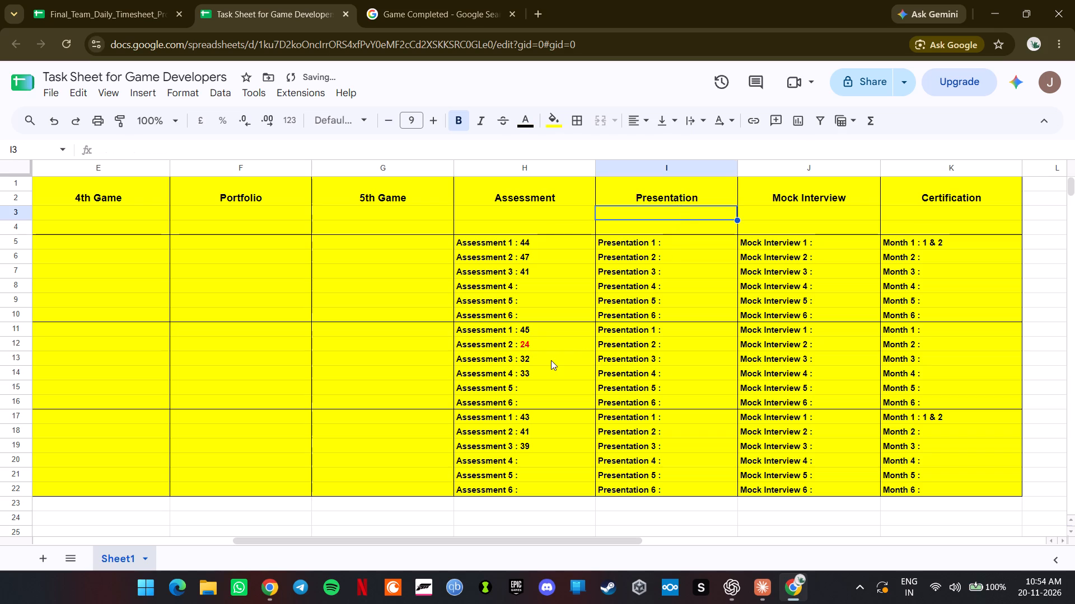
# Review the developers' rows across the sheet, from the name and game columns to the presentation, mock interview and certification entries.
pyautogui.click(697, 247)
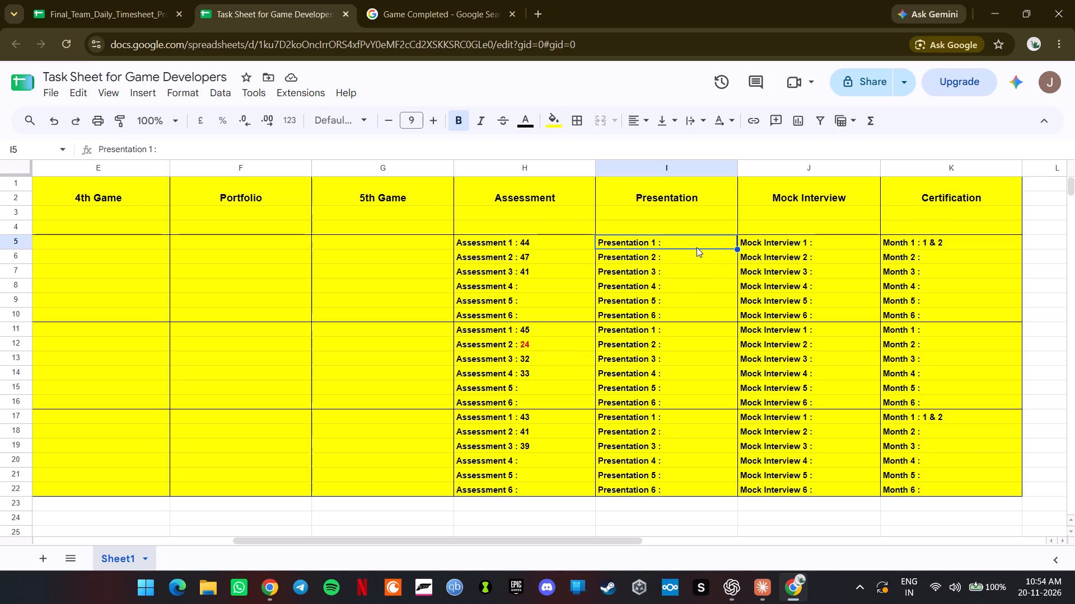
pyautogui.doubleClick(697, 247)
pyautogui.click(703, 257)
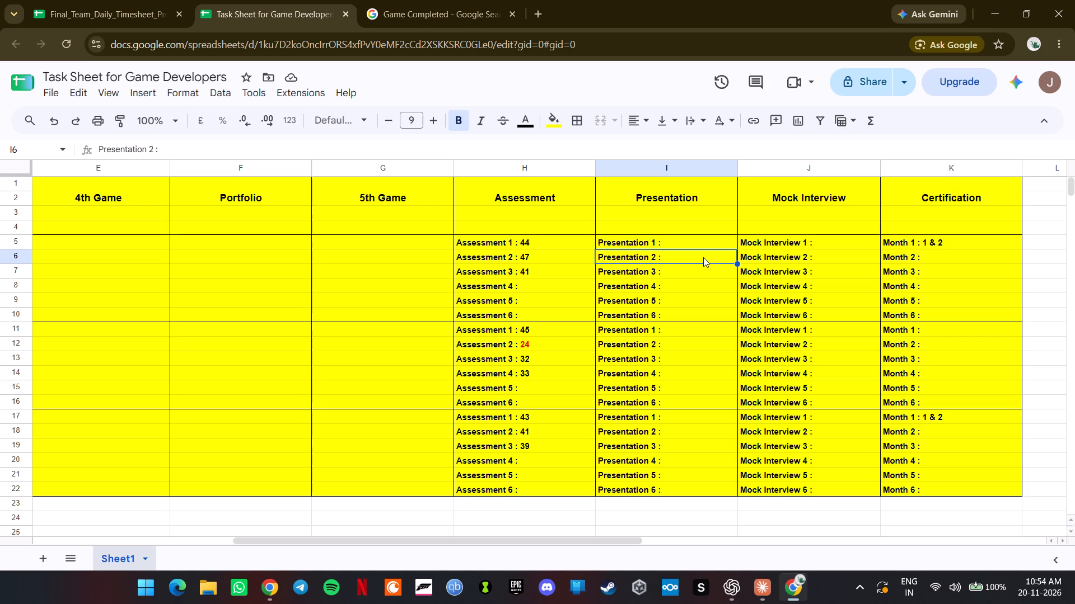
pyautogui.moveTo(509, 540); pyautogui.dragTo(239, 588)
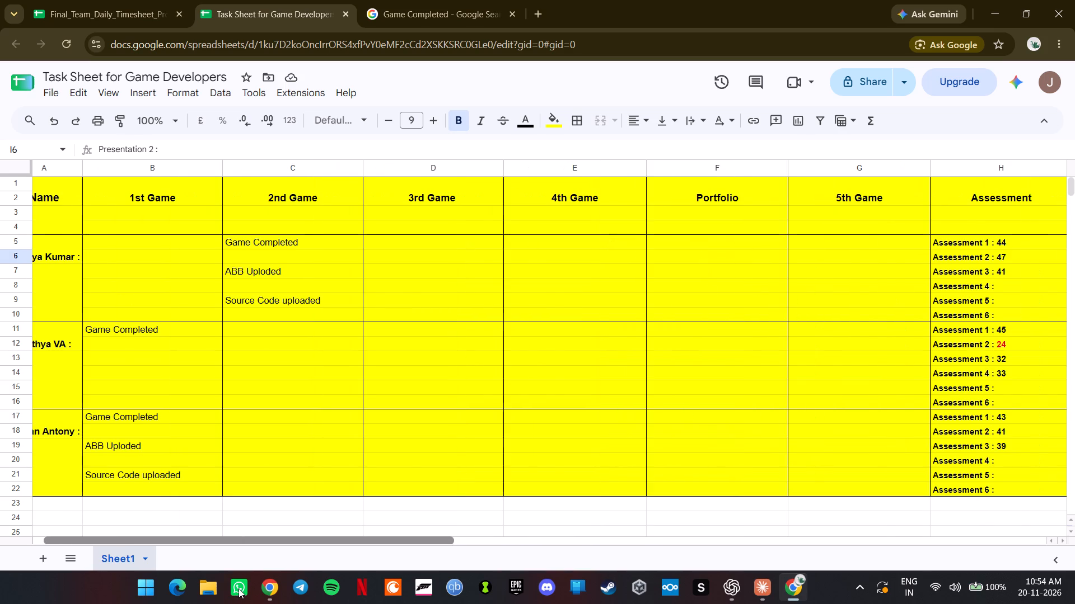
pyautogui.moveTo(239, 588); pyautogui.dragTo(242, 585)
pyautogui.moveTo(242, 585); pyautogui.dragTo(326, 554)
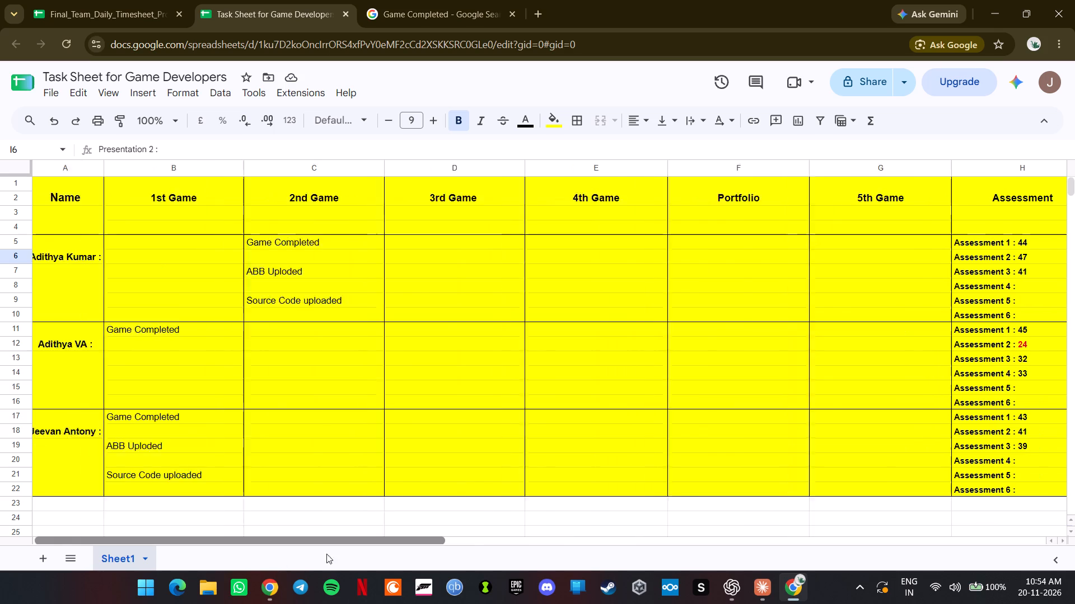
pyautogui.moveTo(326, 554); pyautogui.dragTo(487, 545)
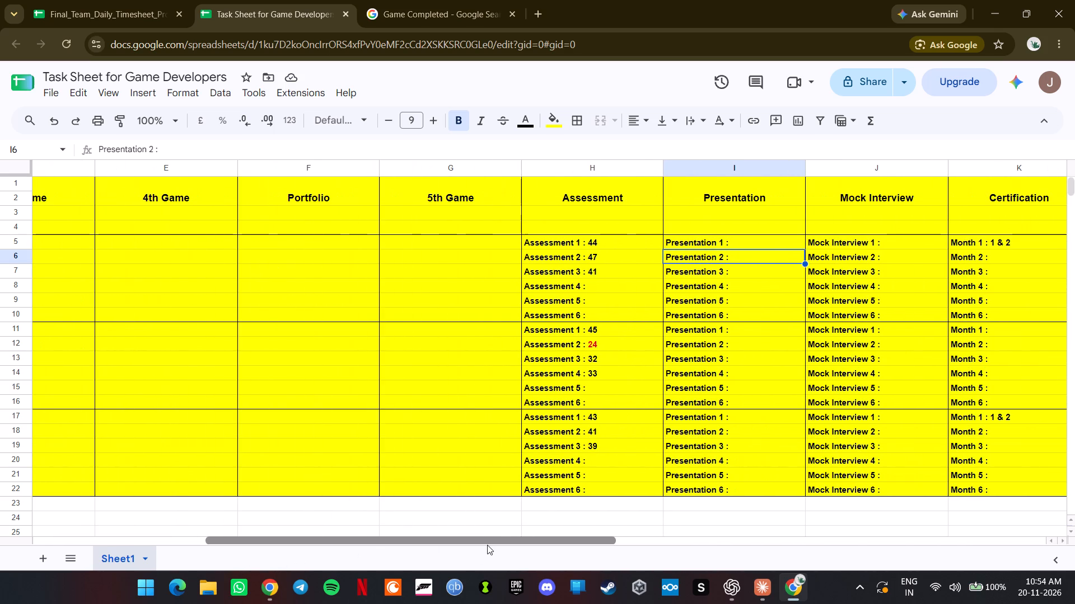
pyautogui.moveTo(487, 545); pyautogui.dragTo(525, 537)
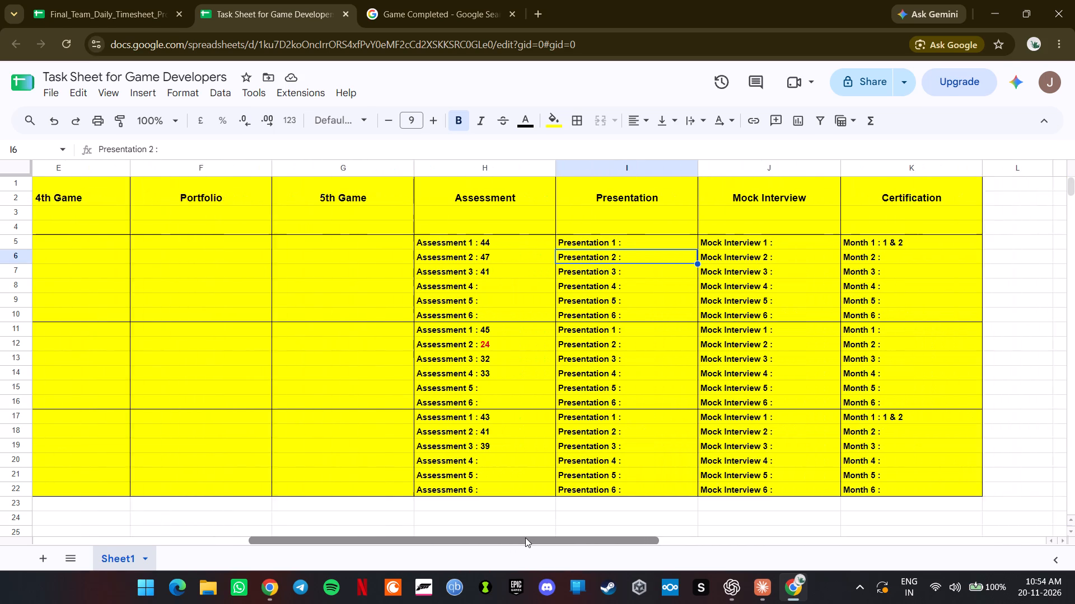
pyautogui.moveTo(525, 537); pyautogui.dragTo(588, 529)
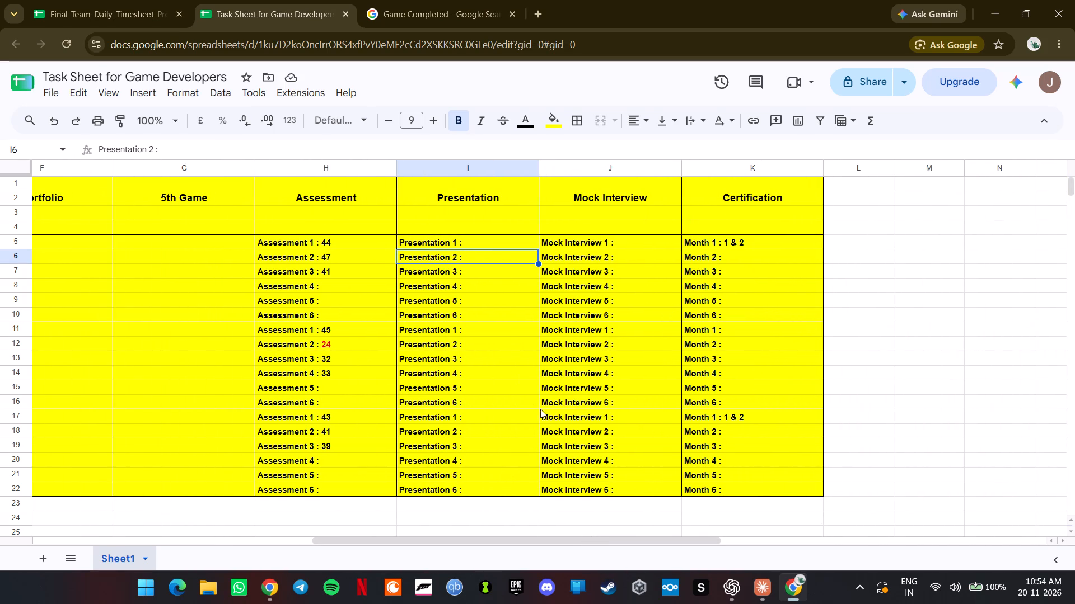
pyautogui.click(484, 245)
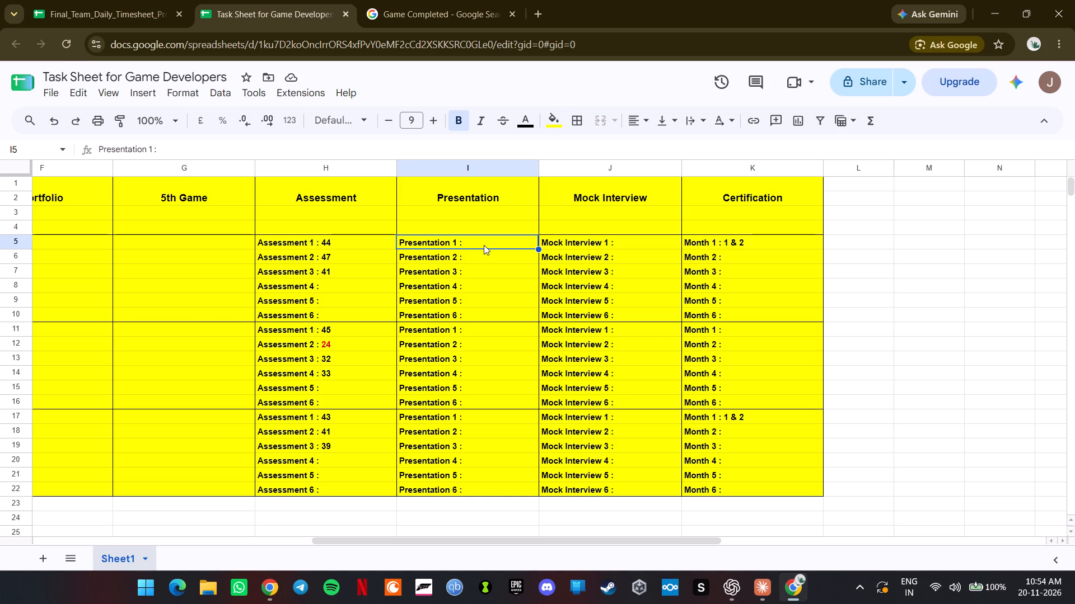
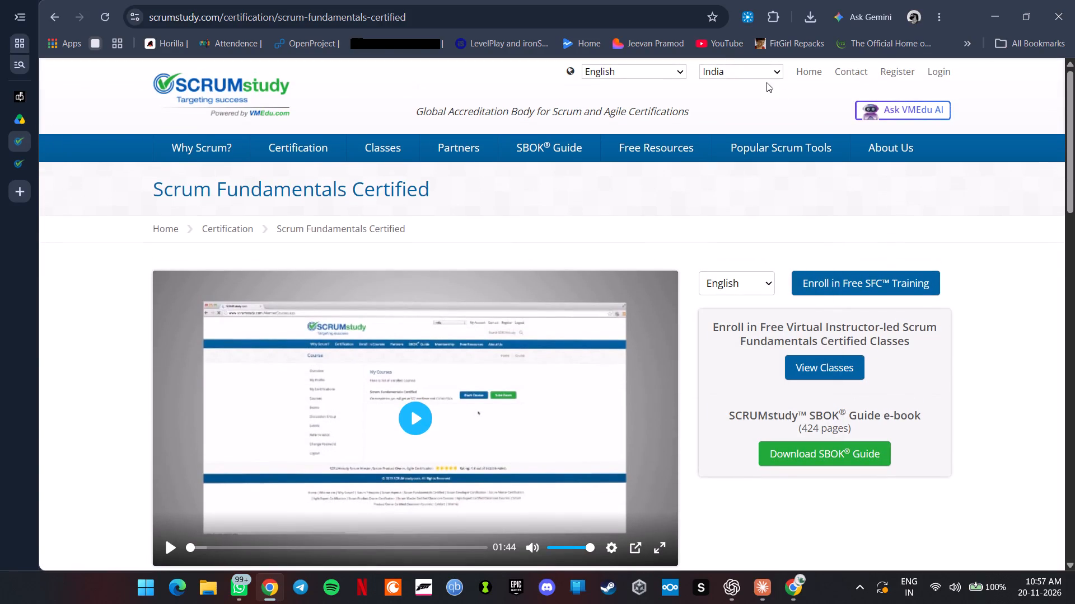
# Open the Scrum Master Certified (SMC) certification page on SCRUMstudy and read its overview, exam cost, exam format and application process.
pyautogui.click(221, 81)
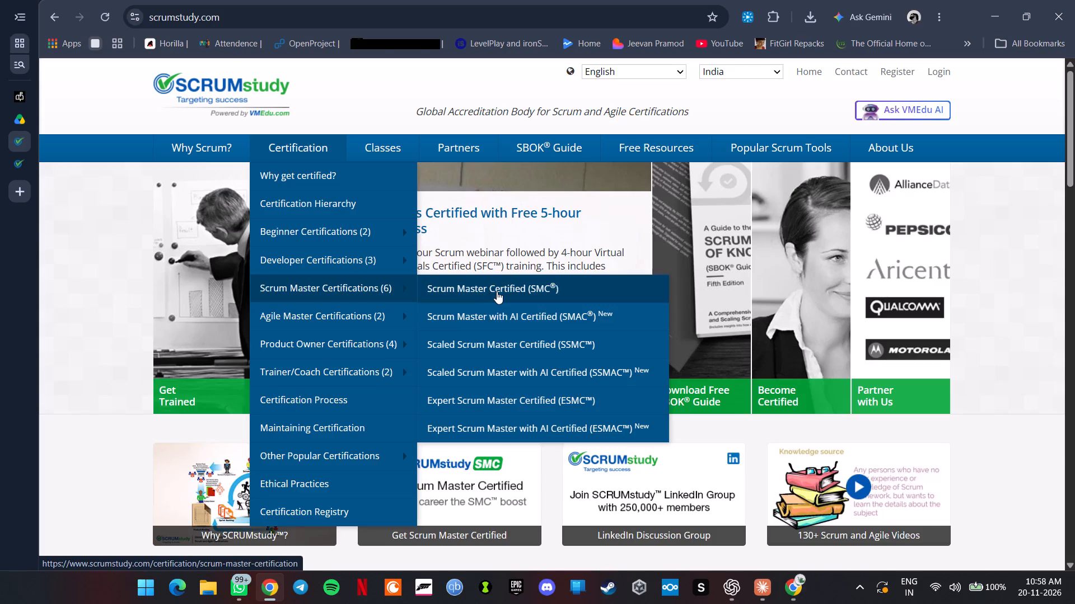
pyautogui.click(497, 291)
pyautogui.scroll(-3, 497, 291)
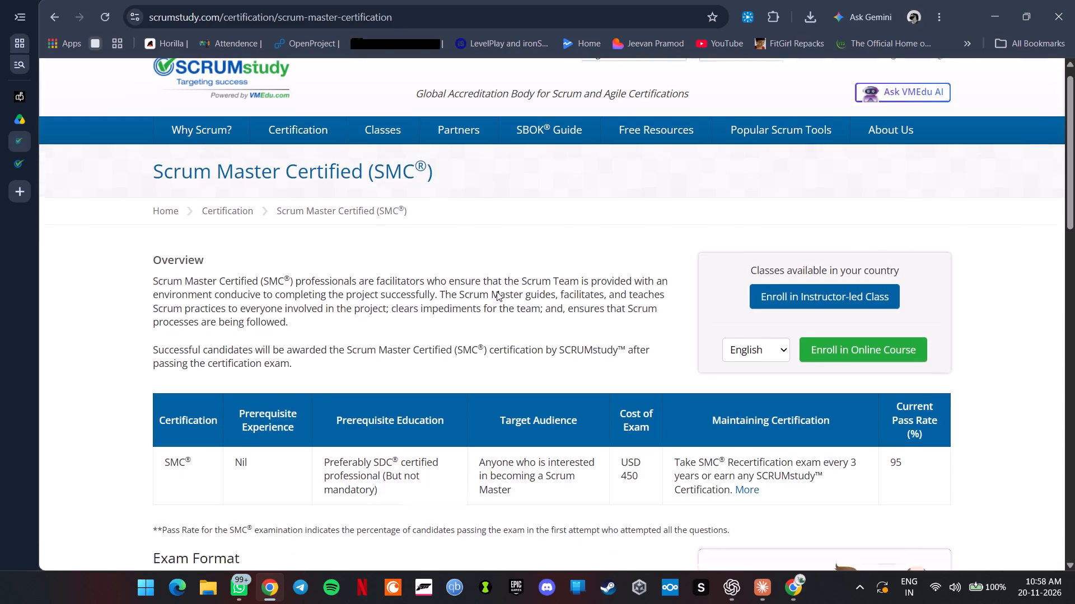
pyautogui.scroll(-1, 497, 291)
pyautogui.scroll(-4, 437, 271)
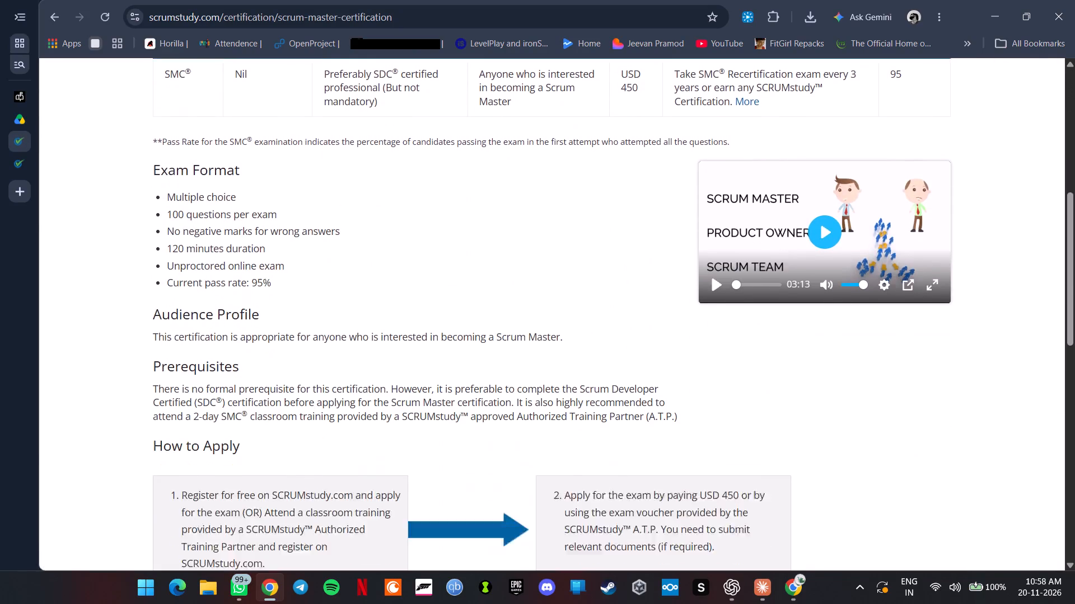
pyautogui.scroll(-7, 437, 271)
pyautogui.scroll(6, 437, 271)
# Switch to the VMEdu course site and open the Scrum Fundamentals Certified course overview.
pyautogui.click(19, 162)
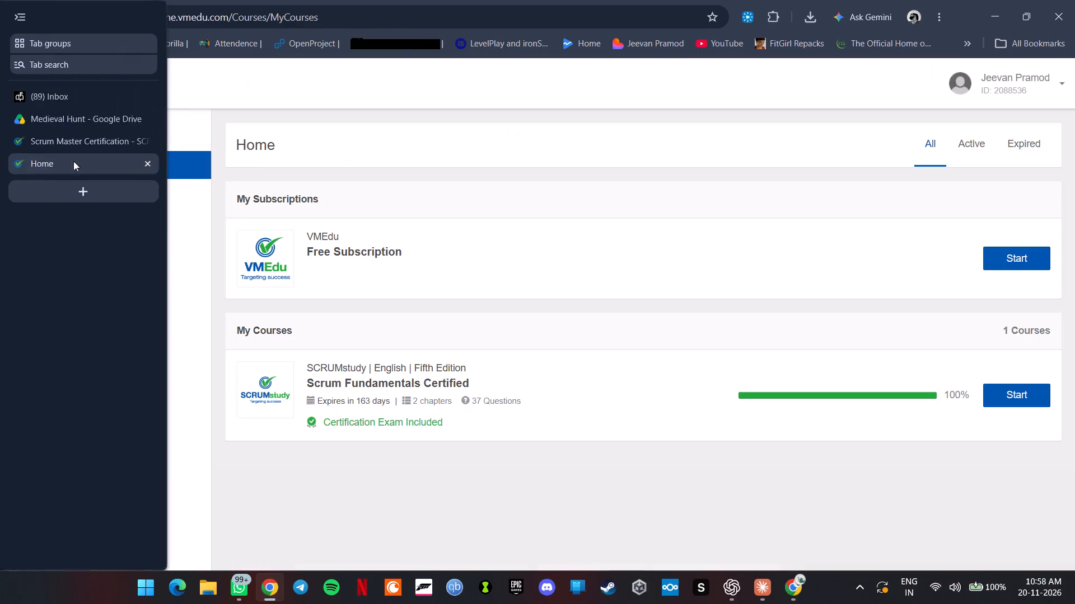
pyautogui.scroll(2, 535, 211)
pyautogui.scroll(-4, 535, 211)
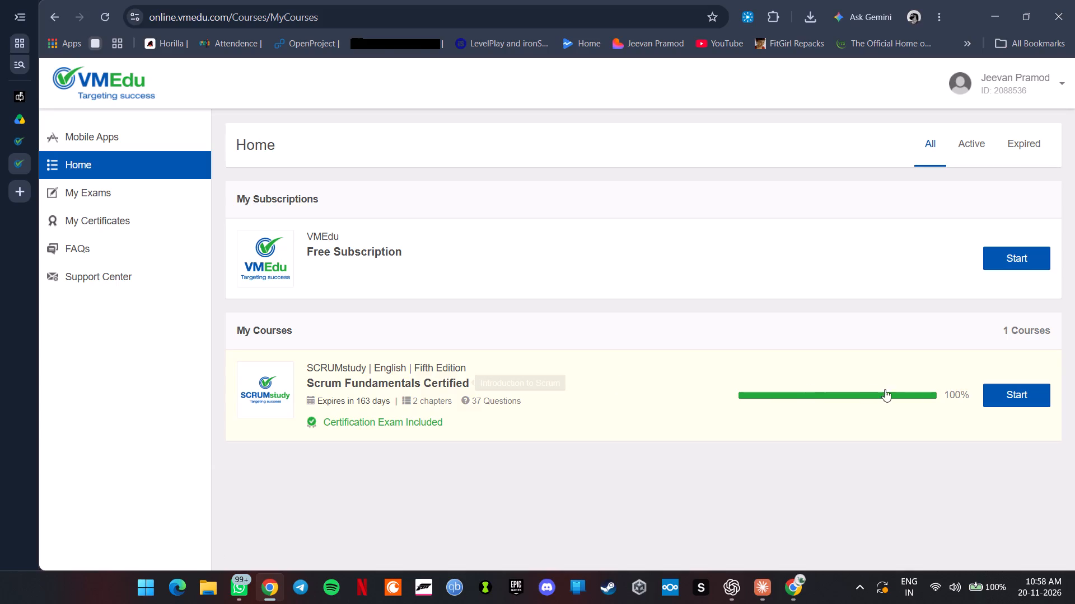
pyautogui.click(1007, 395)
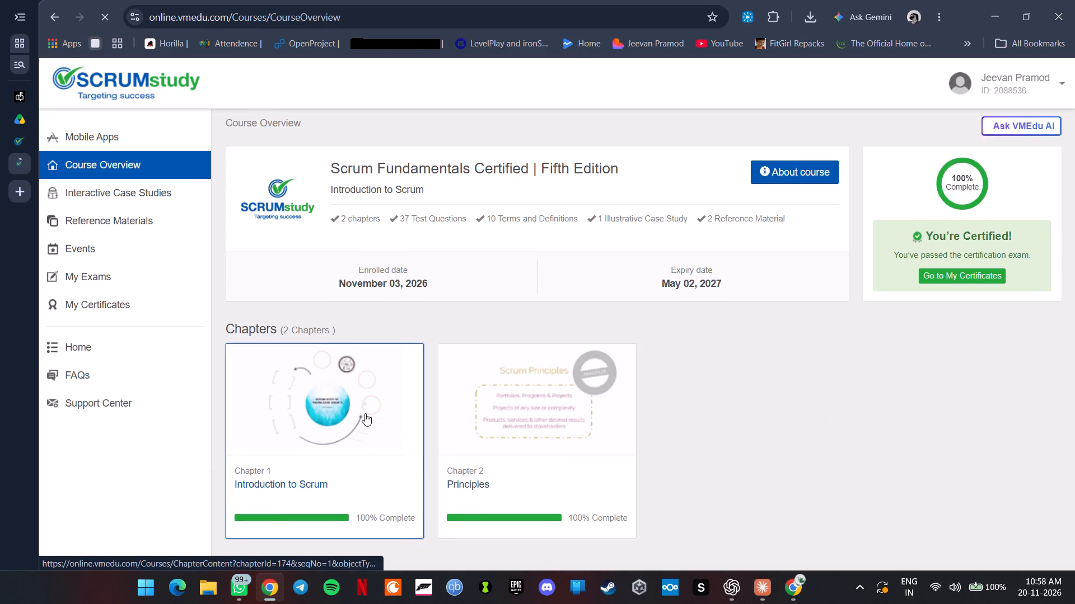
pyautogui.scroll(-4, 727, 366)
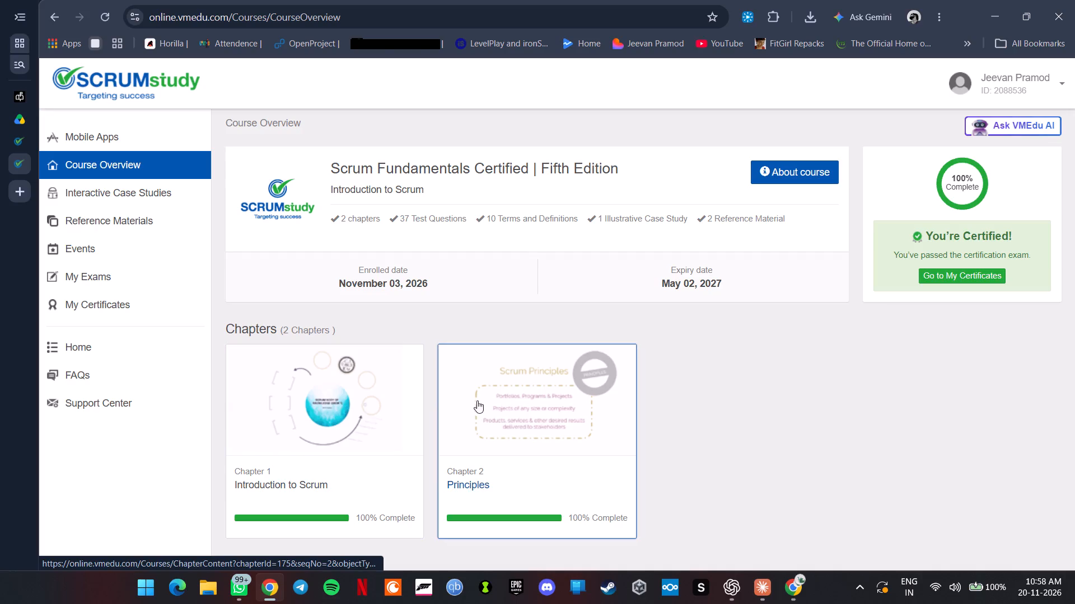
# Look through the course's Introduction to Scrum videos and chapter test page and the Principles videos, returning to the course overview.
pyautogui.click(365, 409)
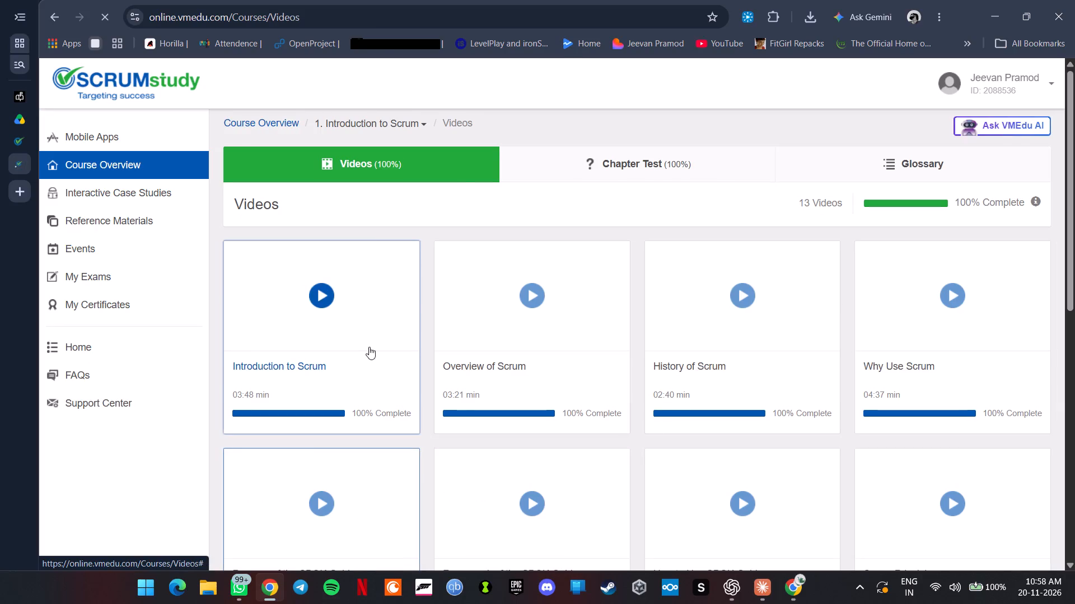
pyautogui.scroll(-2, 369, 315)
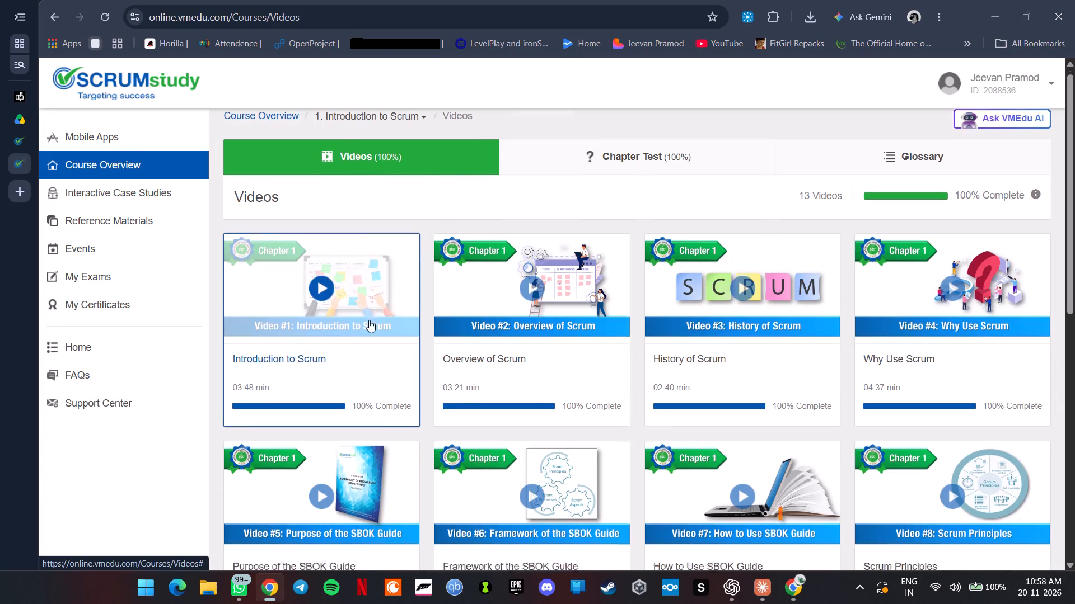
pyautogui.scroll(-10, 369, 320)
pyautogui.scroll(7, 319, 419)
pyautogui.scroll(1, 535, 184)
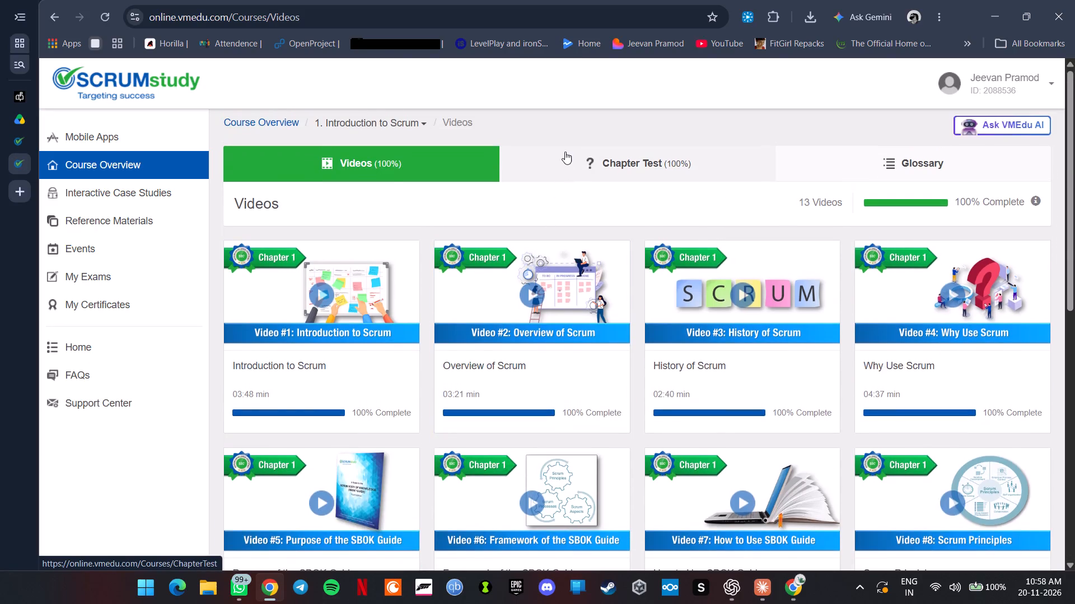
pyautogui.click(588, 159)
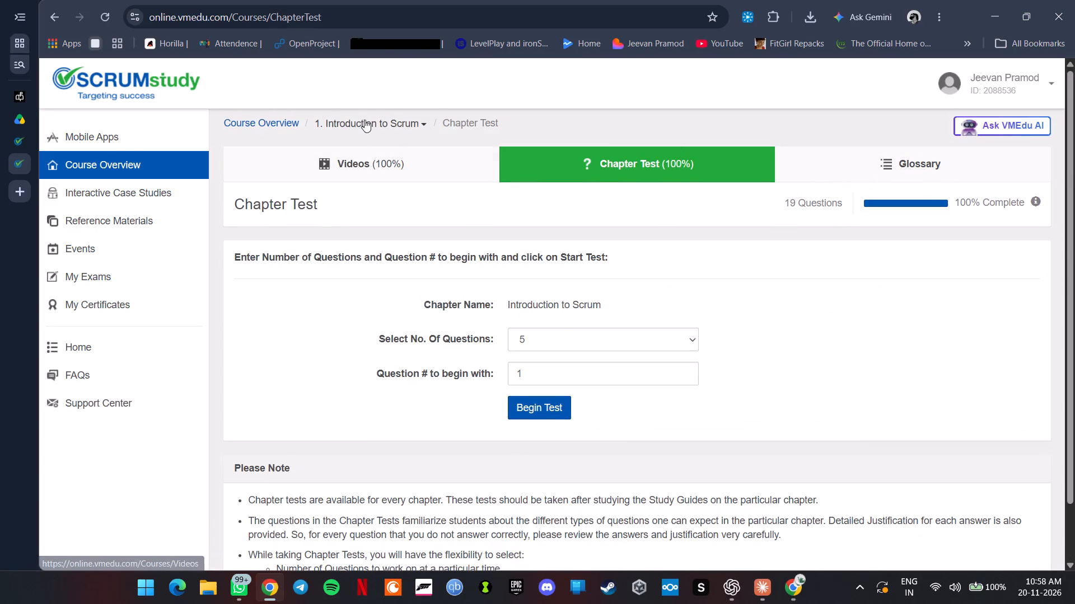
pyautogui.click(278, 120)
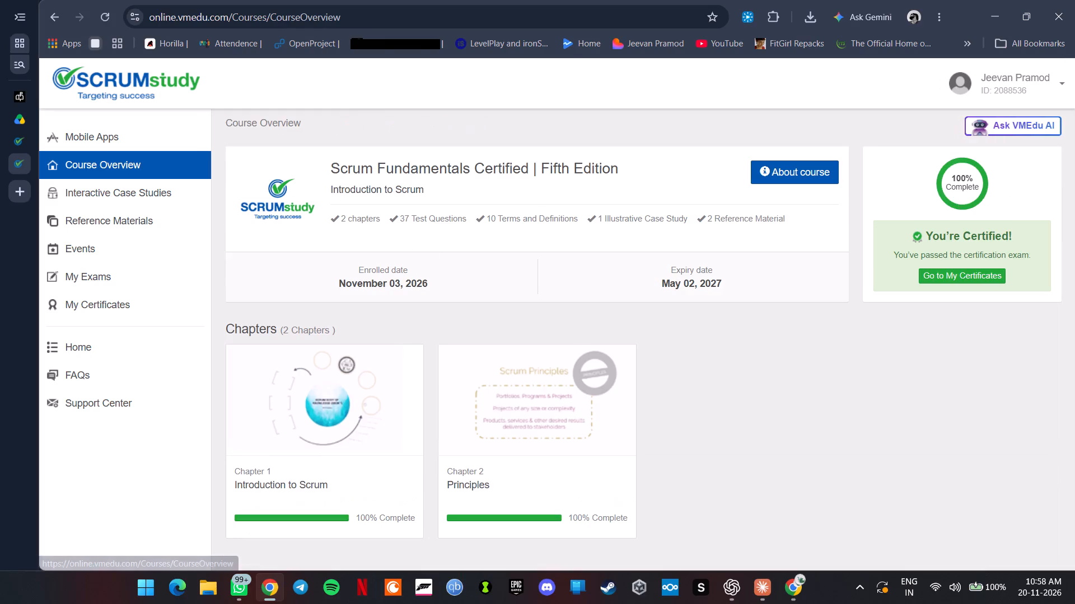
pyautogui.click(540, 396)
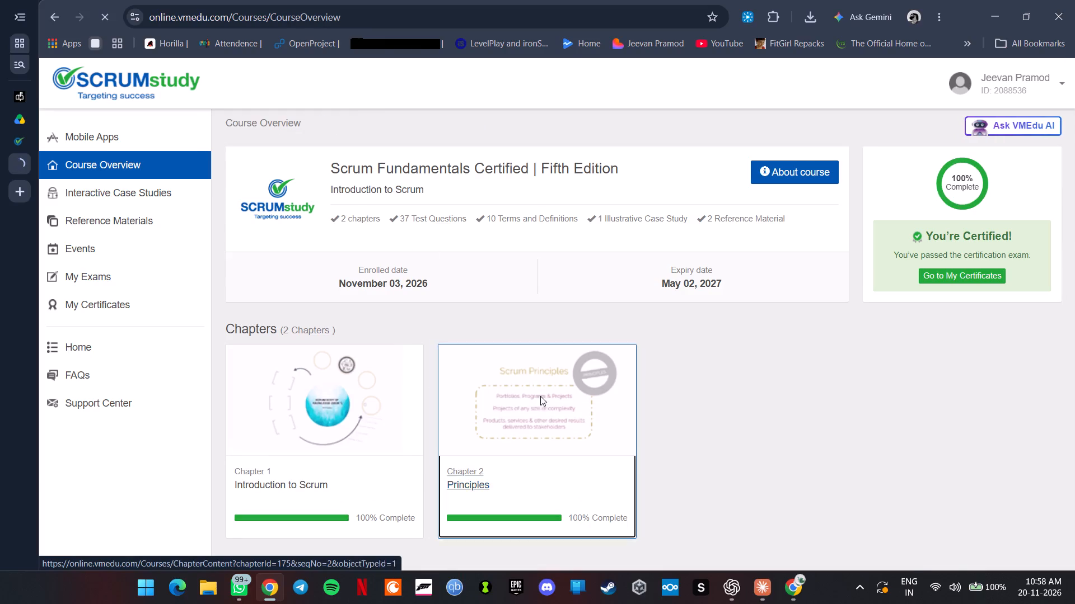
pyautogui.click(273, 114)
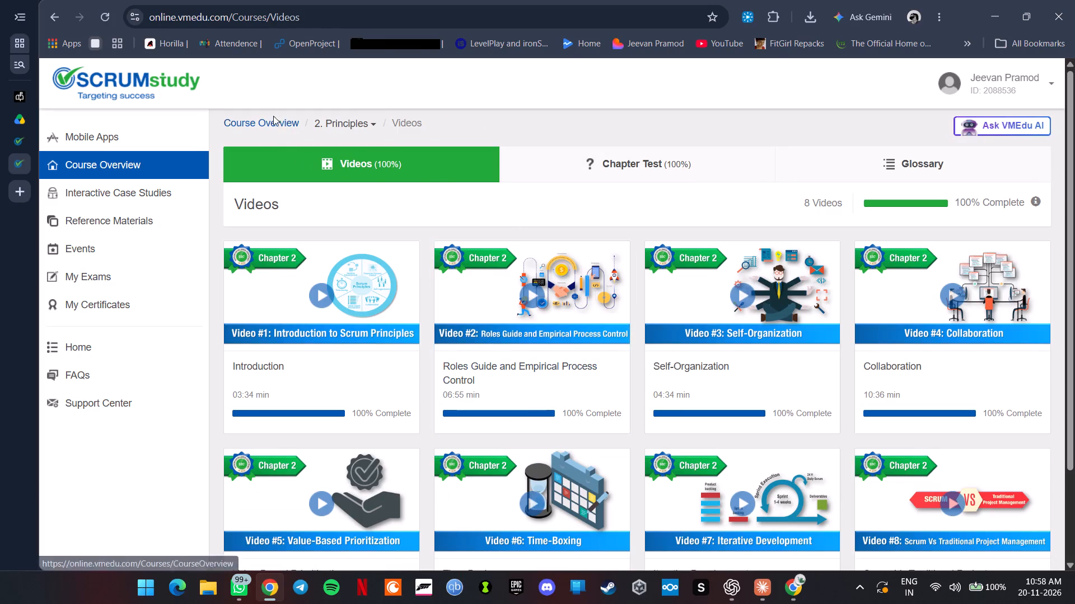
pyautogui.click(275, 124)
pyautogui.scroll(-2, 808, 295)
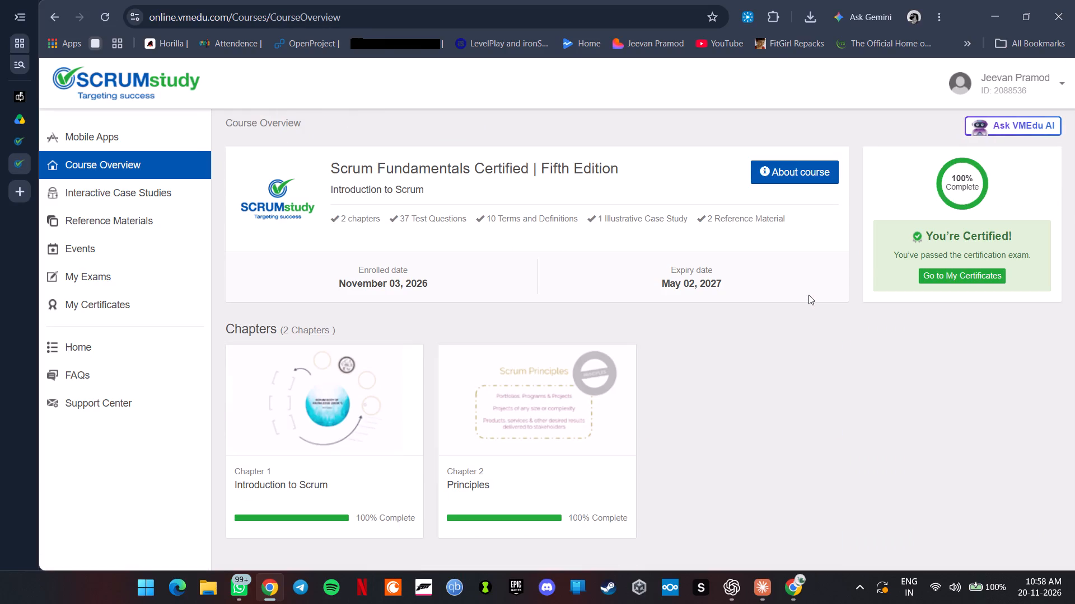
pyautogui.scroll(-6, 806, 291)
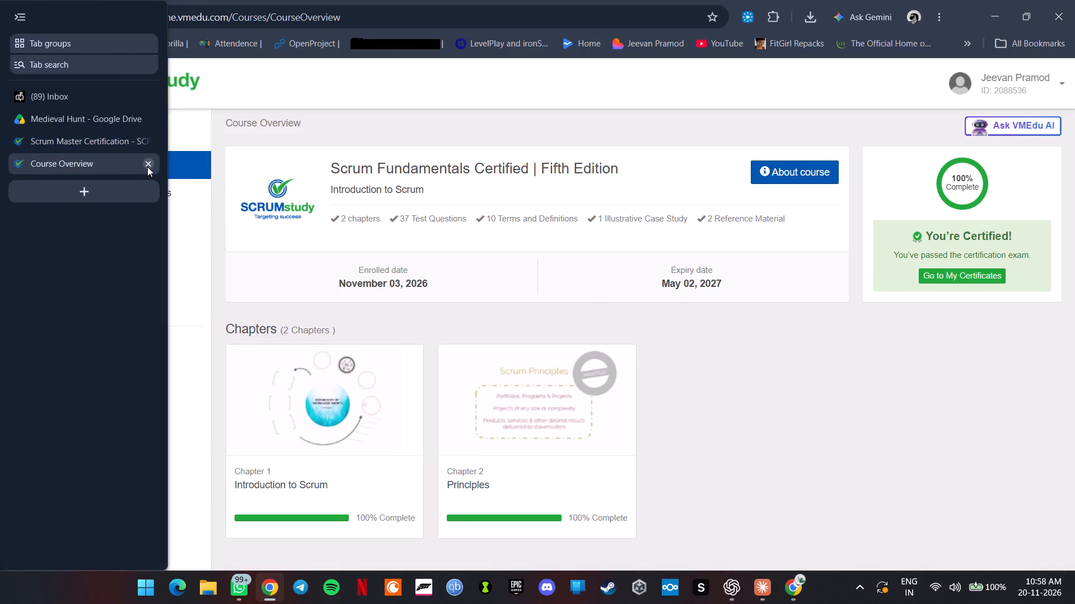
# Close the VMEdu Course Overview and SCRUMstudy Scrum Master Certification tabs.
pyautogui.click(147, 167)
pyautogui.click(147, 141)
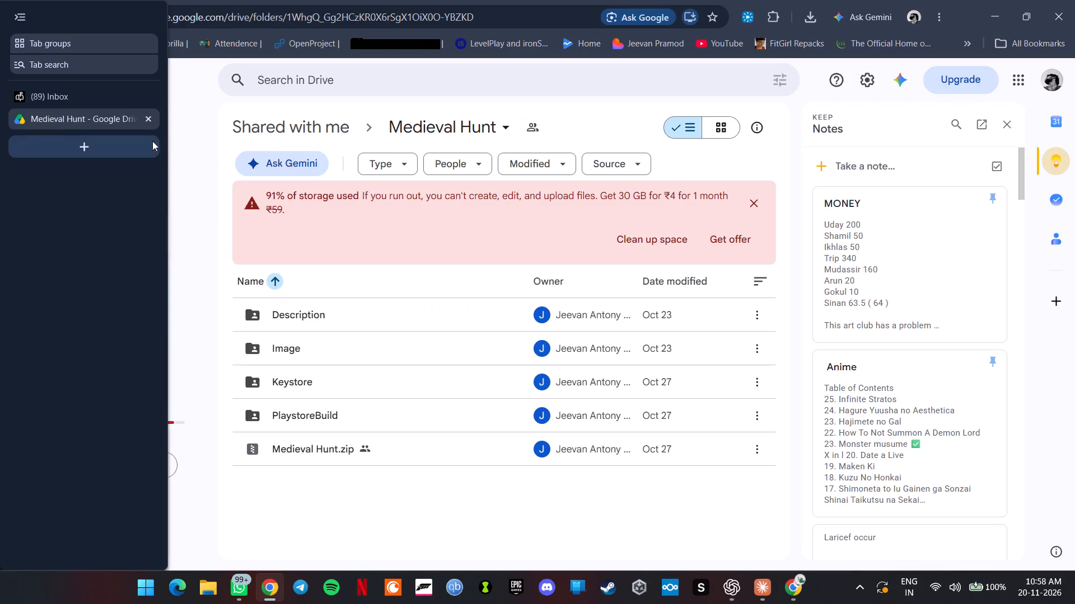
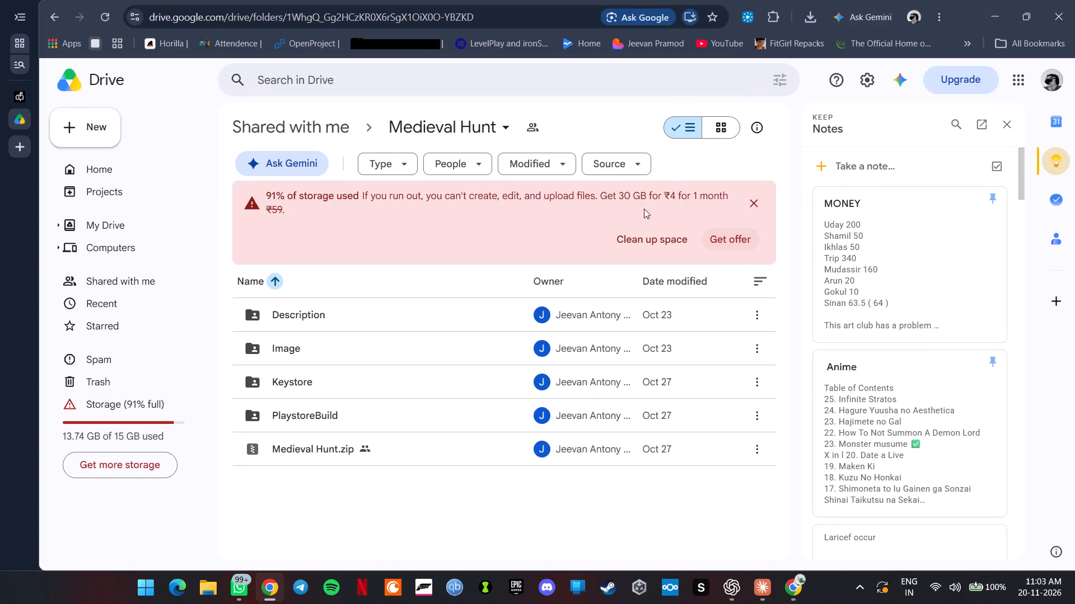
# Dismiss the storage warning banner above the Medieval Hunt folder's file list.
pyautogui.click(750, 199)
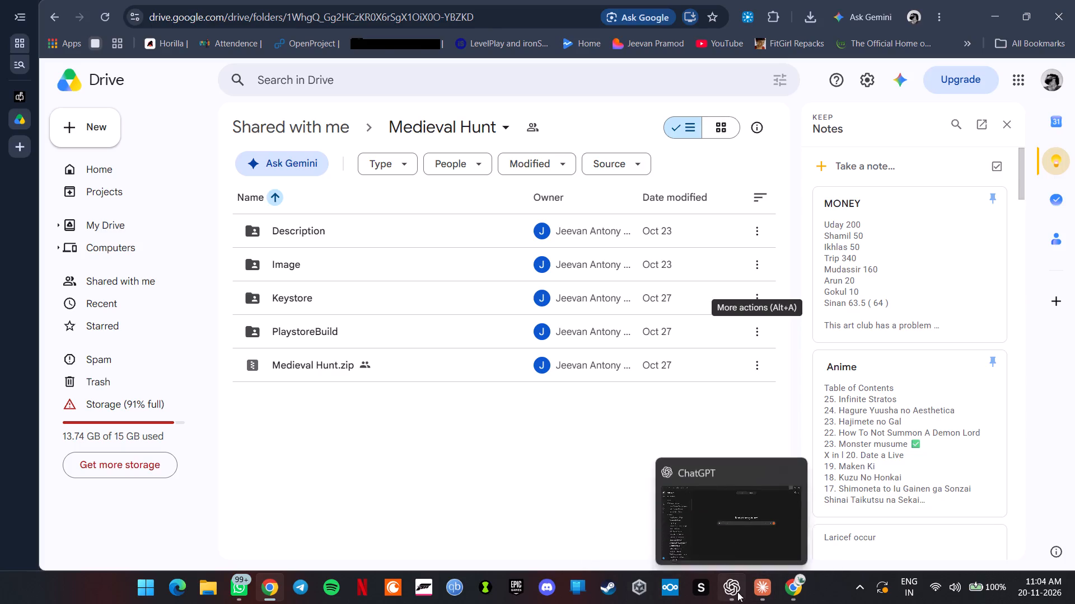
pyautogui.click(533, 437)
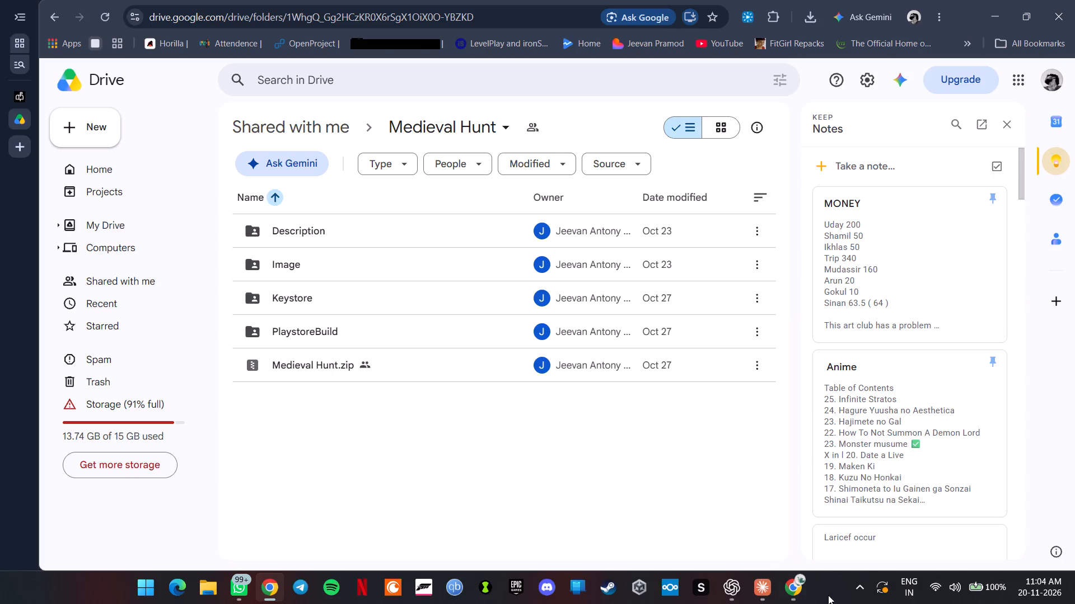
# Switch to the browser window holding the task sheet and close the Scrum Fundamentals Certified page.
pyautogui.click(791, 592)
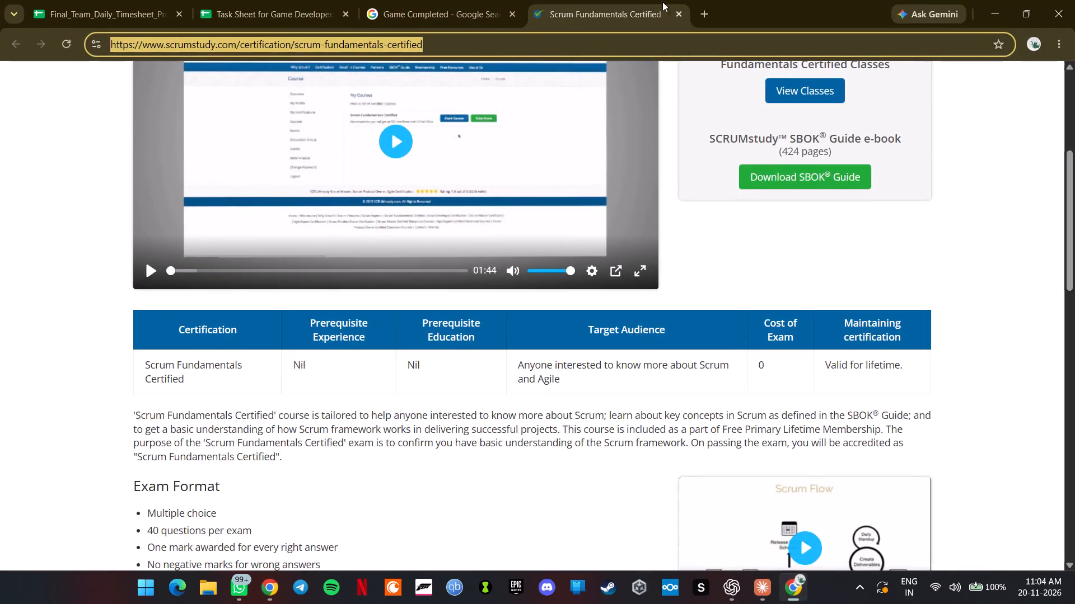
pyautogui.click(671, 15)
pyautogui.click(674, 16)
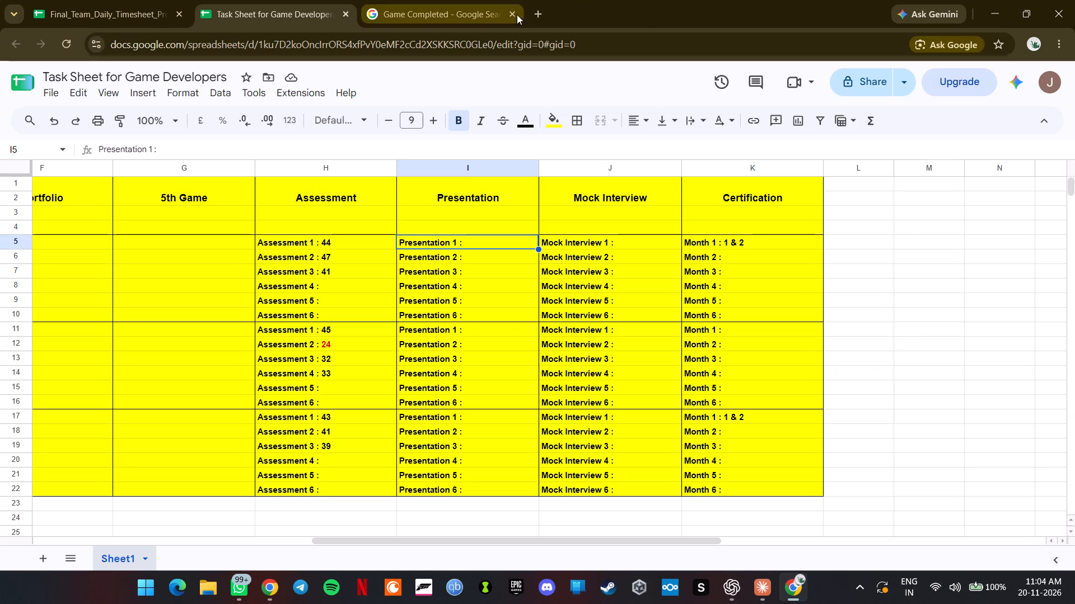
# Extend three column headers in the task sheet to read Assessment 50, Presentation 25 and Mock Interview 100.
pyautogui.doubleClick(371, 198)
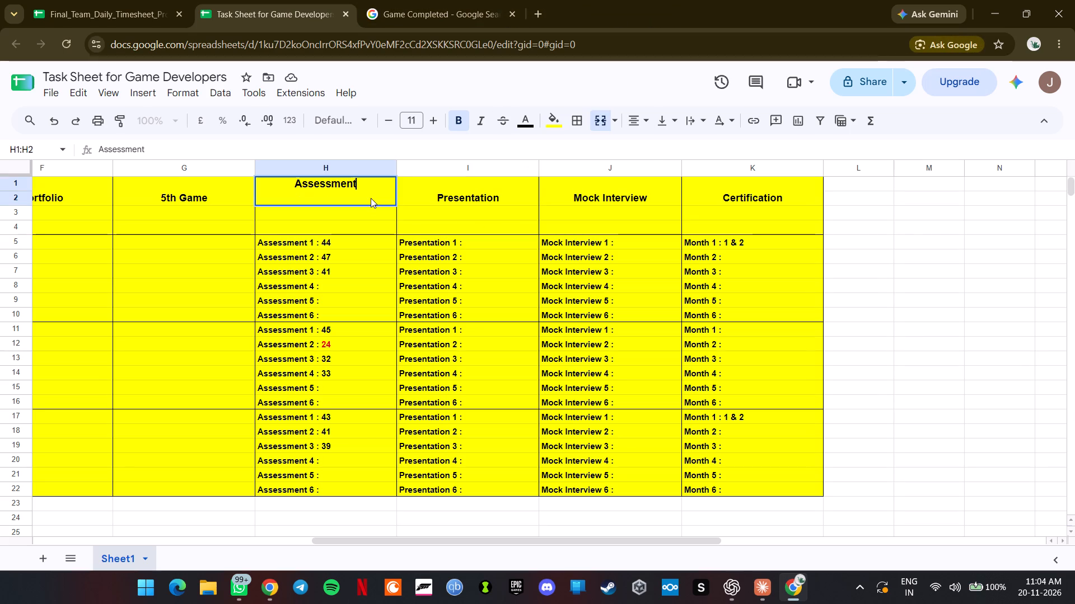
pyautogui.click(371, 183)
pyautogui.press('space')
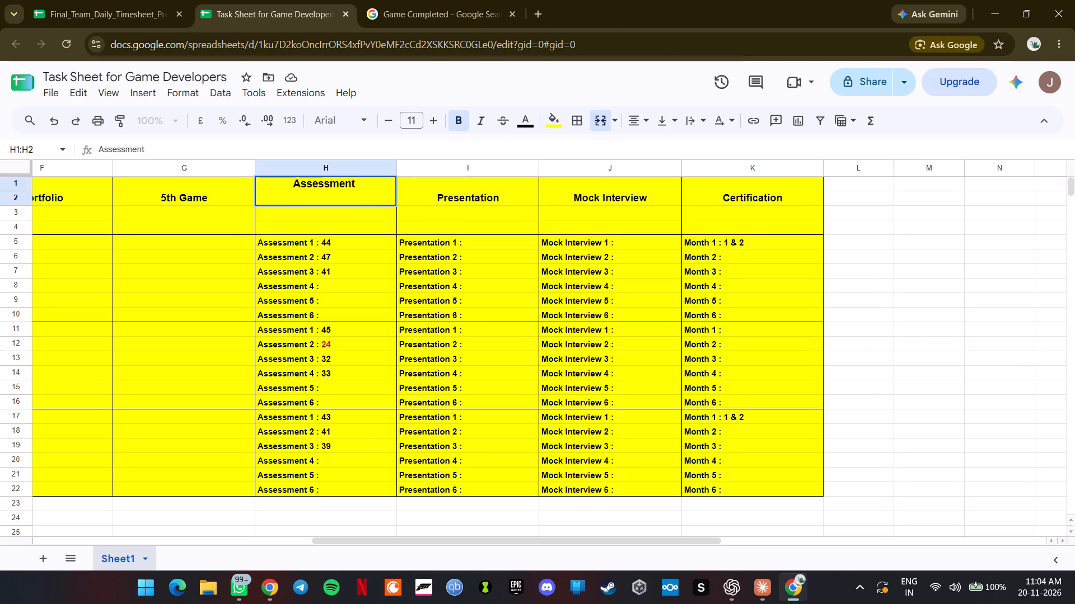
pyautogui.write('50')
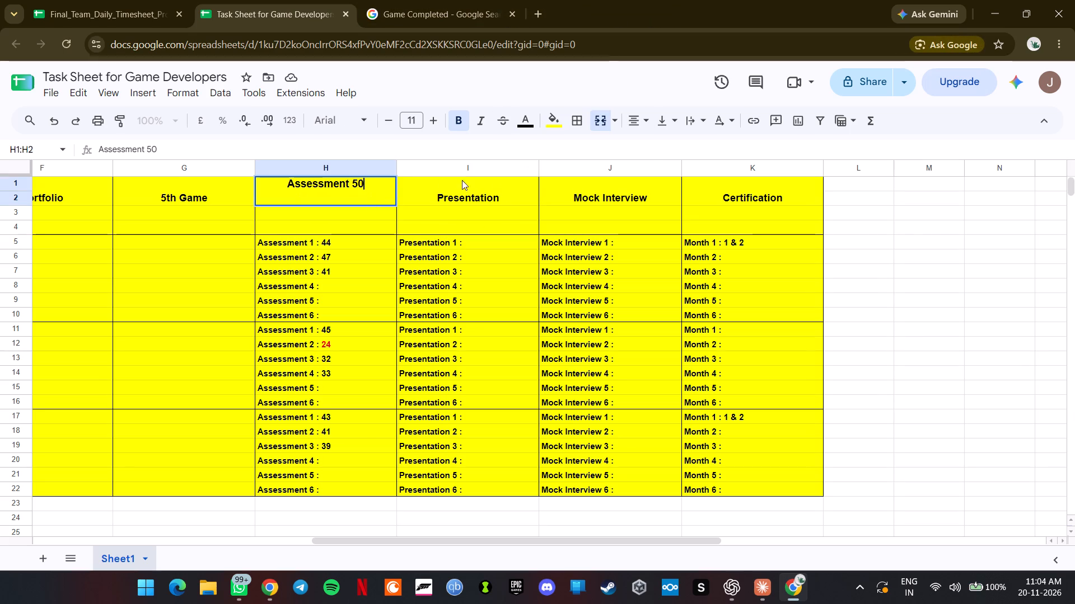
pyautogui.click(503, 192)
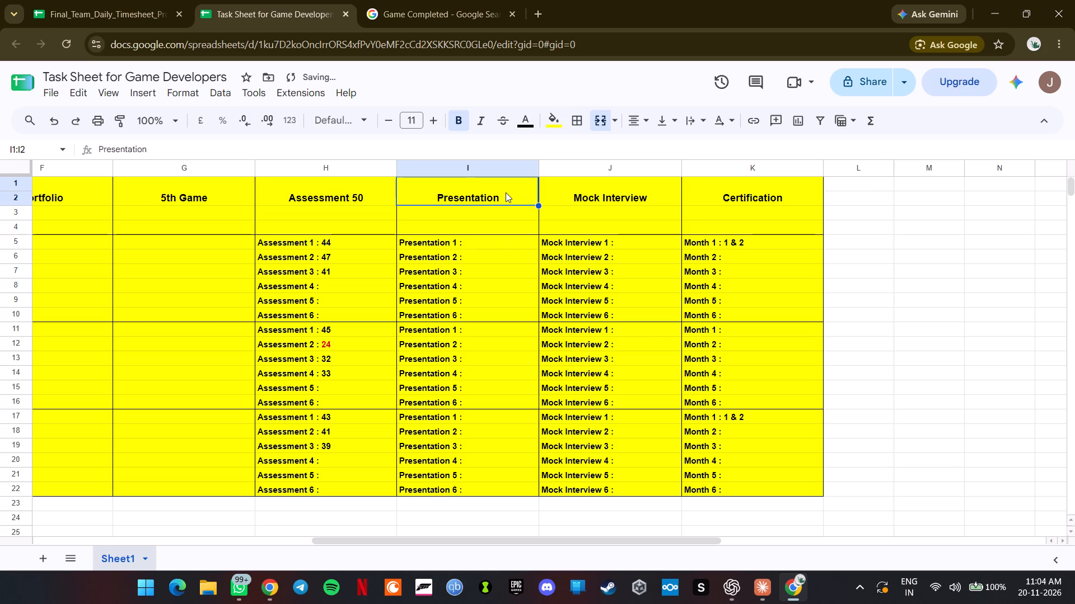
pyautogui.click(506, 192)
pyautogui.click(506, 194)
pyautogui.doubleClick(498, 201)
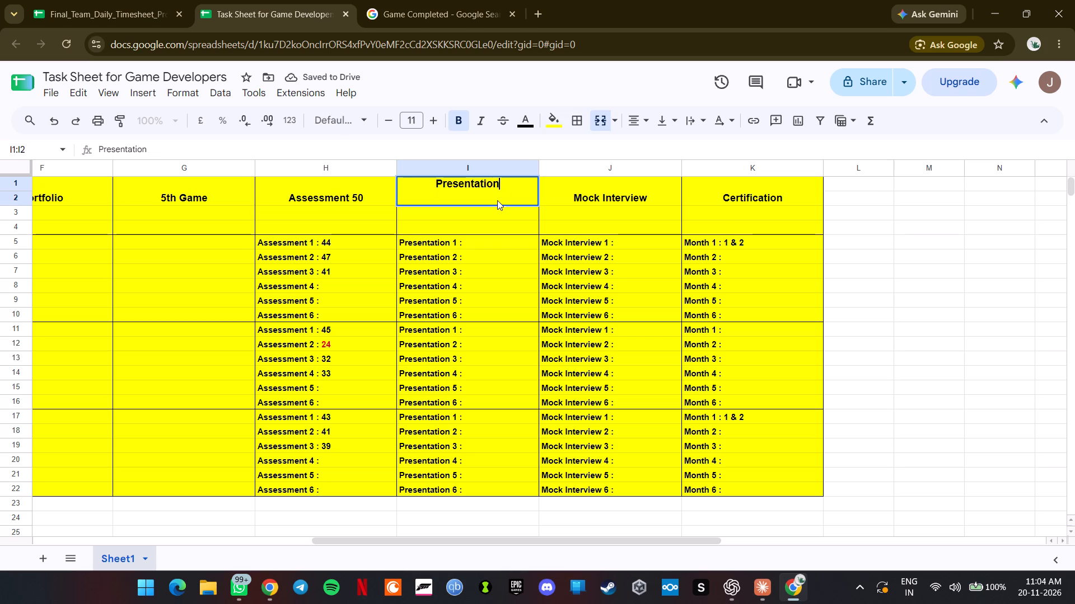
pyautogui.press('space')
pyautogui.write('25')
pyautogui.click(861, 206)
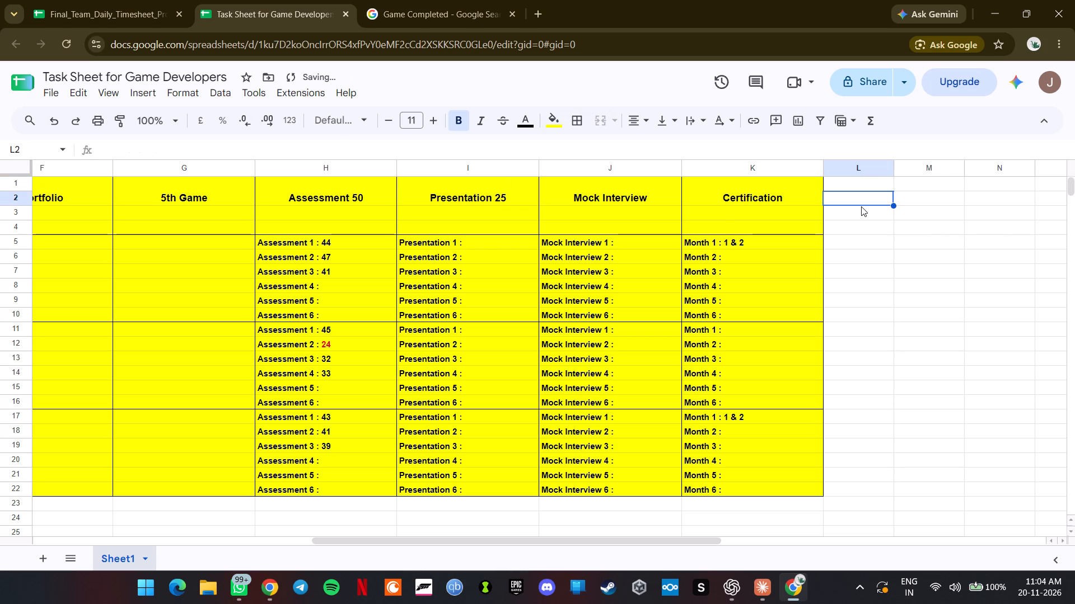
pyautogui.doubleClick(655, 195)
pyautogui.press('space')
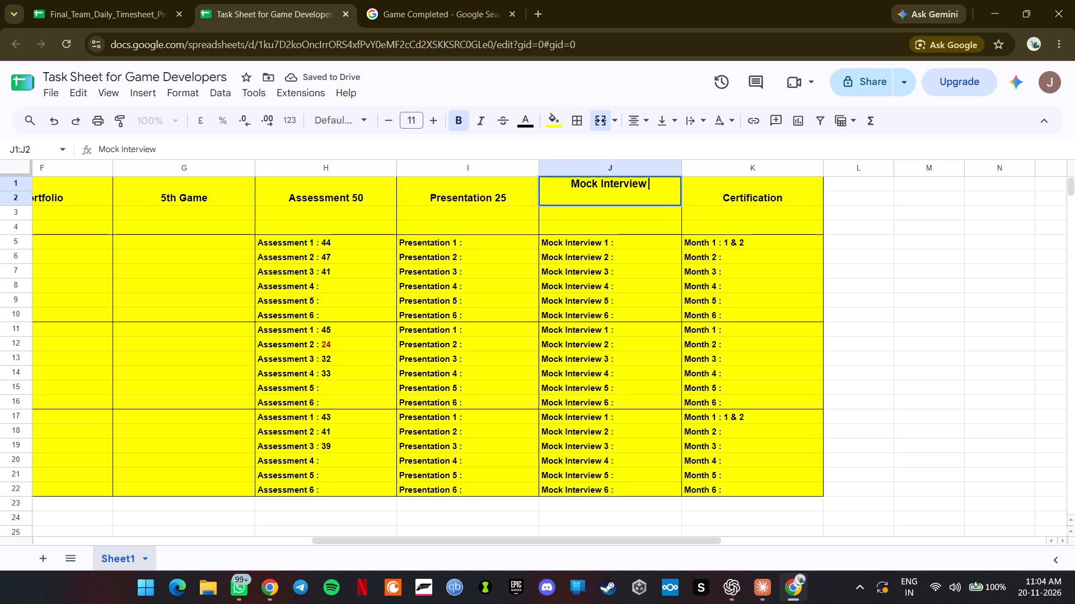
pyautogui.write('100')
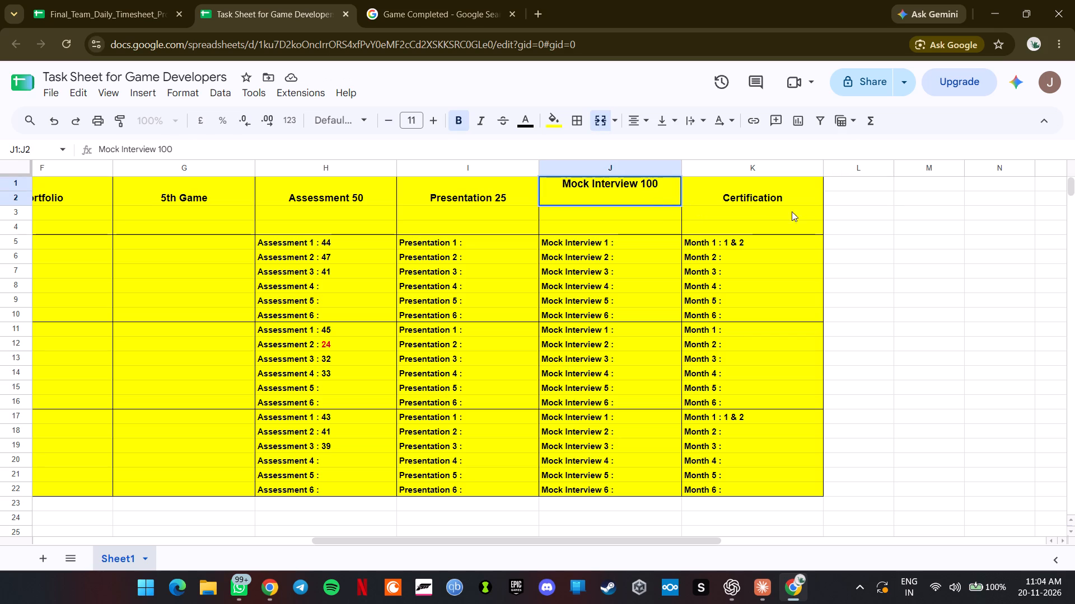
pyautogui.click(852, 188)
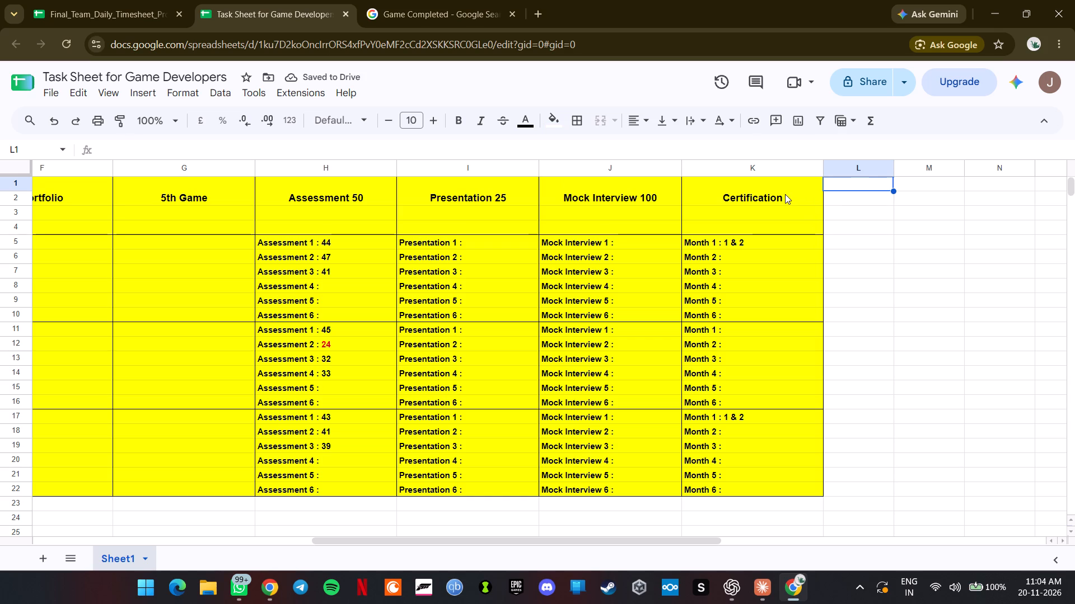
pyautogui.moveTo(441, 537); pyautogui.dragTo(148, 512)
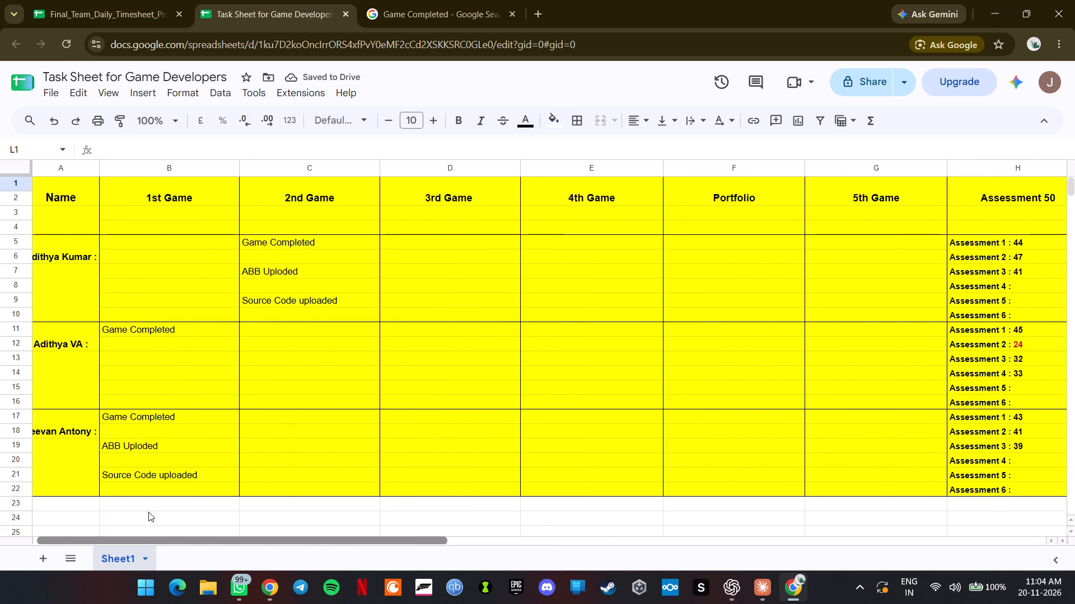
pyautogui.moveTo(148, 512); pyautogui.dragTo(114, 510)
pyautogui.scroll(4, 163, 325)
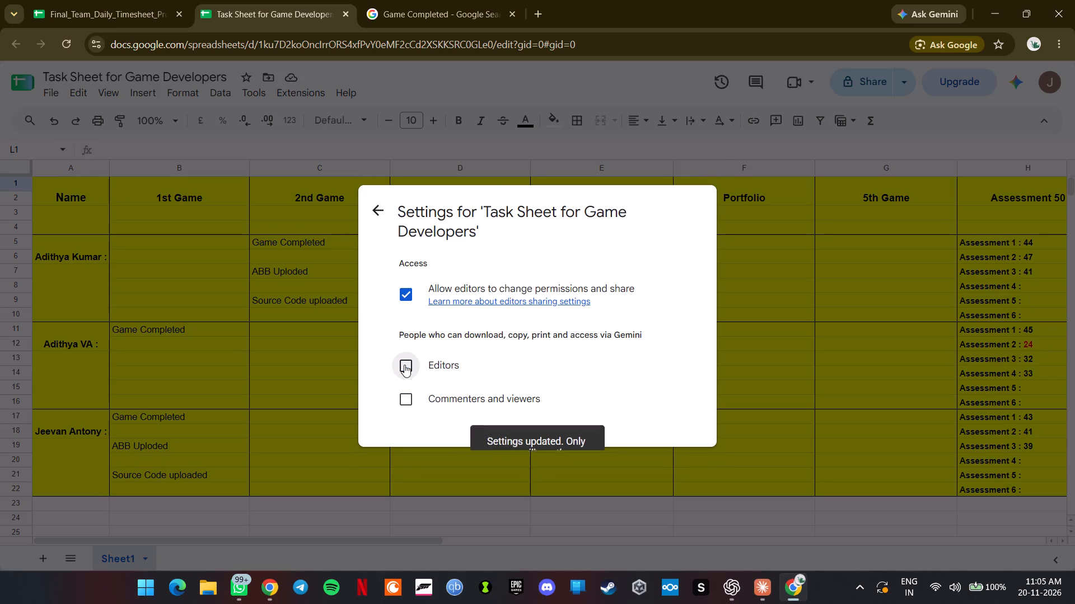
# Stop editors from changing permissions and sharing the task sheet, and return to the sharing dialog after rechecking the settings.
pyautogui.click(410, 294)
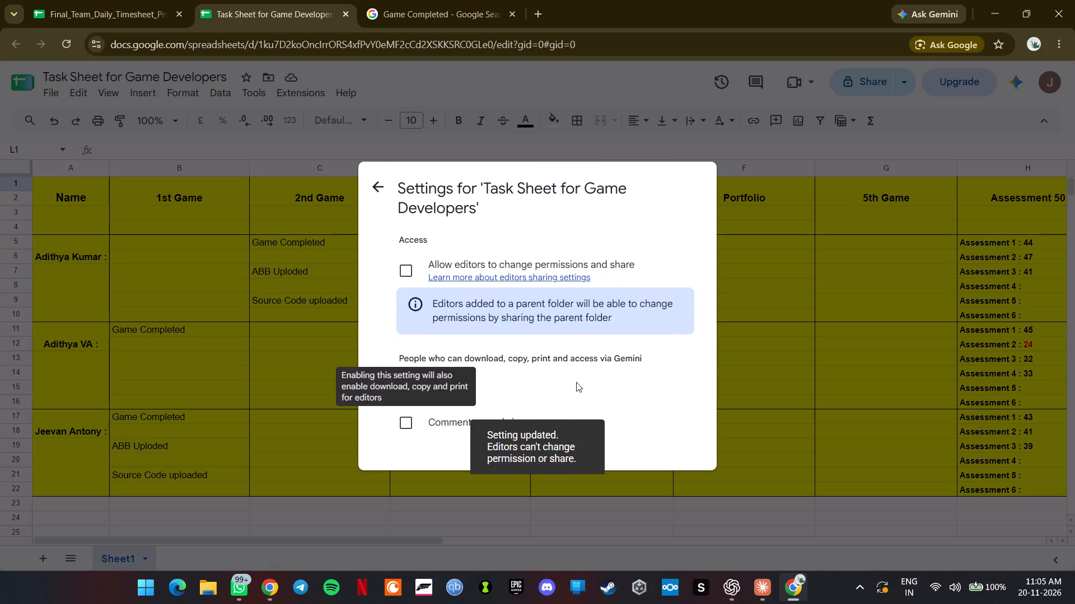
pyautogui.scroll(-3, 578, 361)
pyautogui.scroll(5, 578, 361)
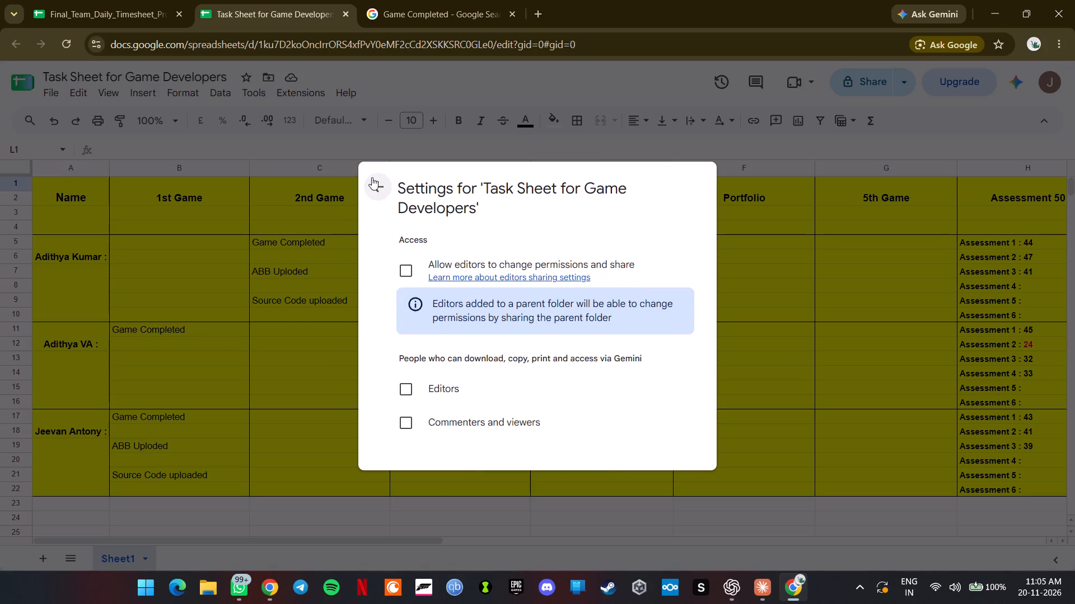
pyautogui.click(372, 177)
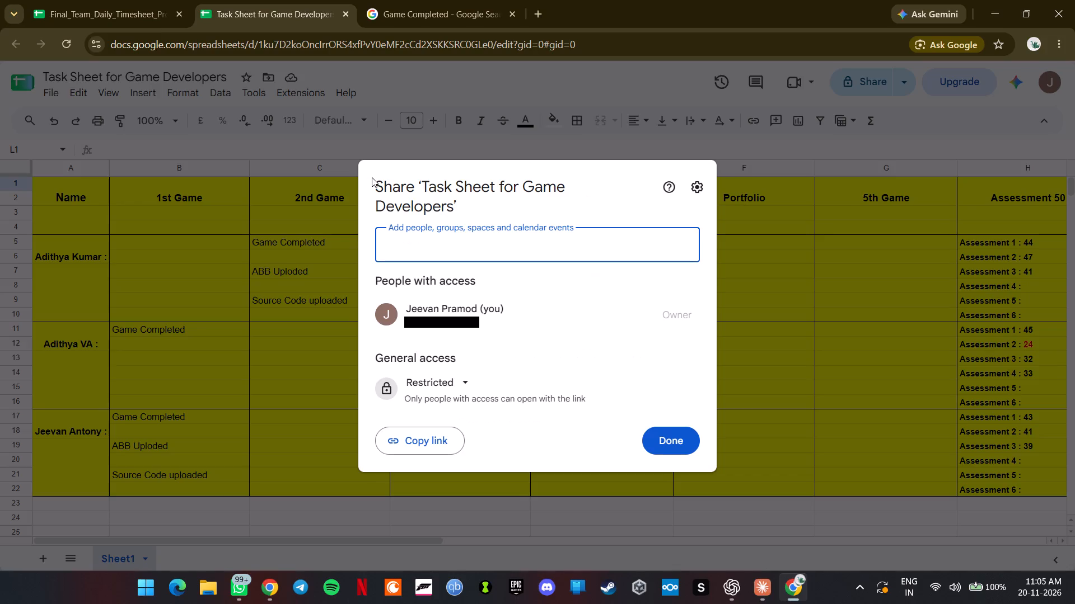
pyautogui.click(688, 197)
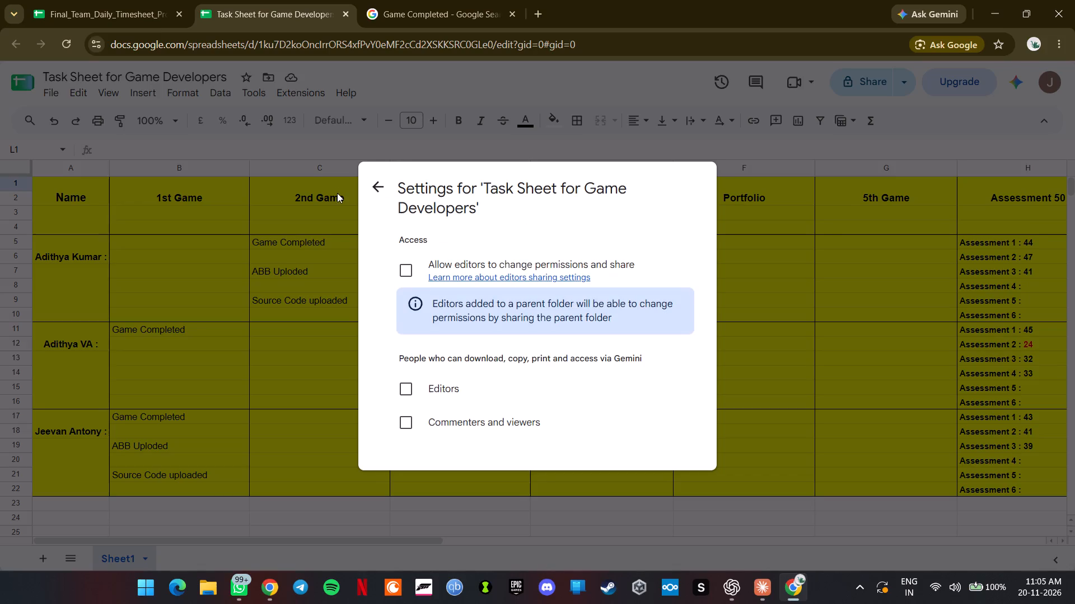
pyautogui.click(367, 182)
# Copy the sharing link for the Task Sheet for Game Developers.
pyautogui.click(498, 242)
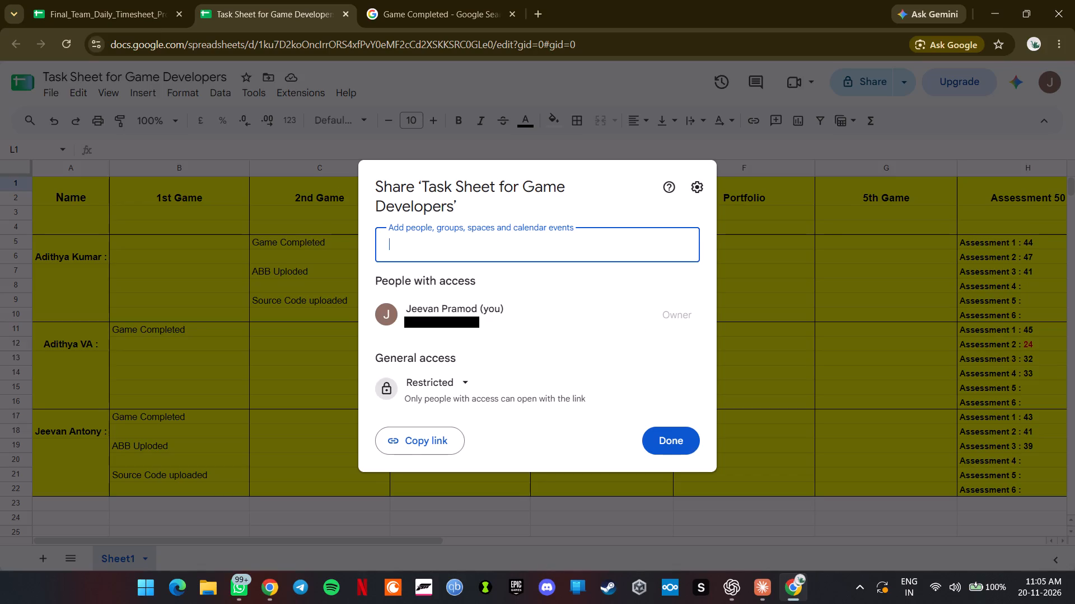
pyautogui.click(470, 254)
pyautogui.click(414, 439)
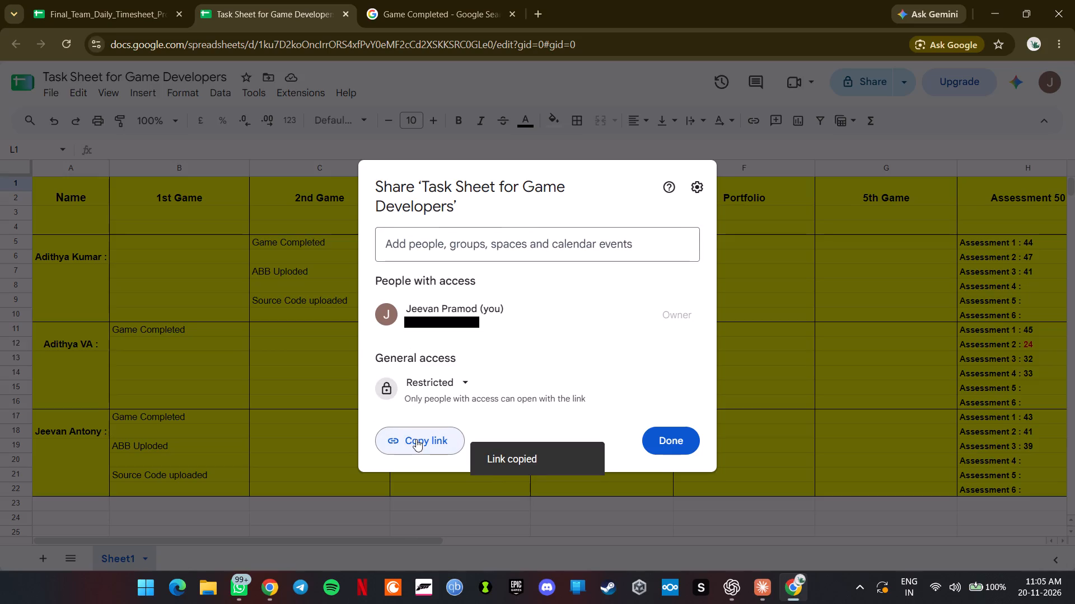
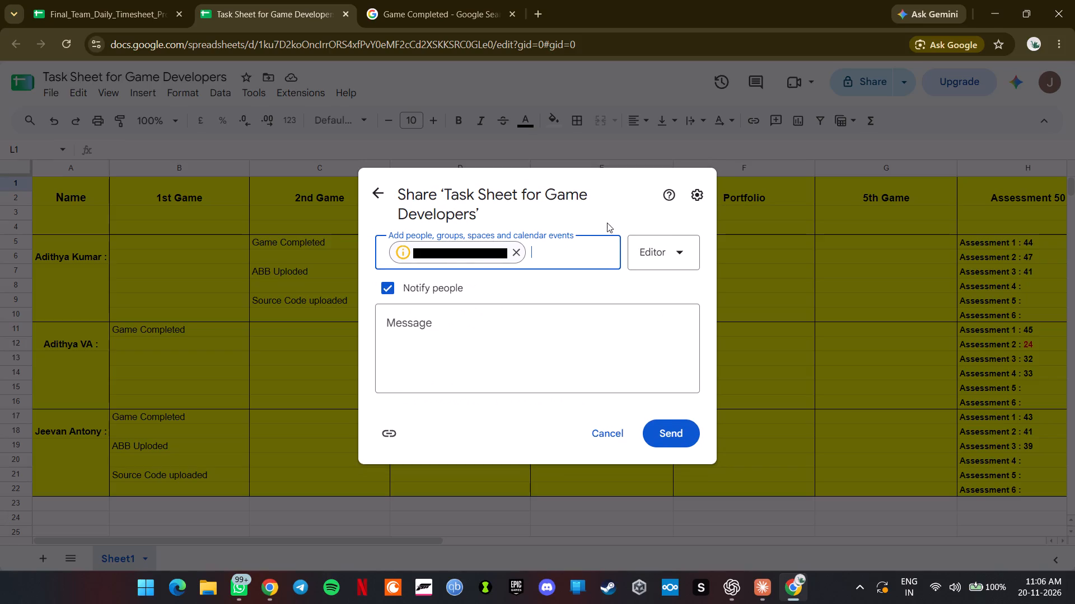
# Share the task sheet with the added non-Google recipient as Viewer, with notification on, and send the invitation anyway.
pyautogui.click(647, 256)
pyautogui.click(646, 284)
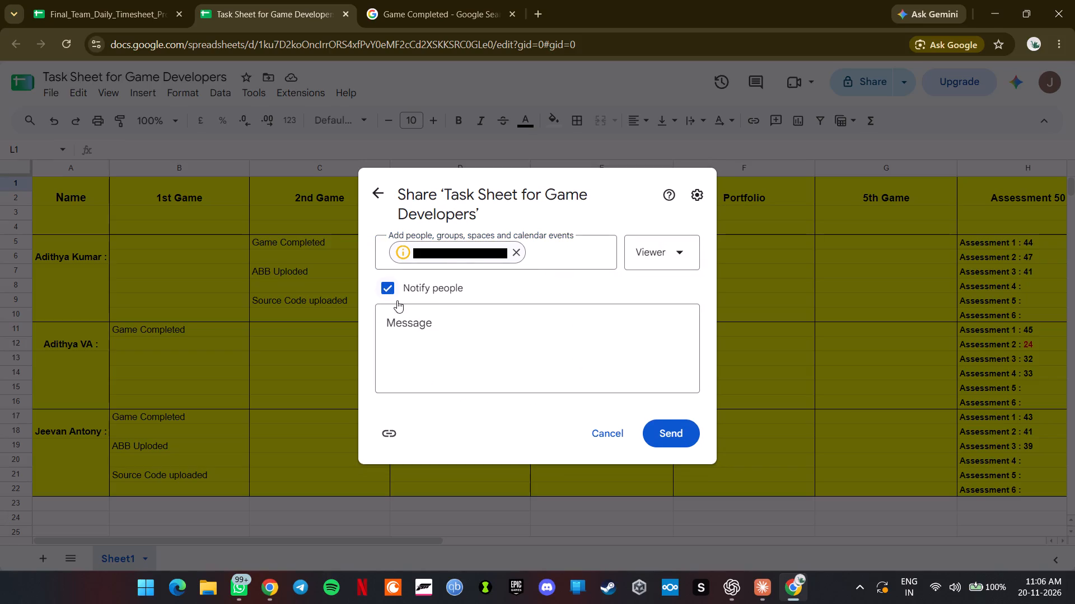
pyautogui.click(664, 438)
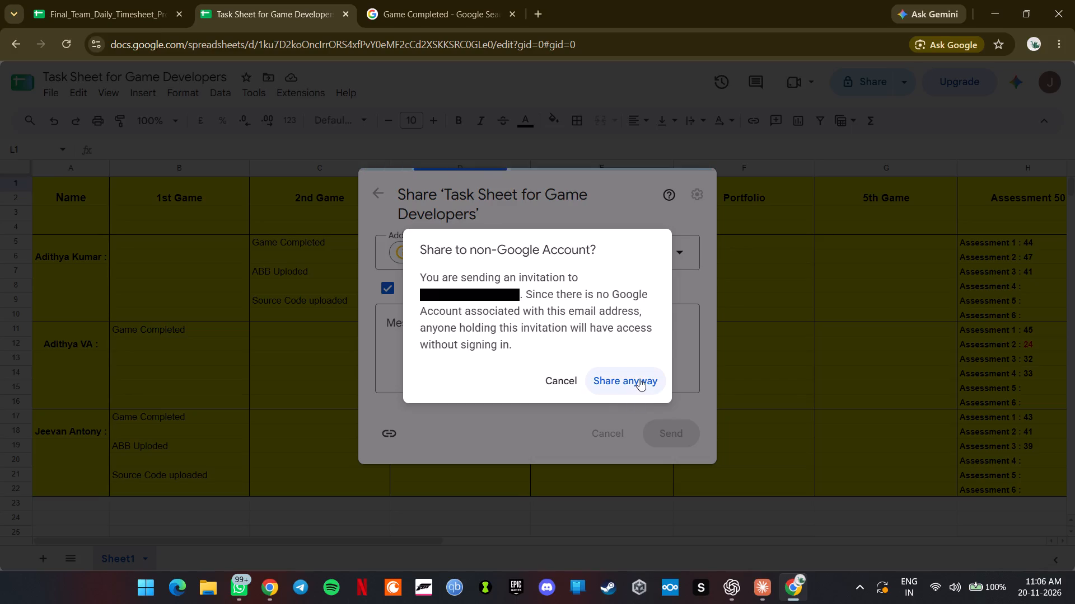
pyautogui.click(639, 379)
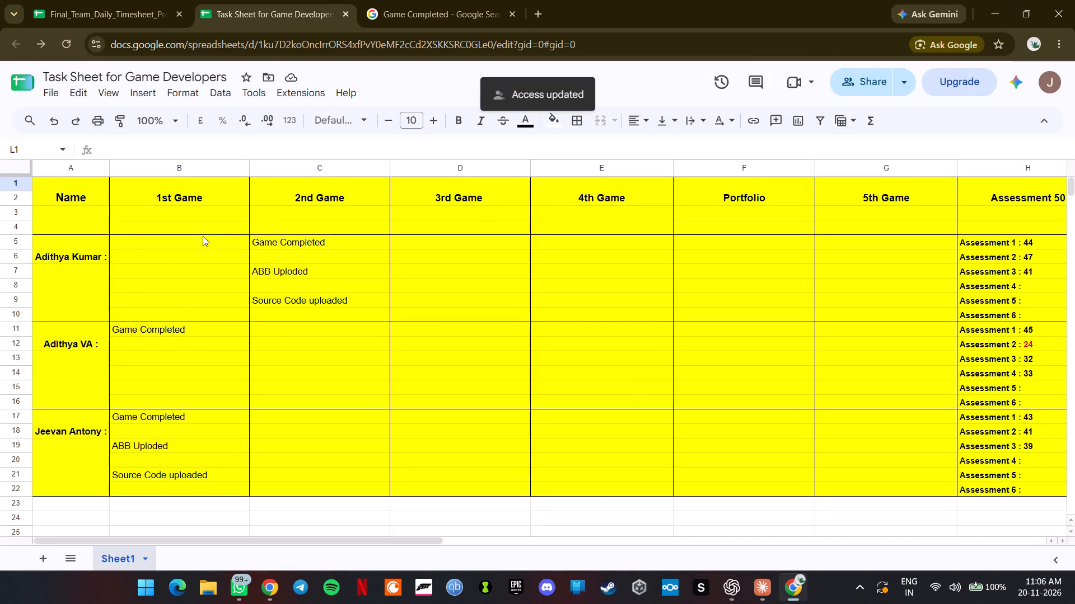
pyautogui.scroll(2, 203, 236)
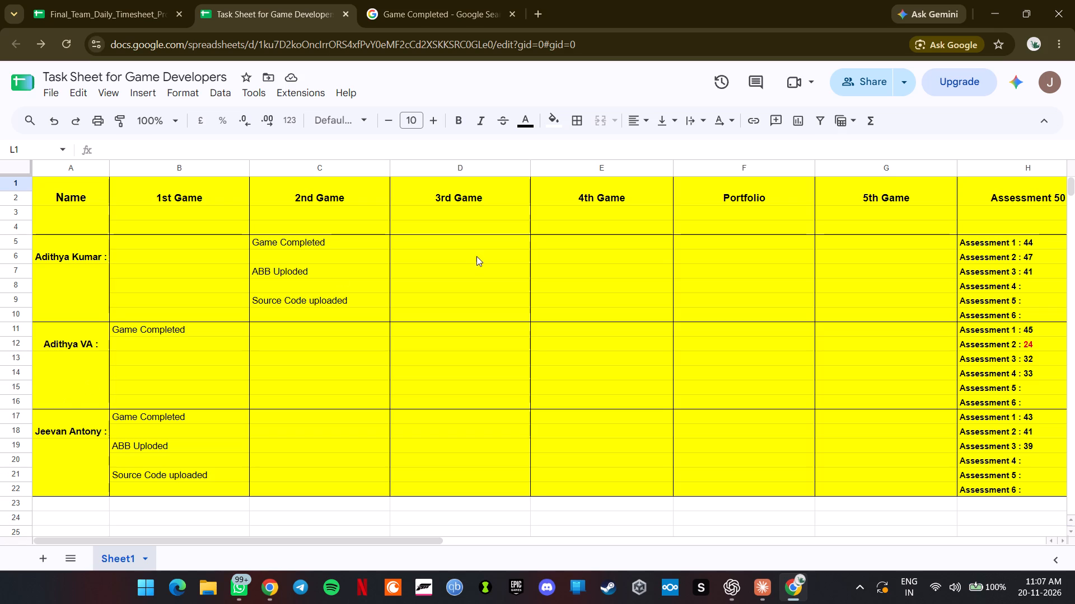
# Review the pending editor access request for the task sheet and grant that requester Viewer access instead.
pyautogui.click(899, 87)
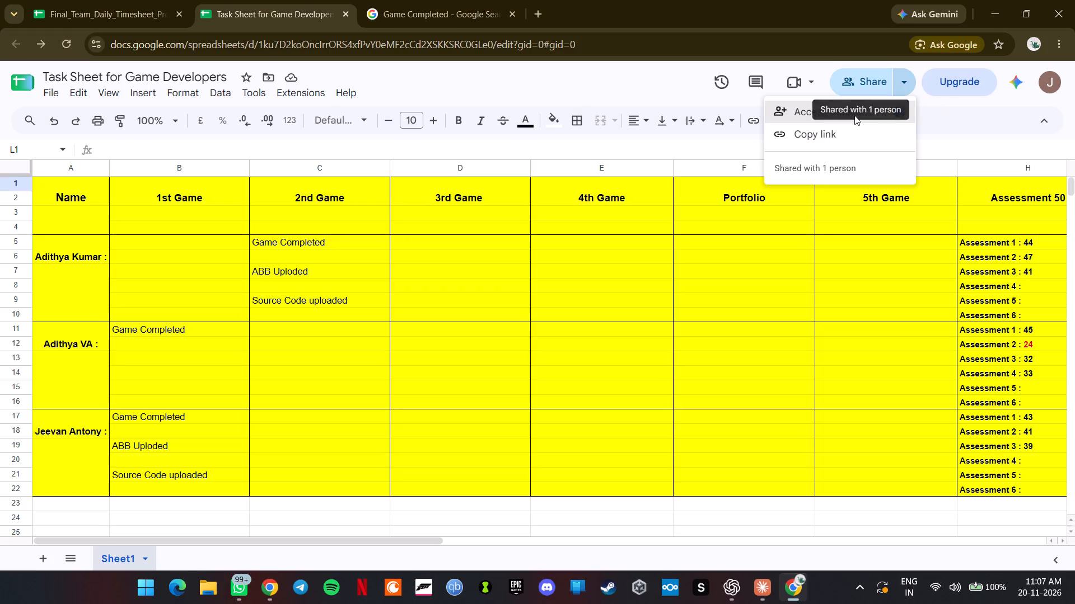
pyautogui.click(798, 114)
pyautogui.click(878, 81)
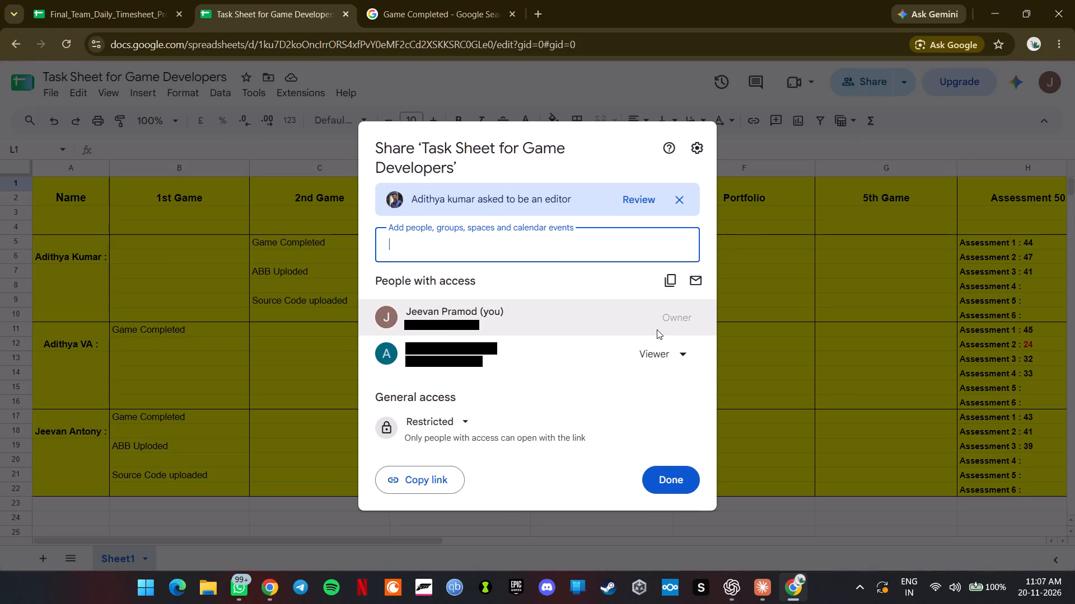
pyautogui.click(651, 193)
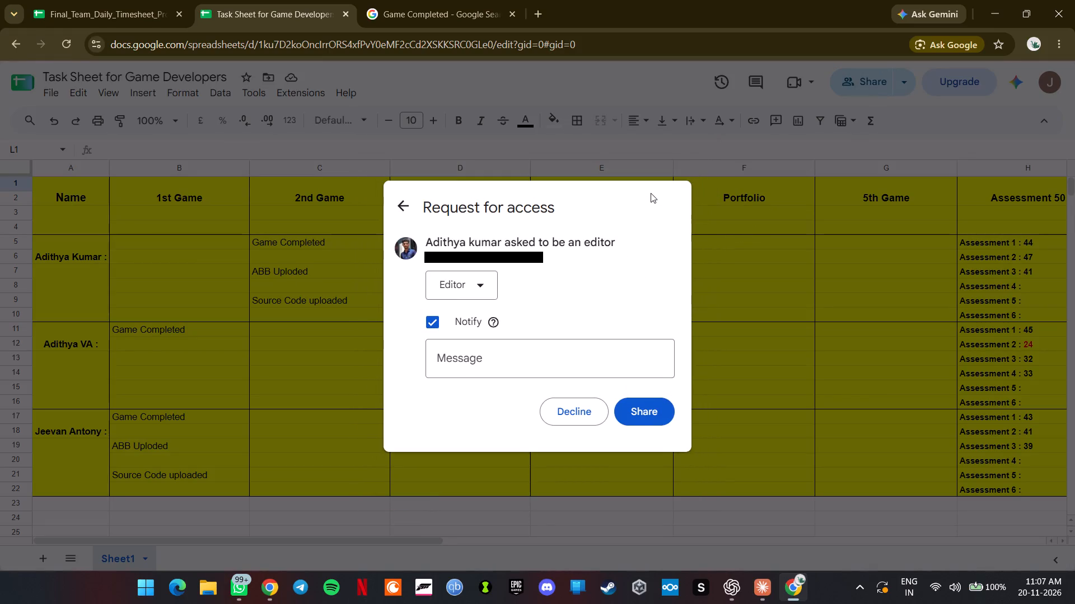
pyautogui.click(462, 285)
pyautogui.click(465, 306)
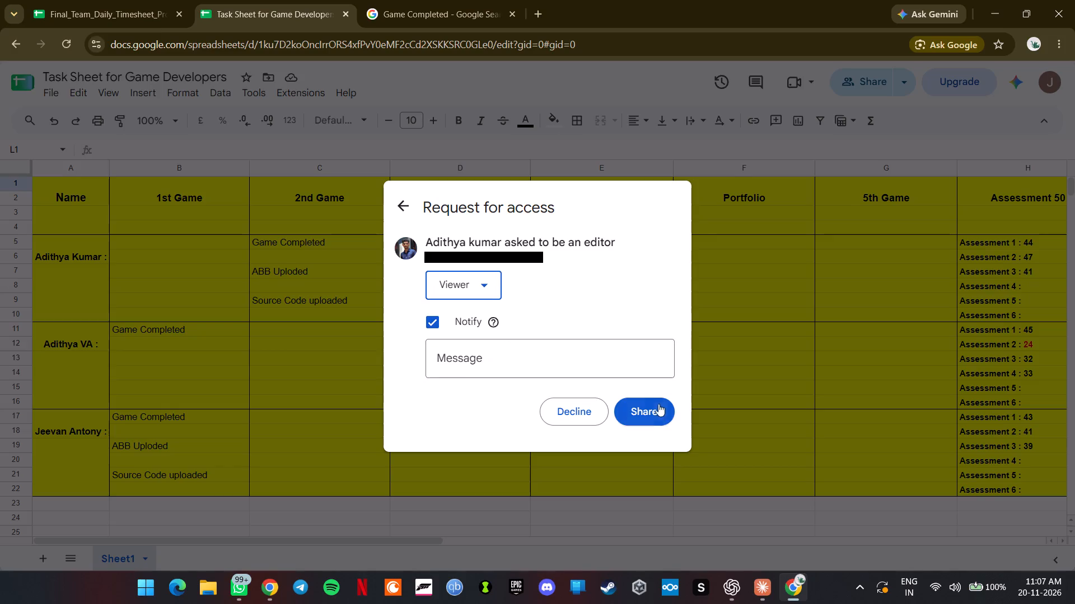
pyautogui.click(659, 409)
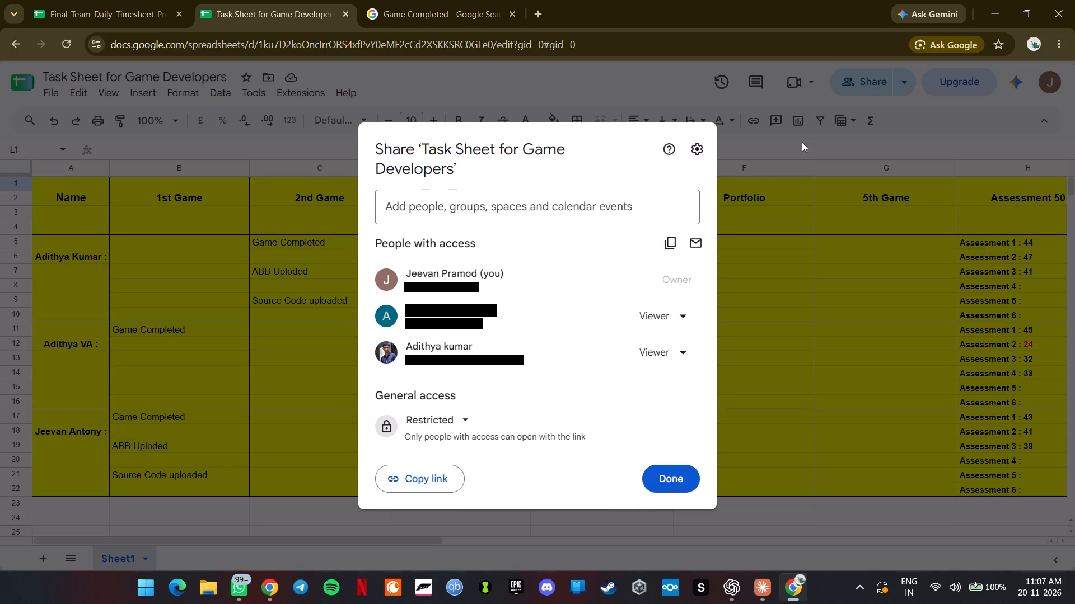
pyautogui.click(982, 123)
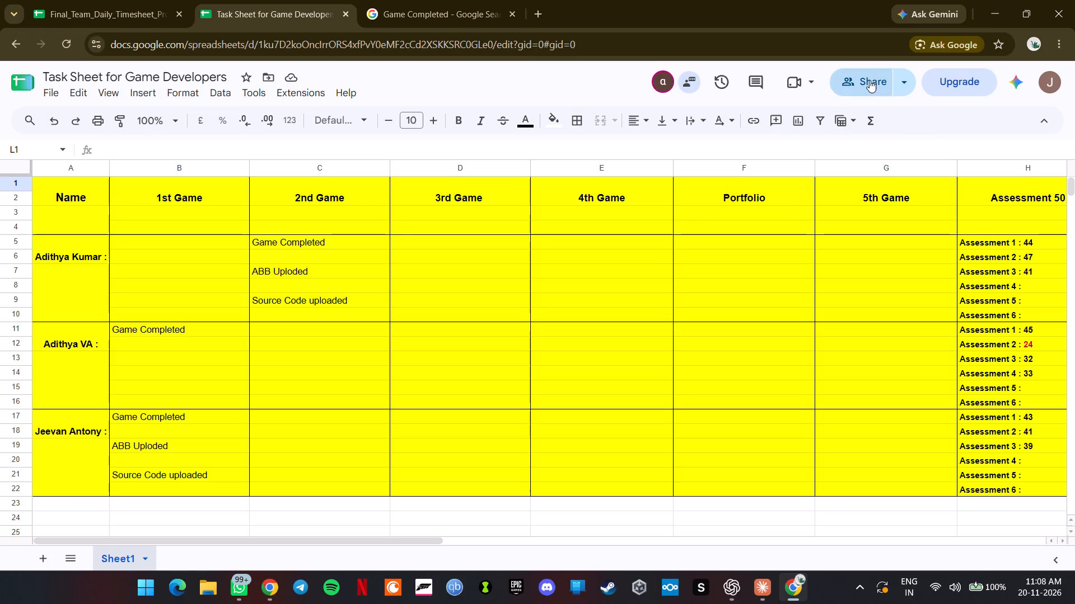
# Remove access for the last-listed viewer in the task sheet's sharing list and save the change.
pyautogui.click(901, 84)
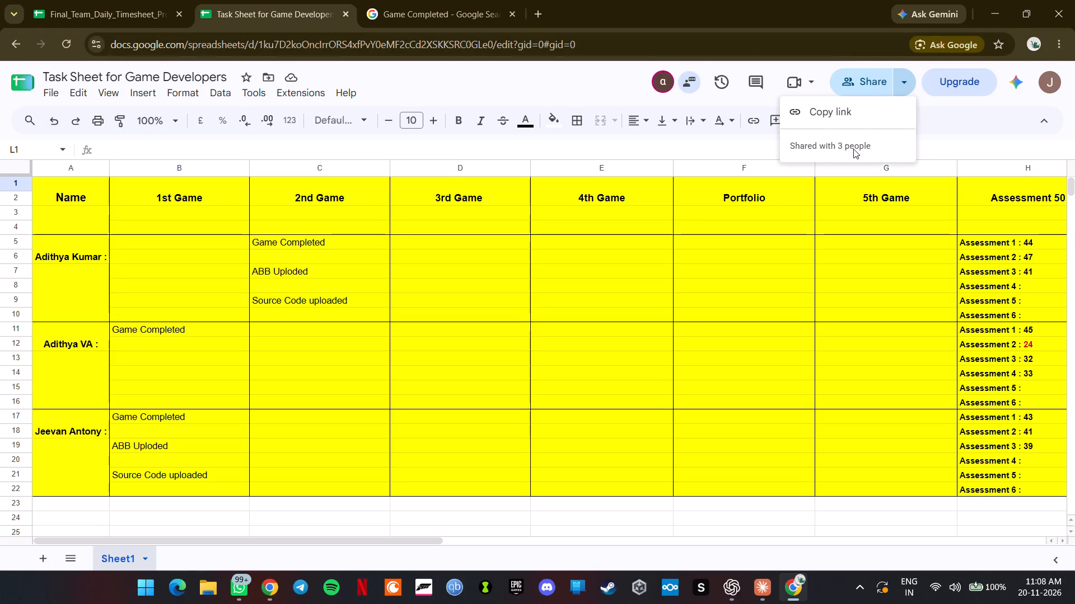
pyautogui.click(869, 88)
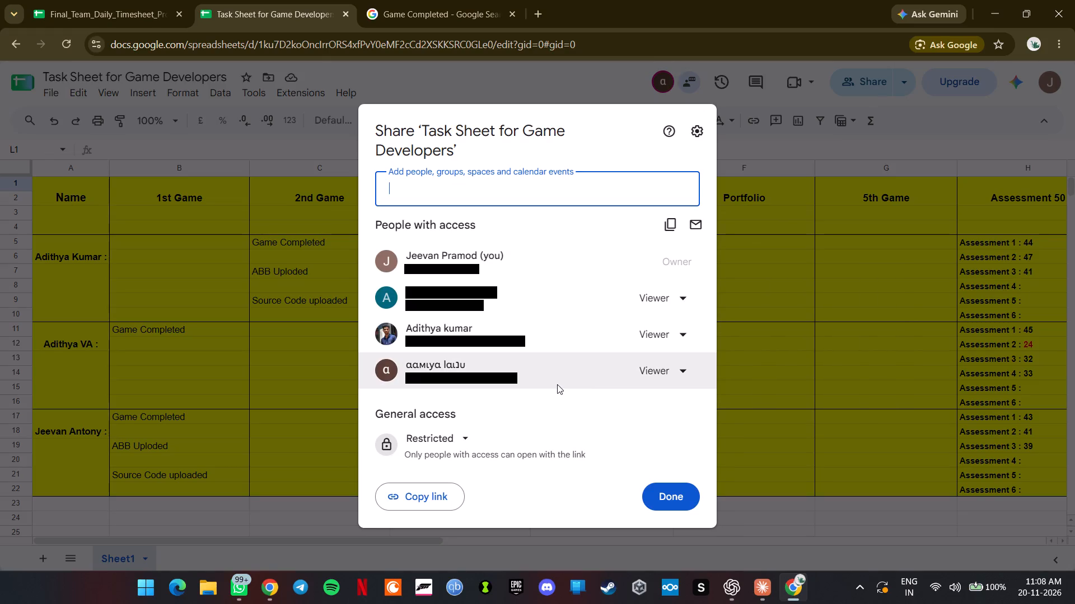
pyautogui.rightClick(602, 375)
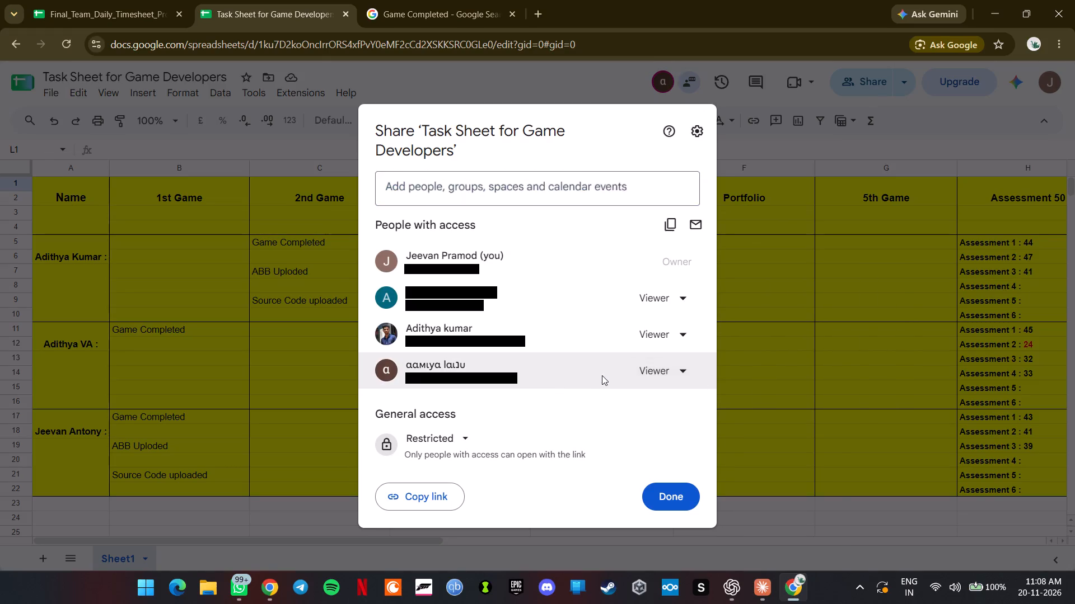
pyautogui.click(567, 388)
pyautogui.click(653, 373)
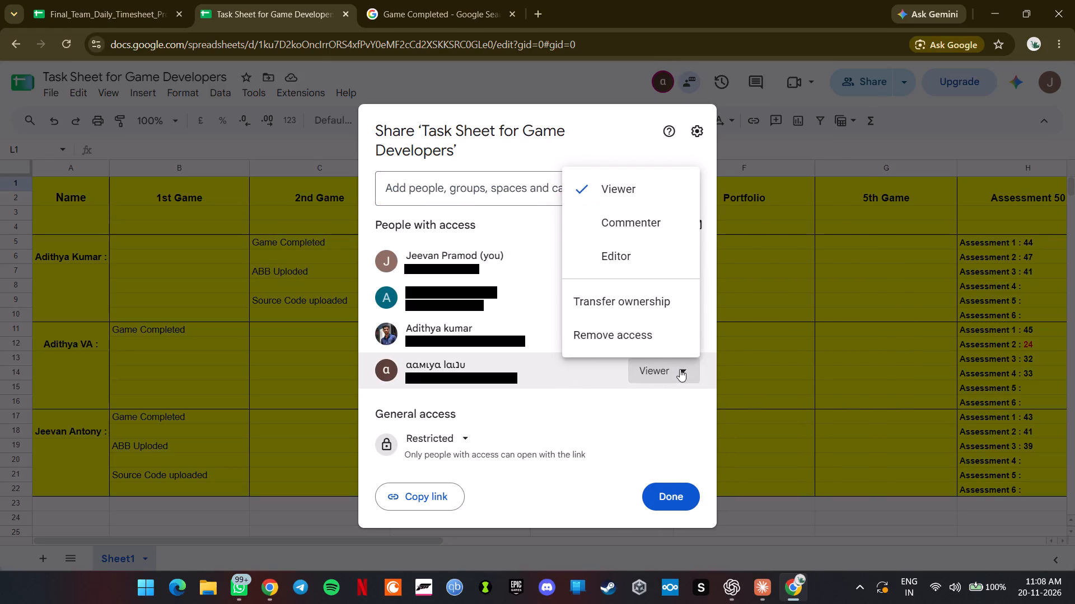
pyautogui.click(649, 332)
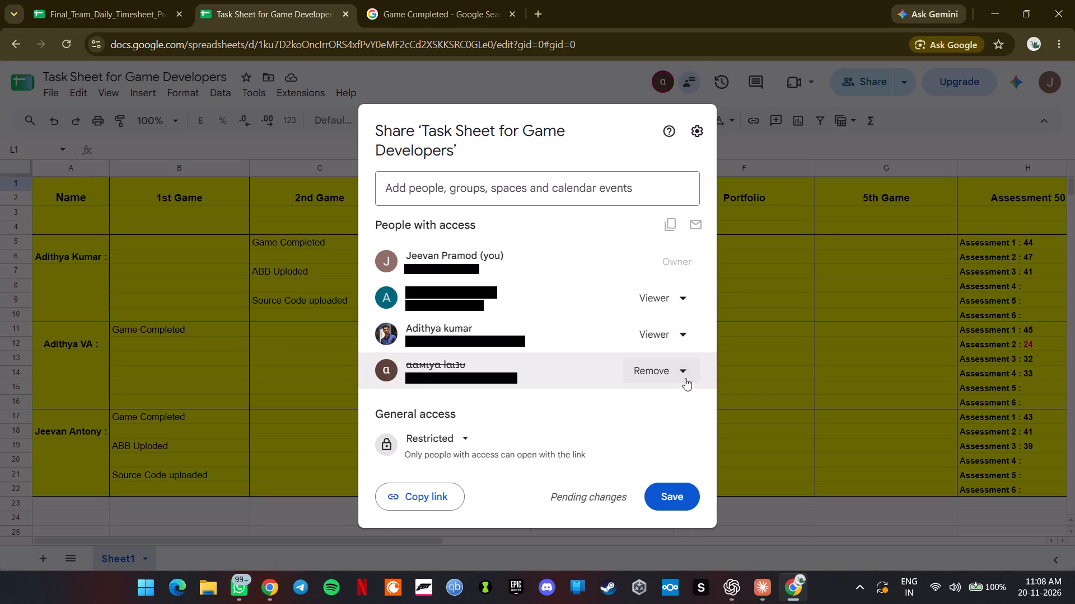
pyautogui.click(684, 379)
pyautogui.click(644, 344)
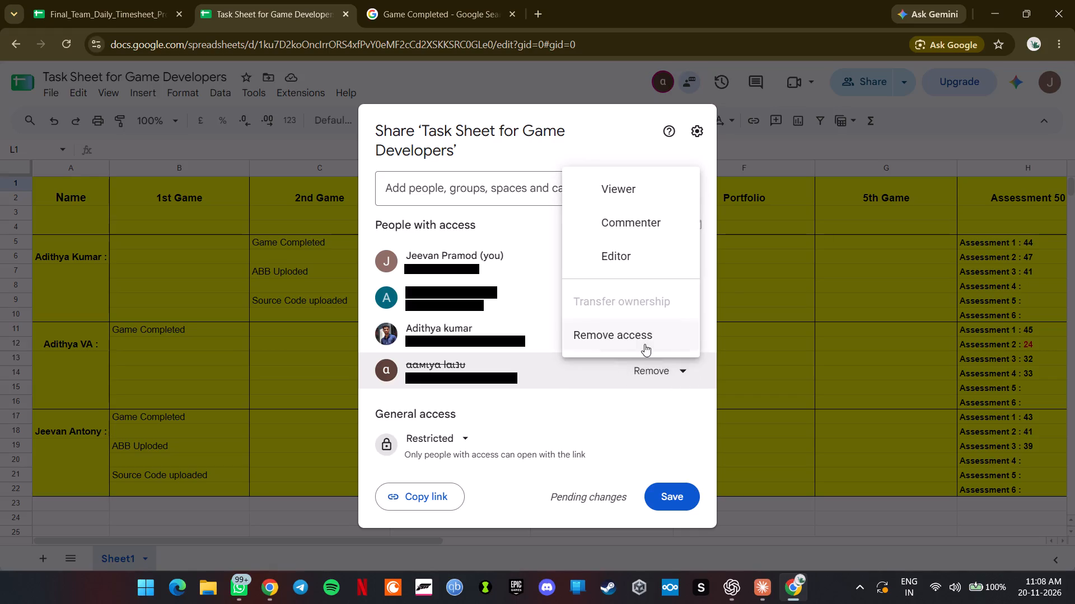
pyautogui.click(672, 493)
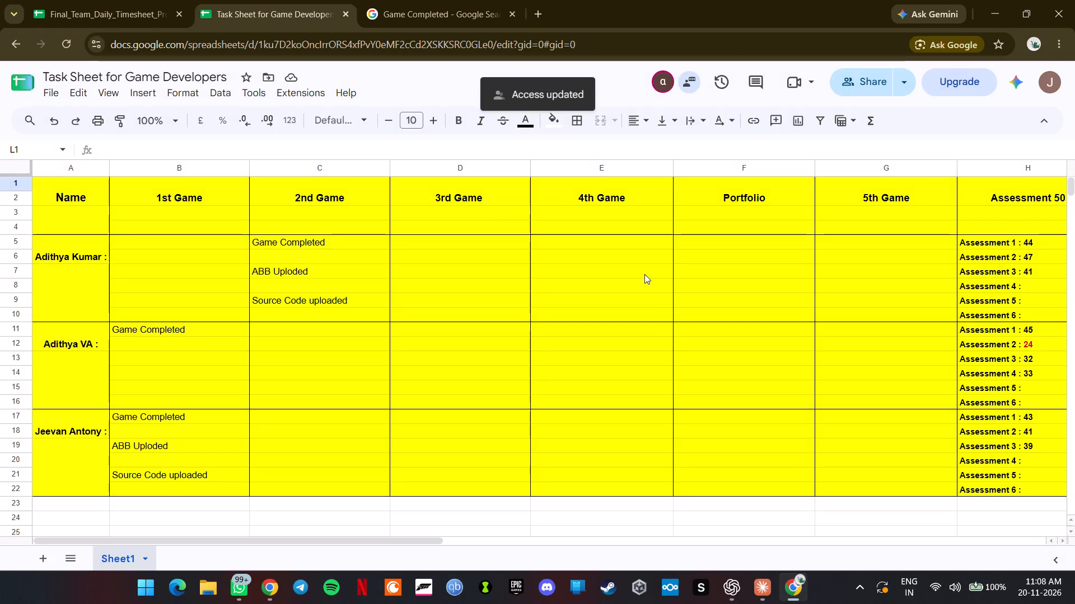
pyautogui.click(644, 274)
pyautogui.click(883, 88)
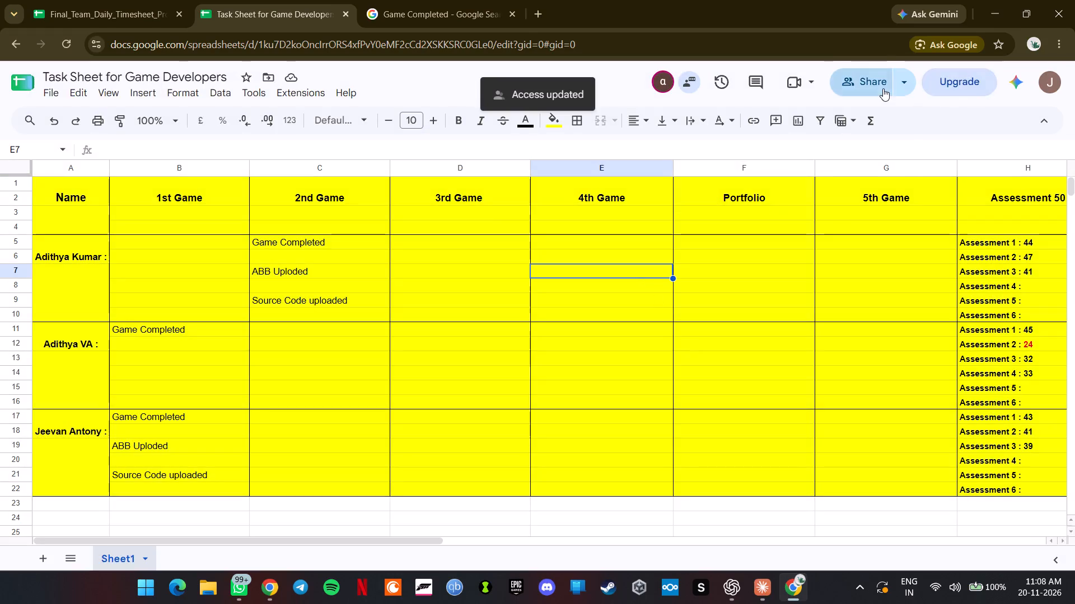
# Correct the 2nd Game entry in cell C7 to read AAB Uploded.
pyautogui.click(299, 280)
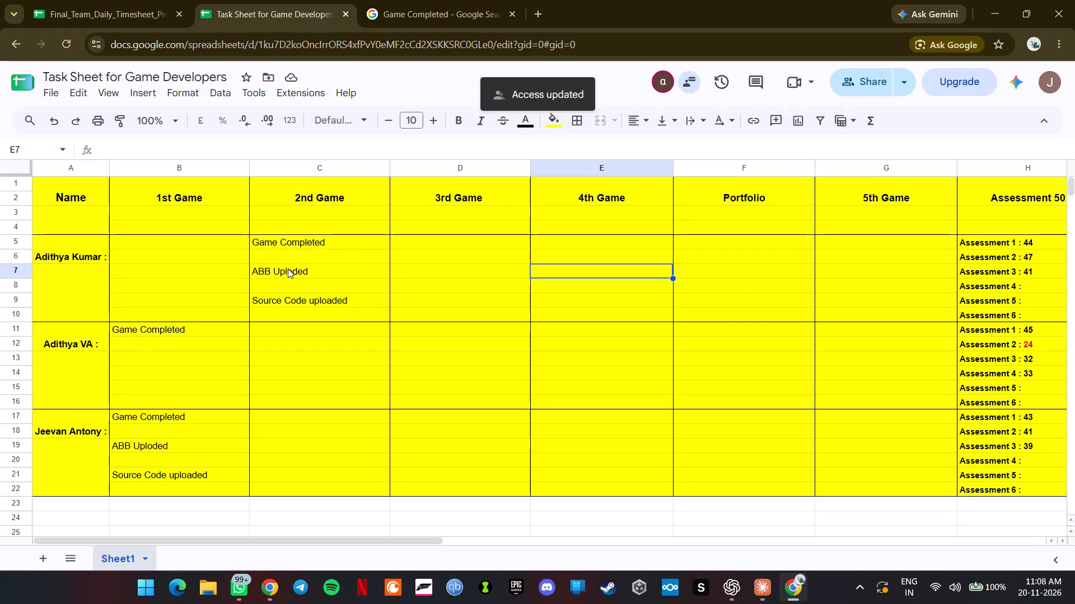
pyautogui.tripleClick(266, 267)
pyautogui.click(263, 266)
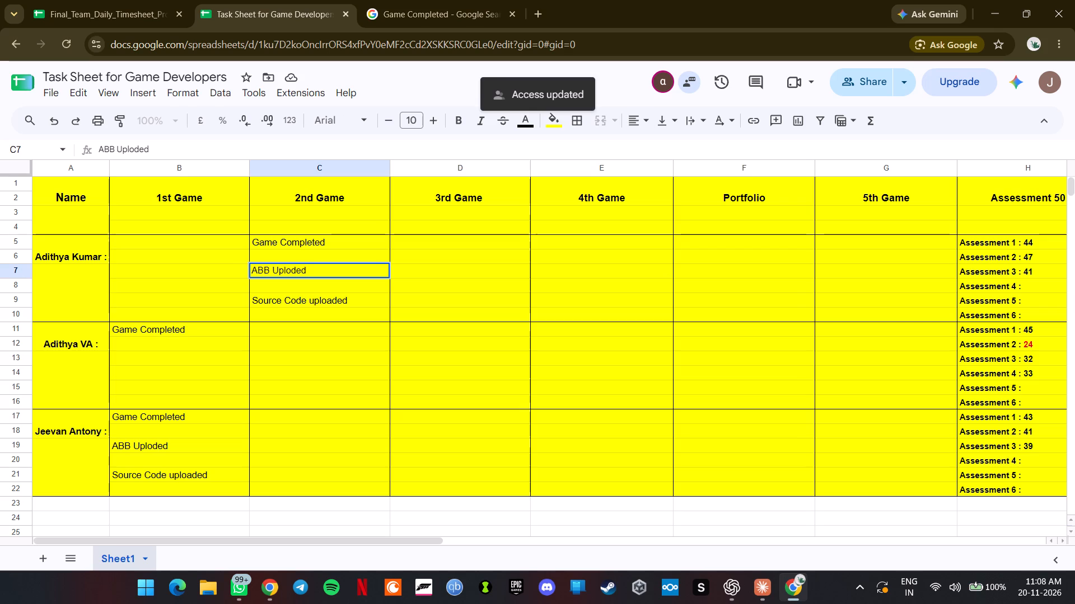
pyautogui.press('BackSpace')
pyautogui.hotkey('shift', 'a')
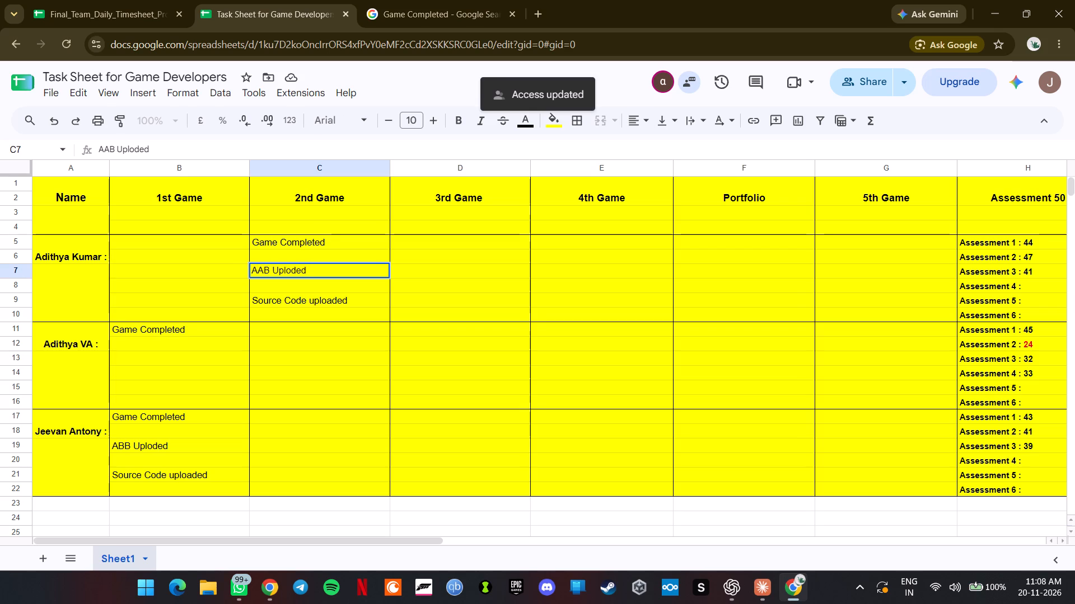
# Correct the 1st Game entry in cell B19 to read AAB Uploded and save the sheet.
pyautogui.click(118, 443)
pyautogui.click(123, 443)
pyautogui.click(123, 443)
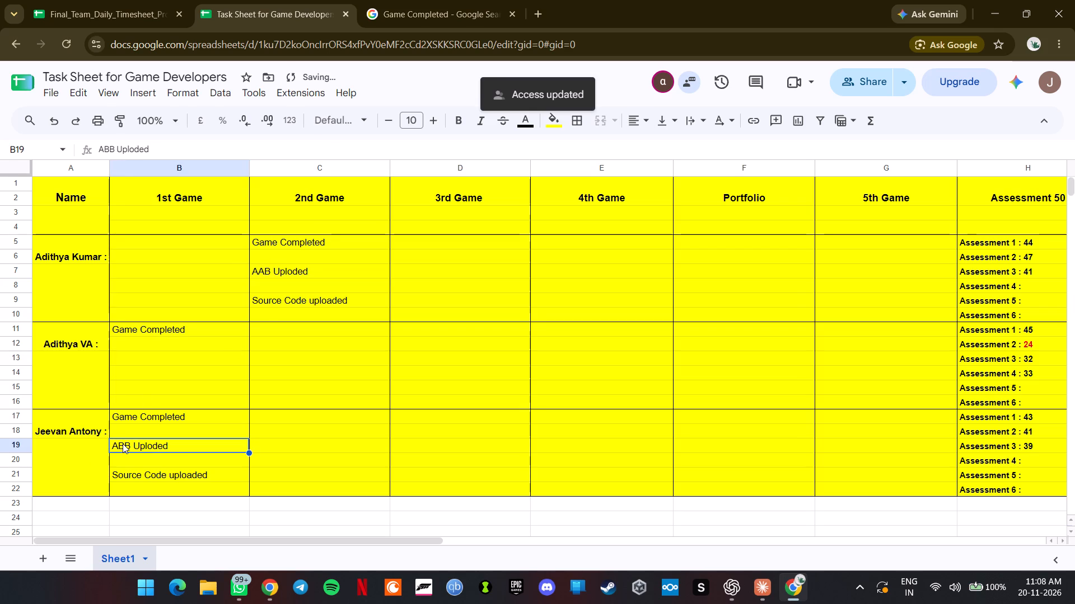
pyautogui.click(127, 445)
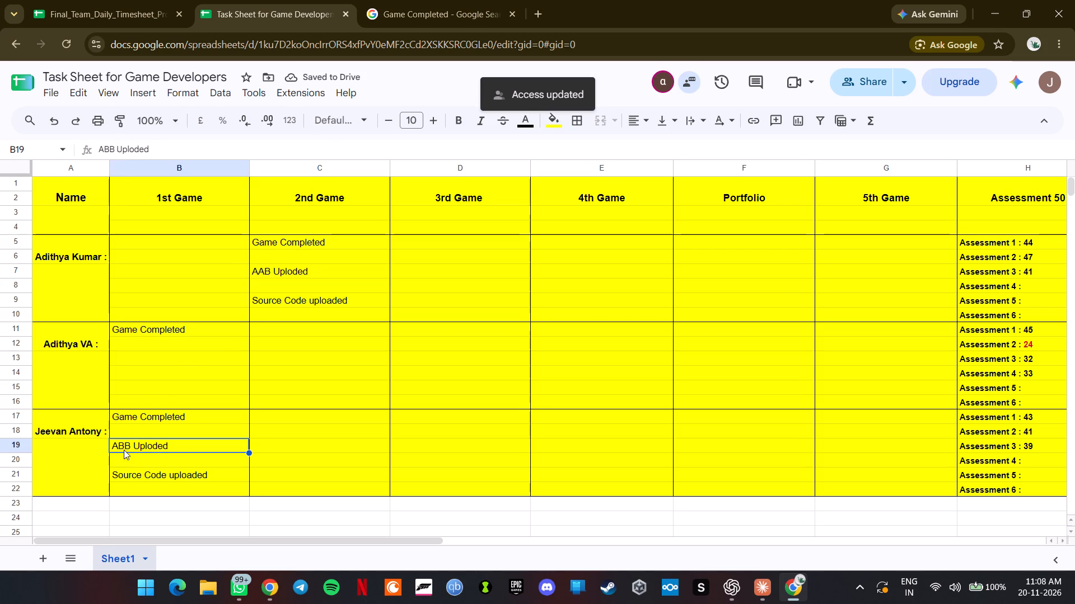
pyautogui.click(134, 438)
pyautogui.doubleClick(125, 443)
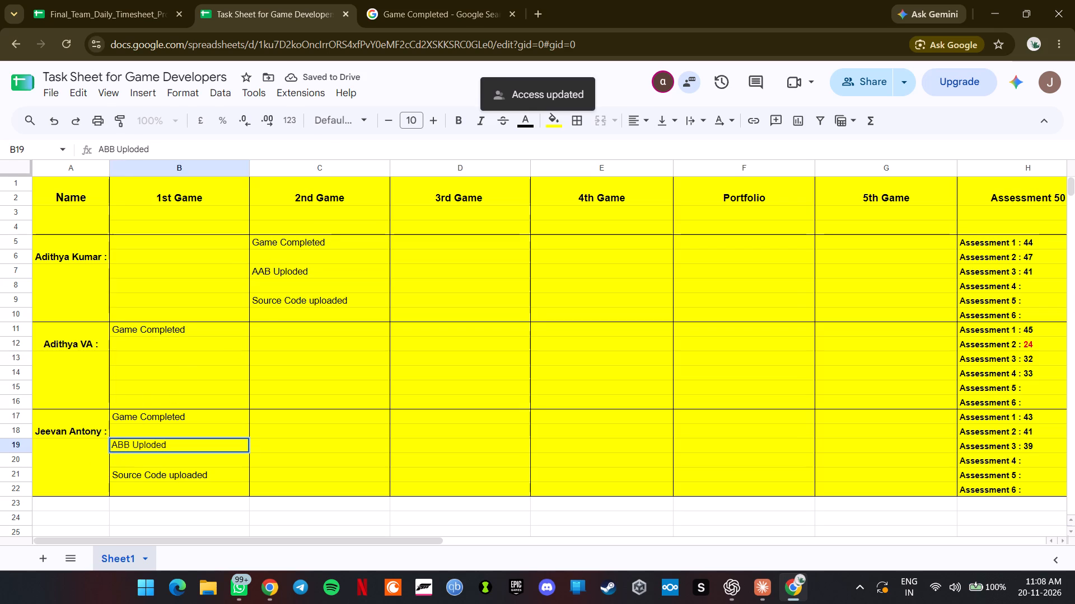
pyautogui.click(123, 443)
pyautogui.press('BackSpace')
pyautogui.hotkey('shift', 'a')
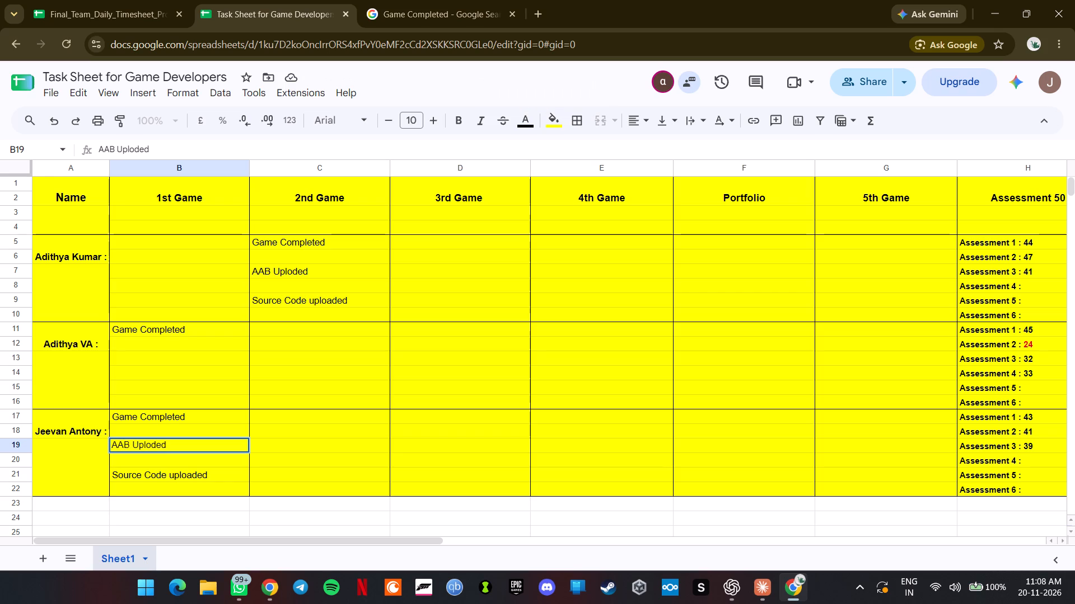
pyautogui.click(311, 379)
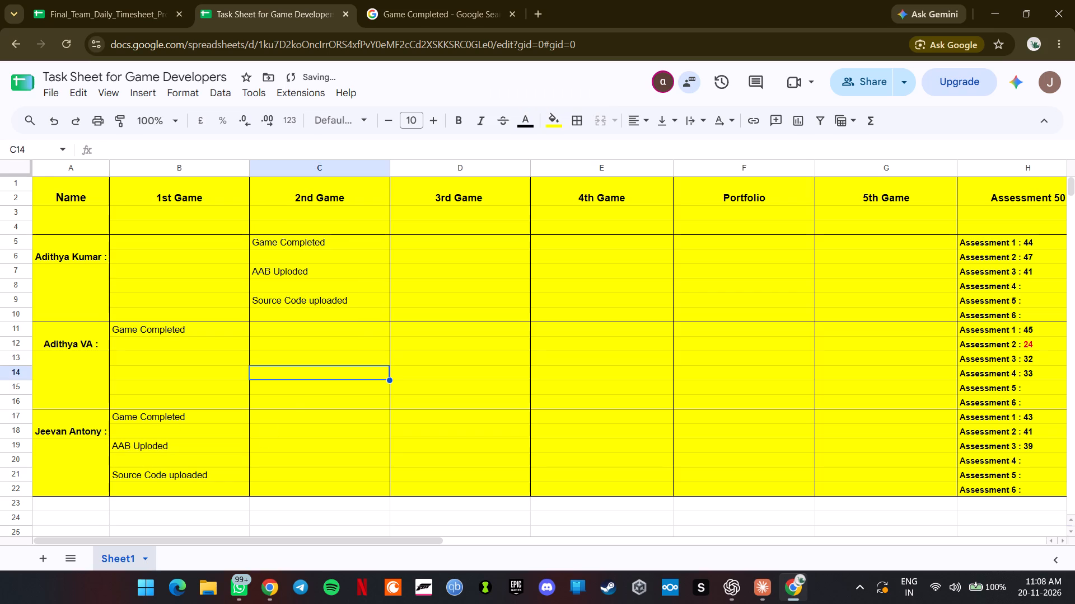
pyautogui.hotkey('ctrl', 's')
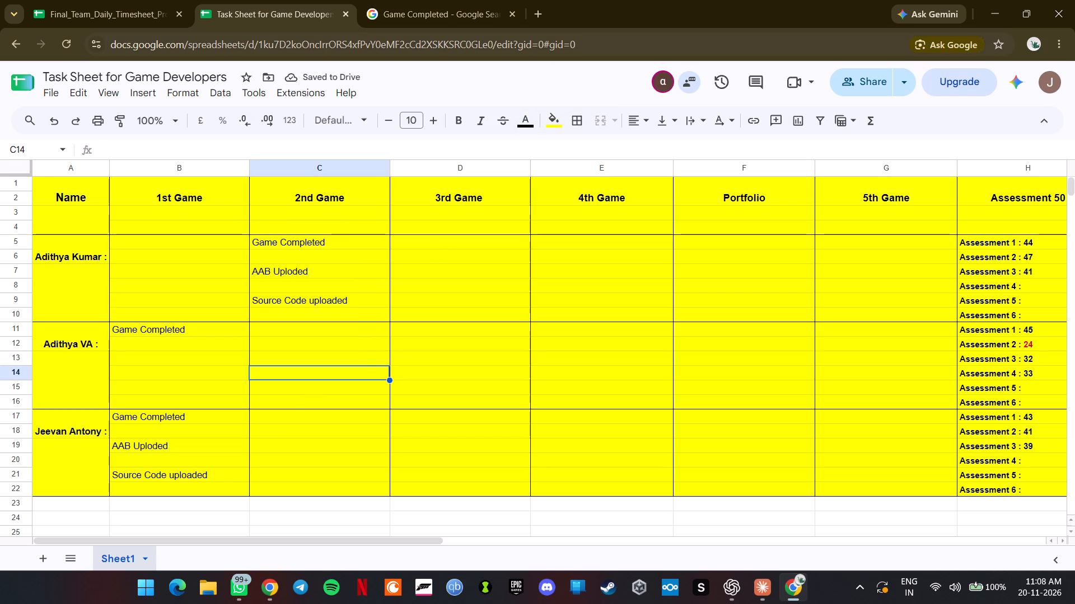
pyautogui.hotkey('ctrl', 's')
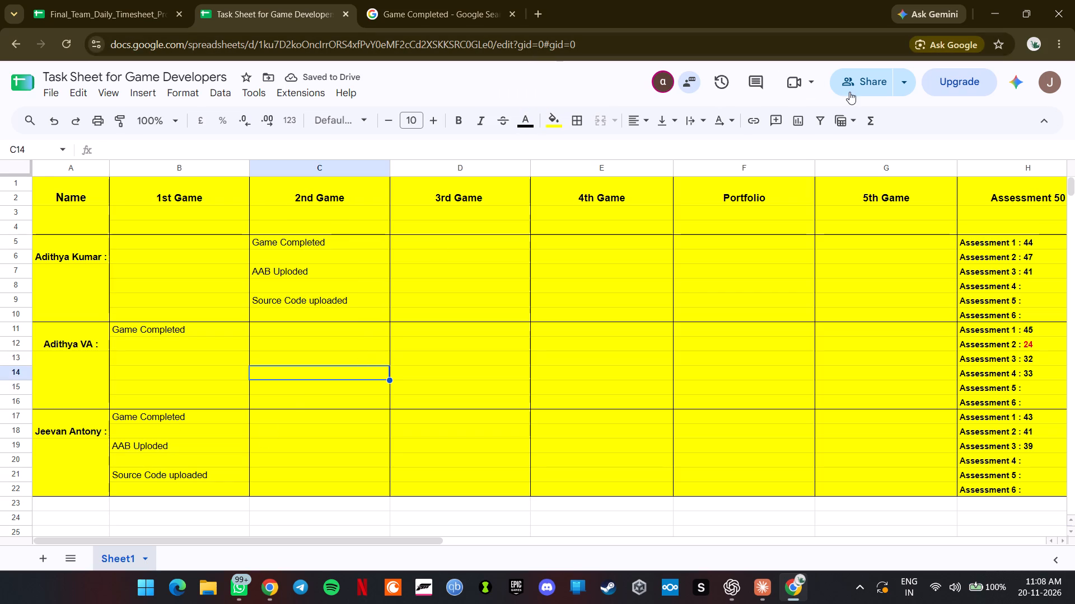
# Open the task sheet's sharing settings to check the people with access.
pyautogui.click(863, 92)
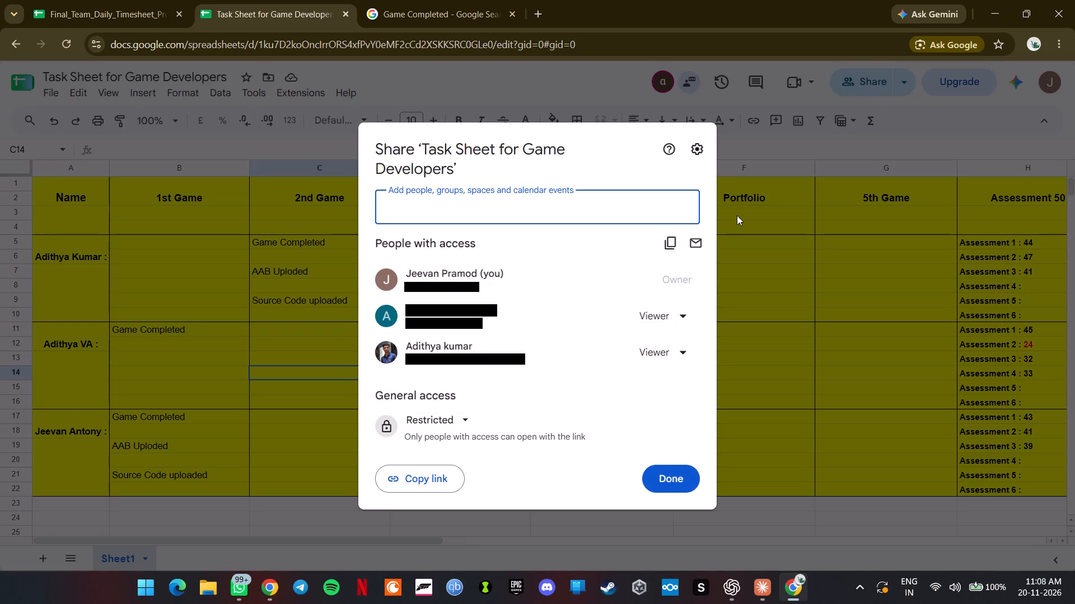
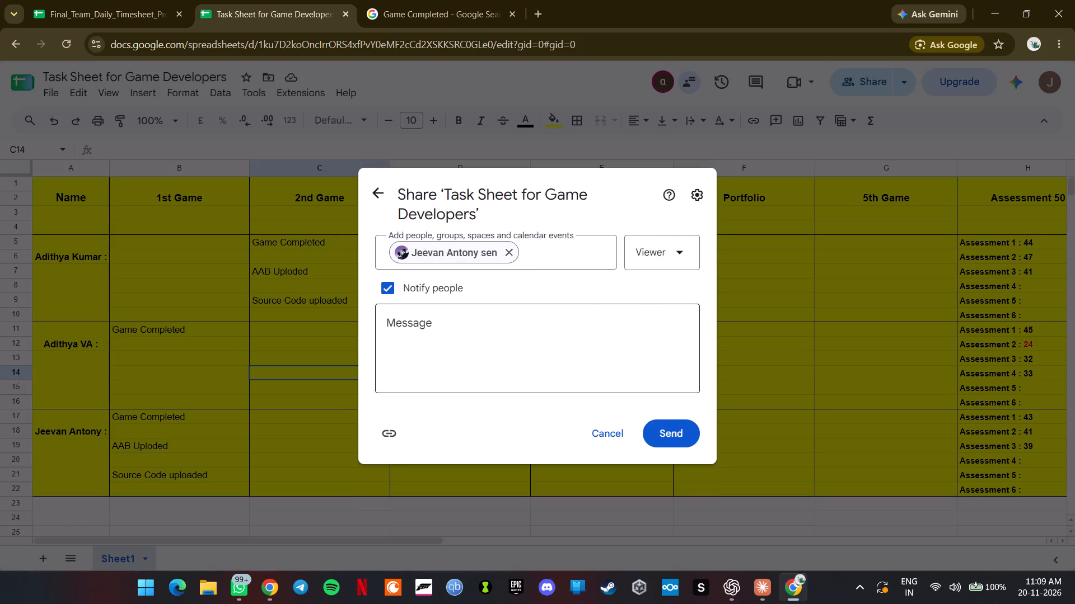
# Send the sharing invitation to the added person with Viewer access and check the list of people with access.
pyautogui.click(694, 438)
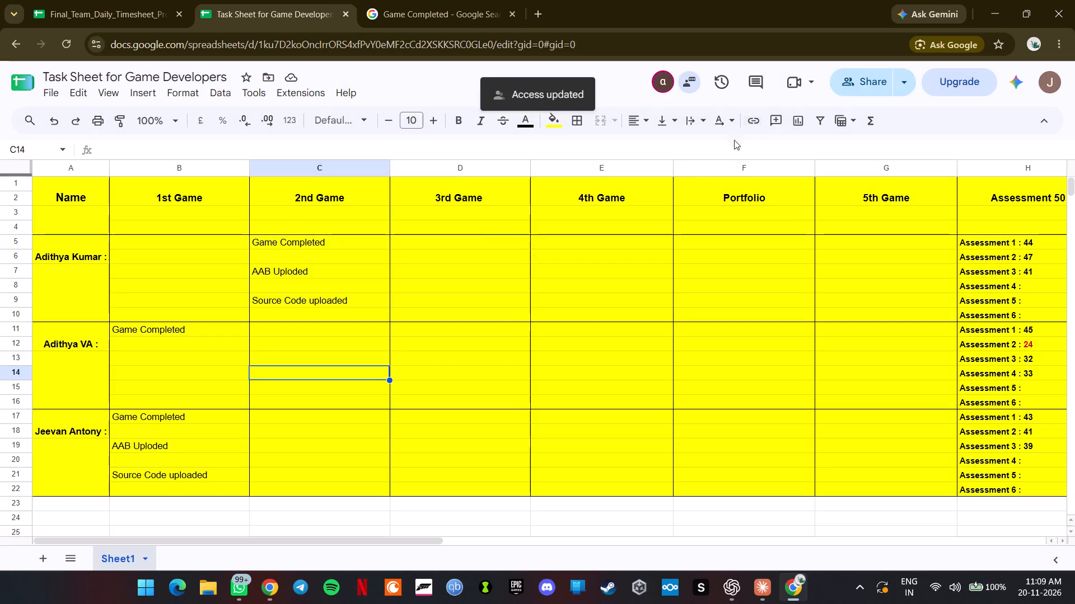
pyautogui.click(861, 86)
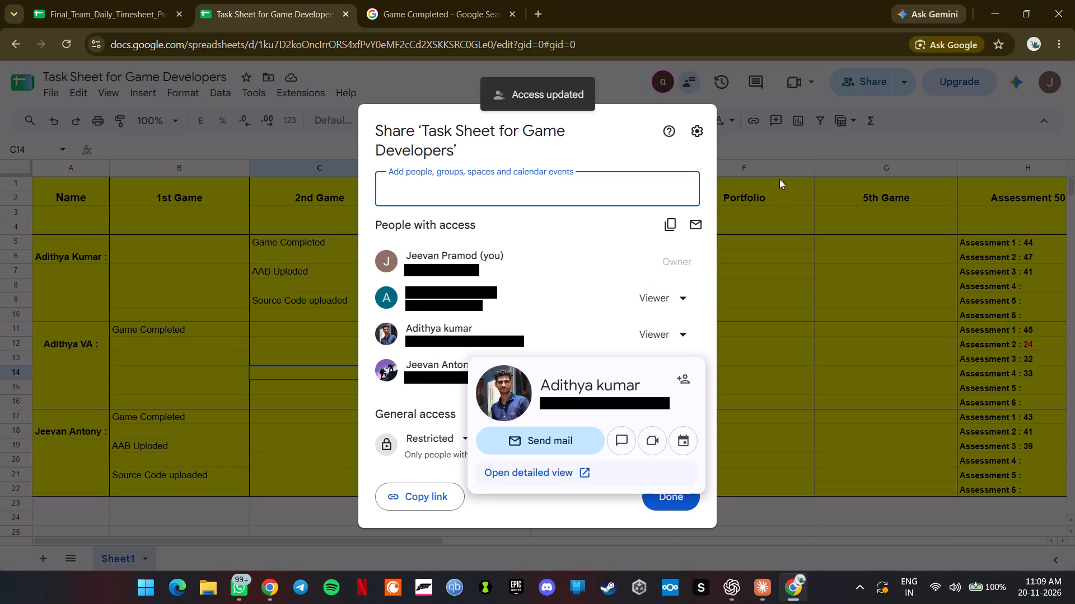
pyautogui.click(848, 143)
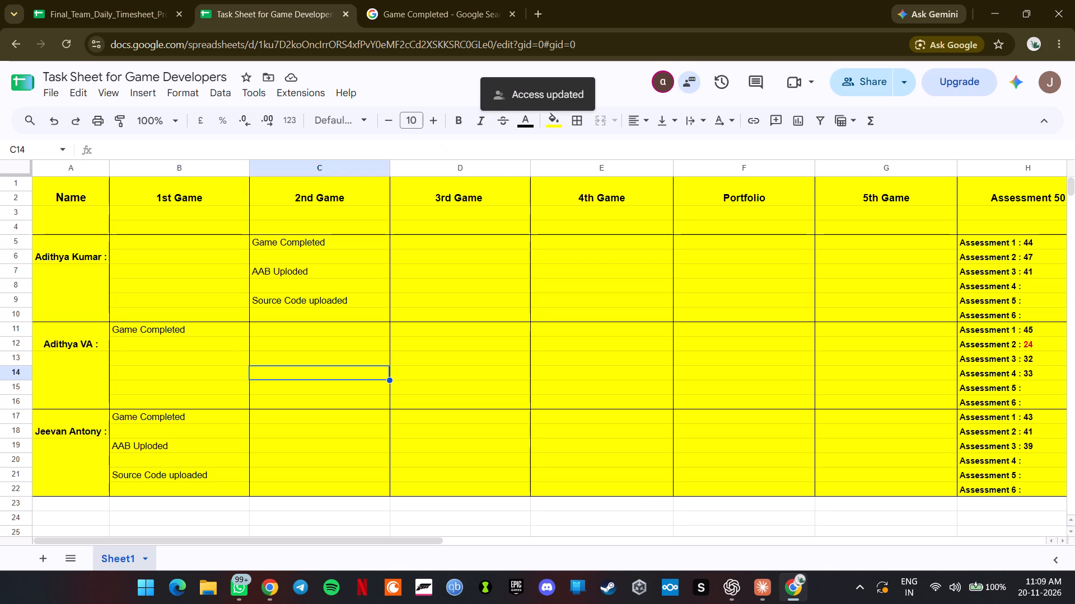
# Look over the task sheet's columns from 1st Game through Certification for all three developers.
pyautogui.scroll(1, 843, 143)
pyautogui.moveTo(282, 541); pyautogui.dragTo(208, 550)
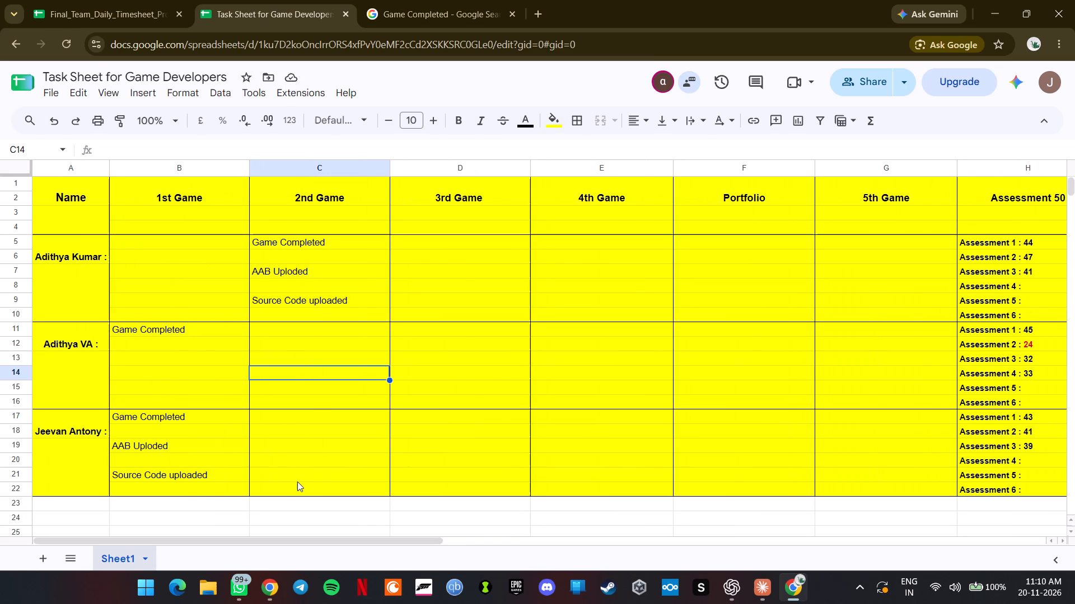
pyautogui.moveTo(246, 542); pyautogui.dragTo(366, 531)
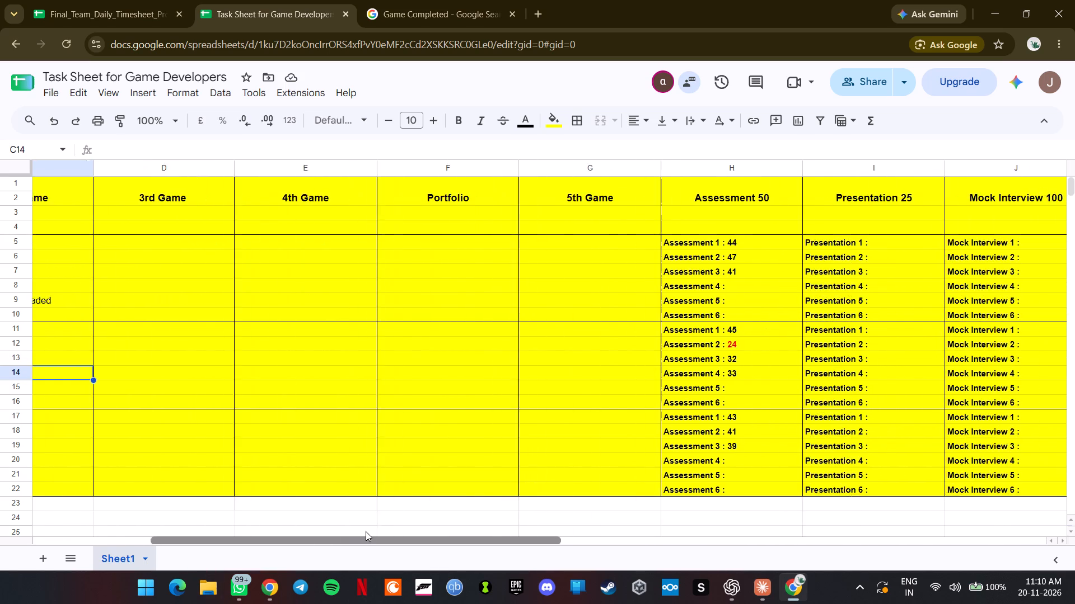
pyautogui.moveTo(366, 531); pyautogui.dragTo(487, 521)
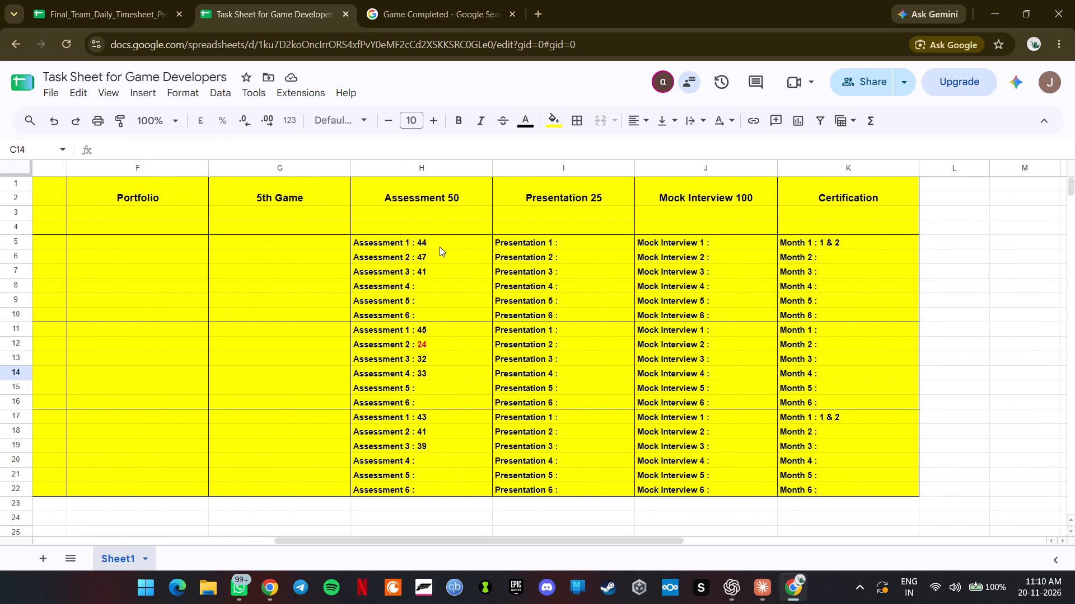
pyautogui.moveTo(404, 541); pyautogui.dragTo(448, 537)
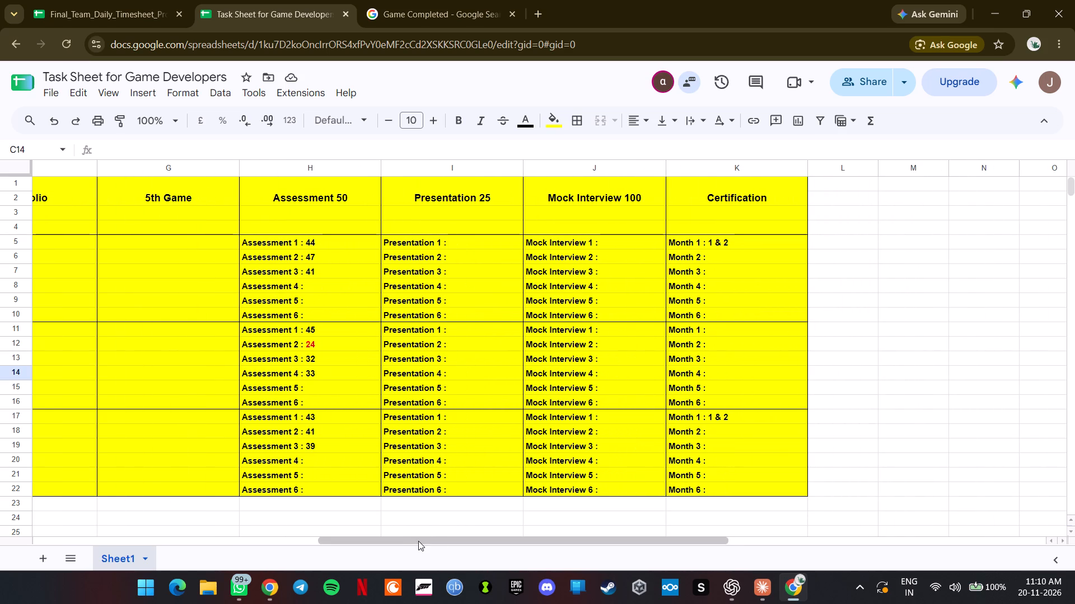
pyautogui.moveTo(418, 541); pyautogui.dragTo(503, 547)
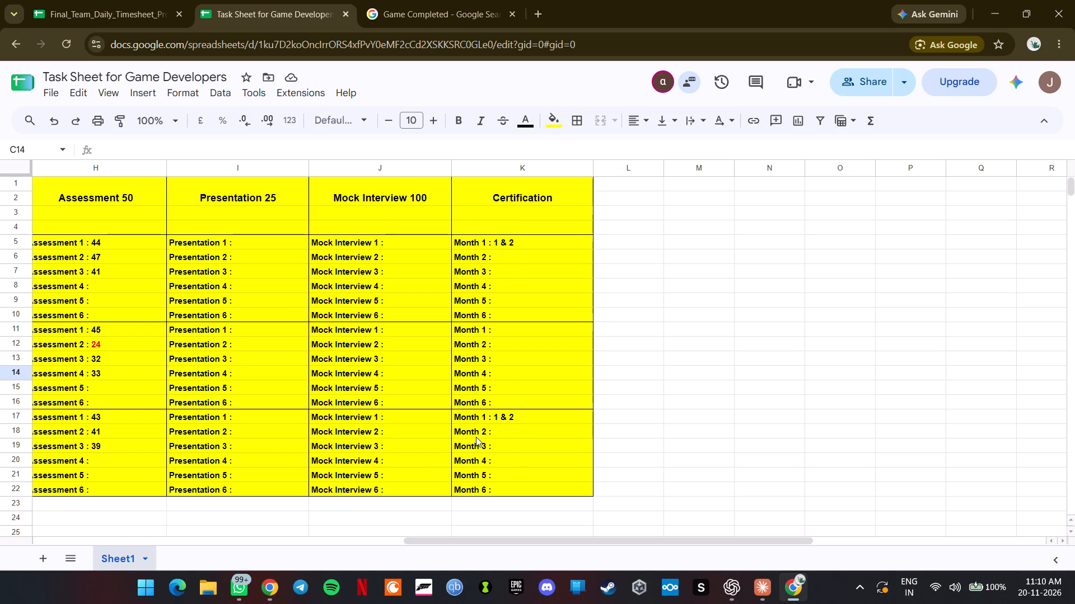
pyautogui.moveTo(531, 541); pyautogui.dragTo(250, 551)
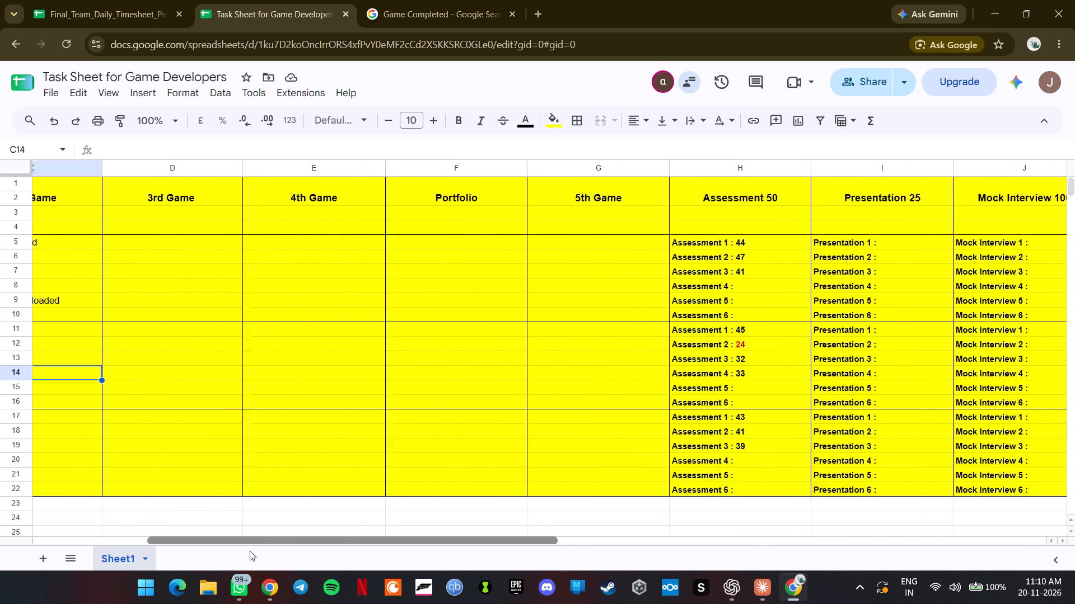
# Widen the empty column L beside Certification to about the same width as the Certification column.
pyautogui.moveTo(250, 551); pyautogui.dragTo(471, 568)
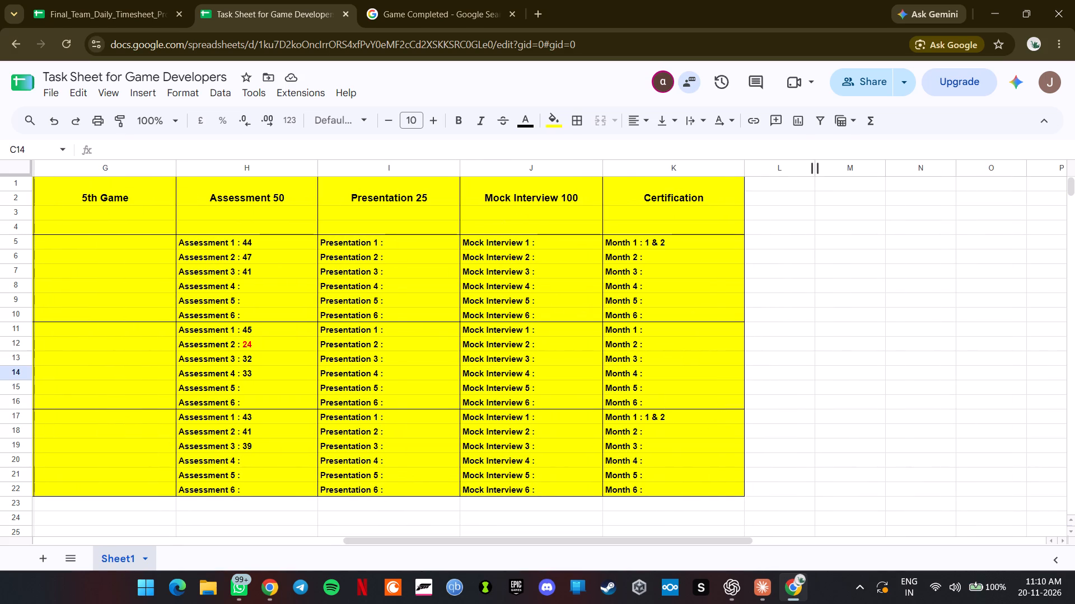
pyautogui.moveTo(815, 166); pyautogui.dragTo(882, 172)
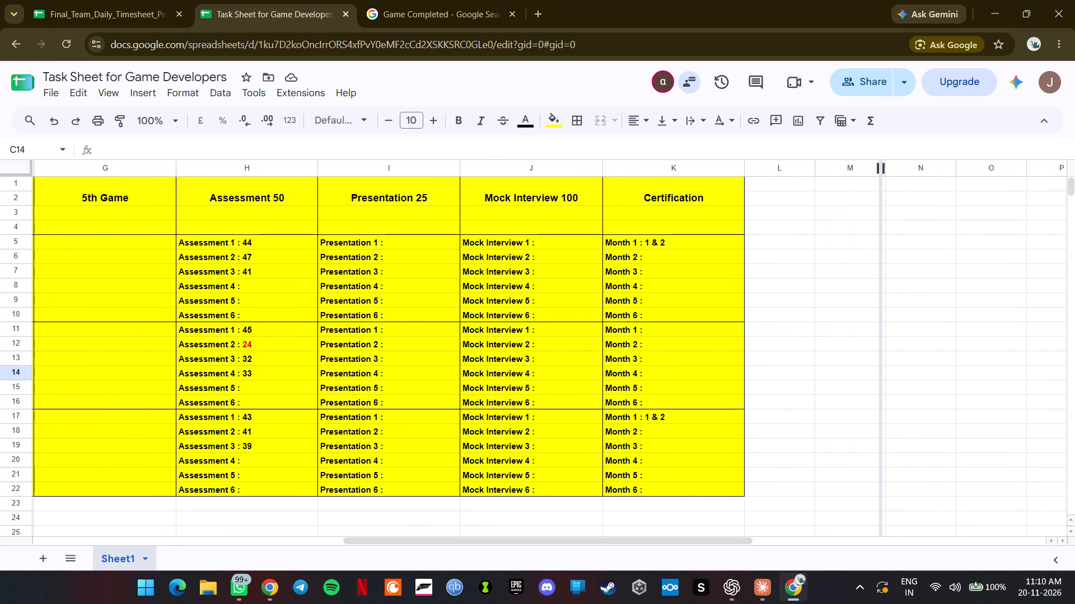
pyautogui.moveTo(882, 172); pyautogui.dragTo(885, 172)
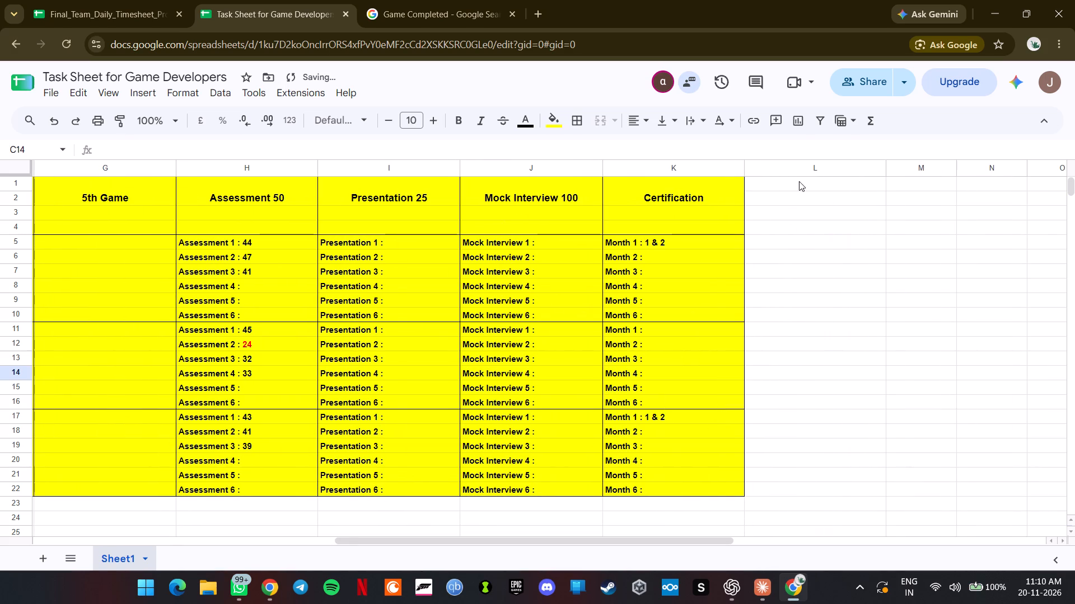
# Fill cells L1 to L22 with a light cream-yellow colour.
pyautogui.moveTo(799, 181); pyautogui.dragTo(801, 484)
pyautogui.click(556, 117)
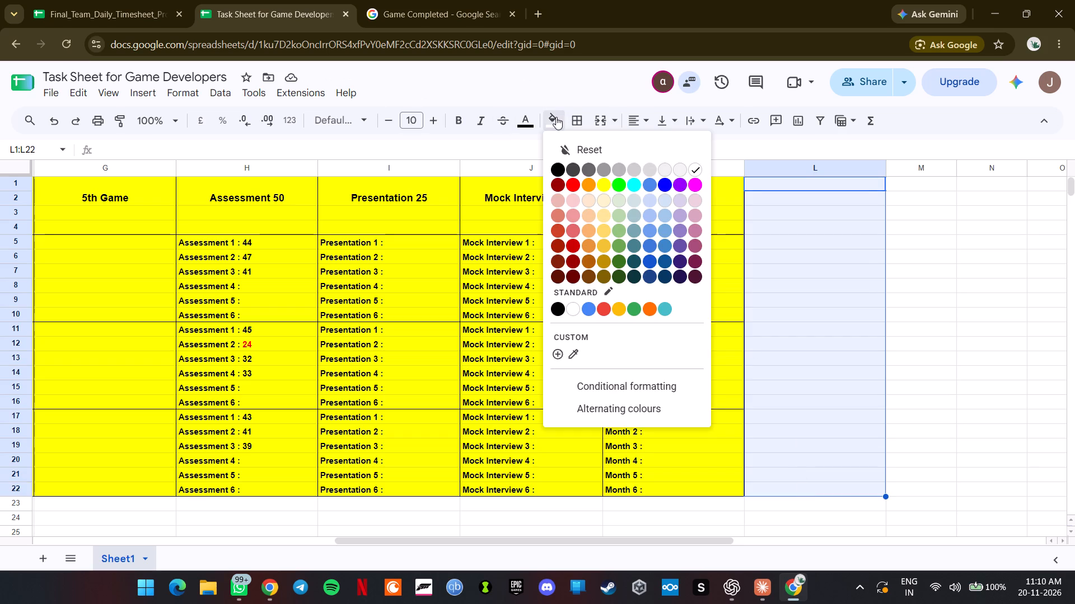
pyautogui.click(605, 194)
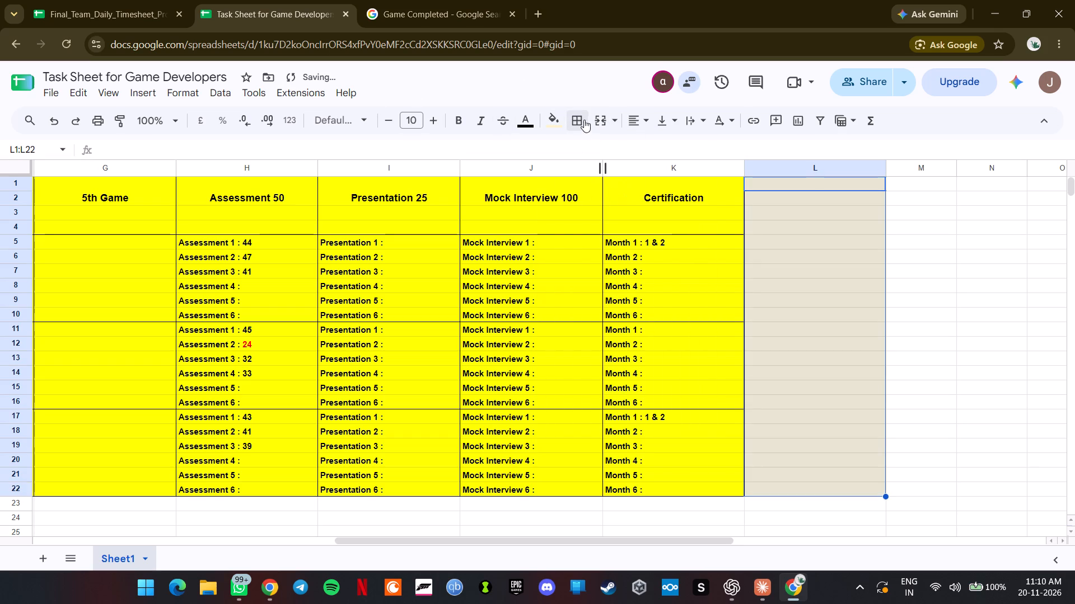
pyautogui.click(555, 117)
pyautogui.click(821, 223)
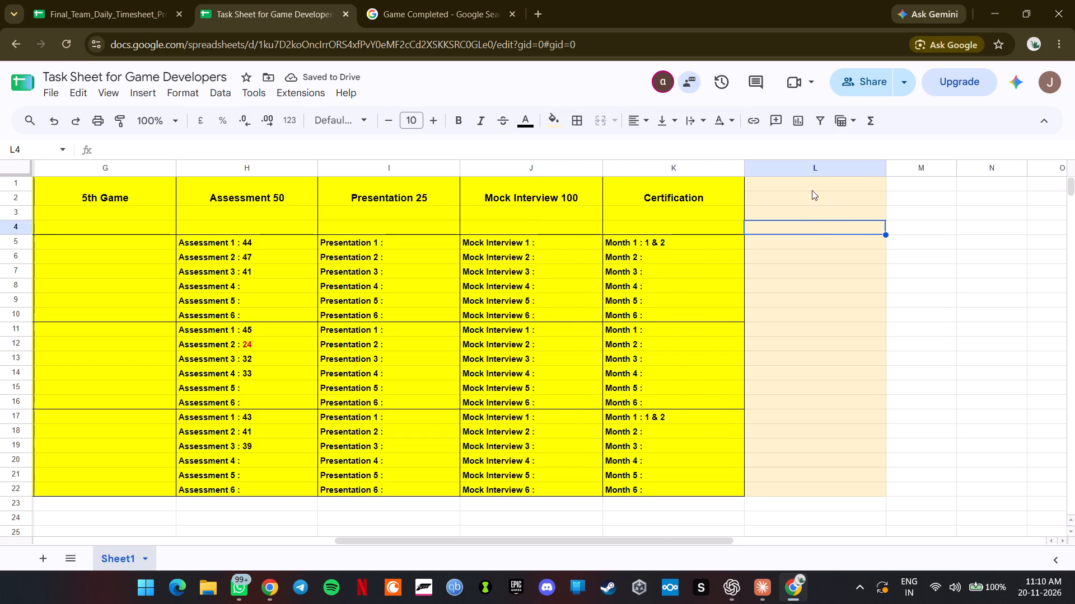
# Apply outer borders around cells L1 to L22.
pyautogui.moveTo(806, 182); pyautogui.dragTo(806, 229)
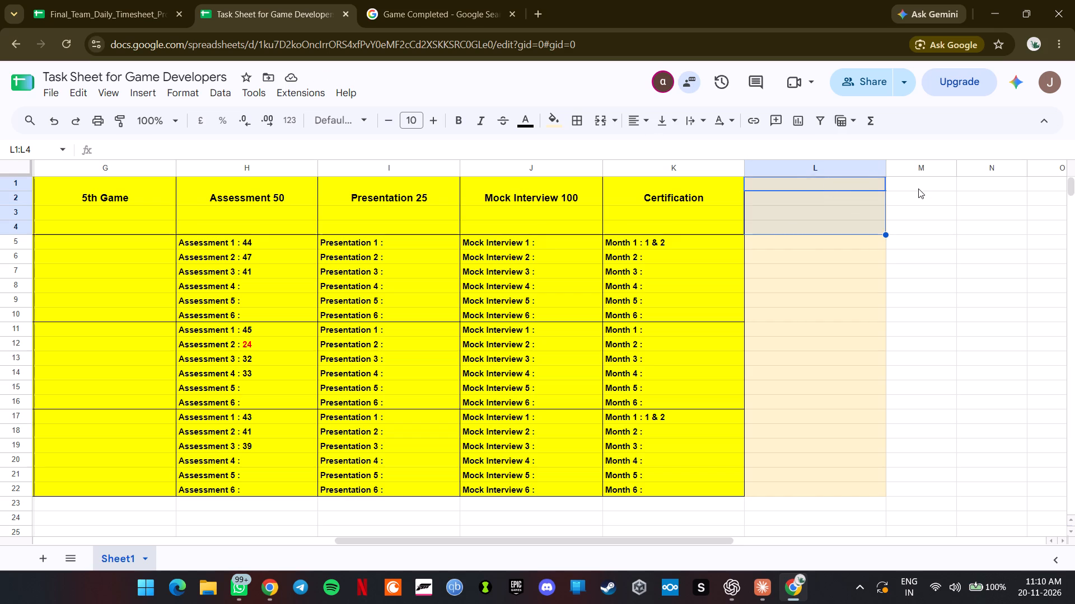
pyautogui.click(917, 187)
pyautogui.moveTo(812, 186); pyautogui.dragTo(819, 491)
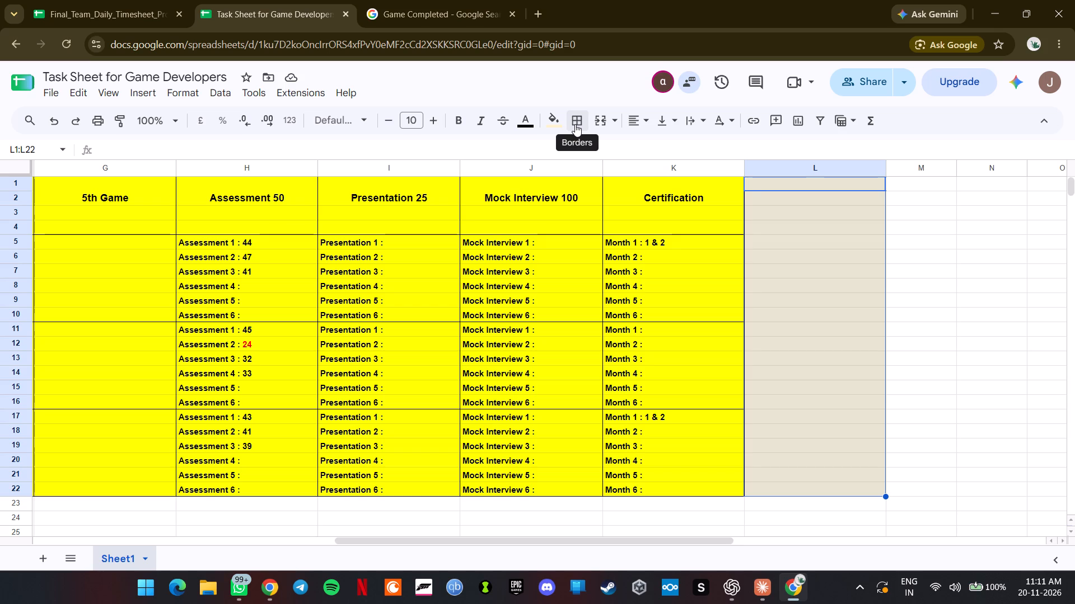
pyautogui.click(575, 124)
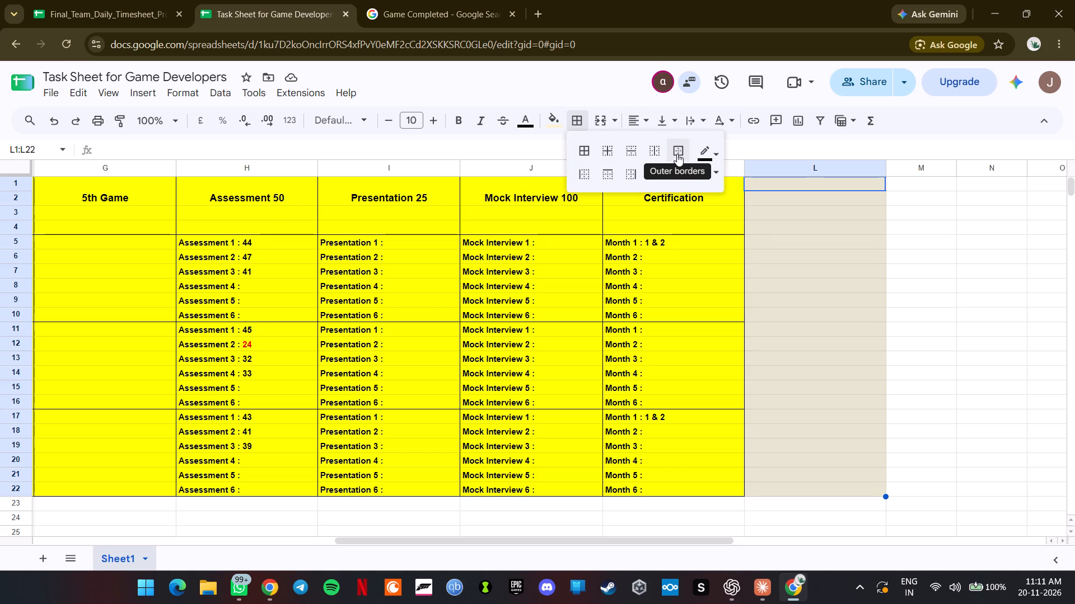
pyautogui.click(677, 154)
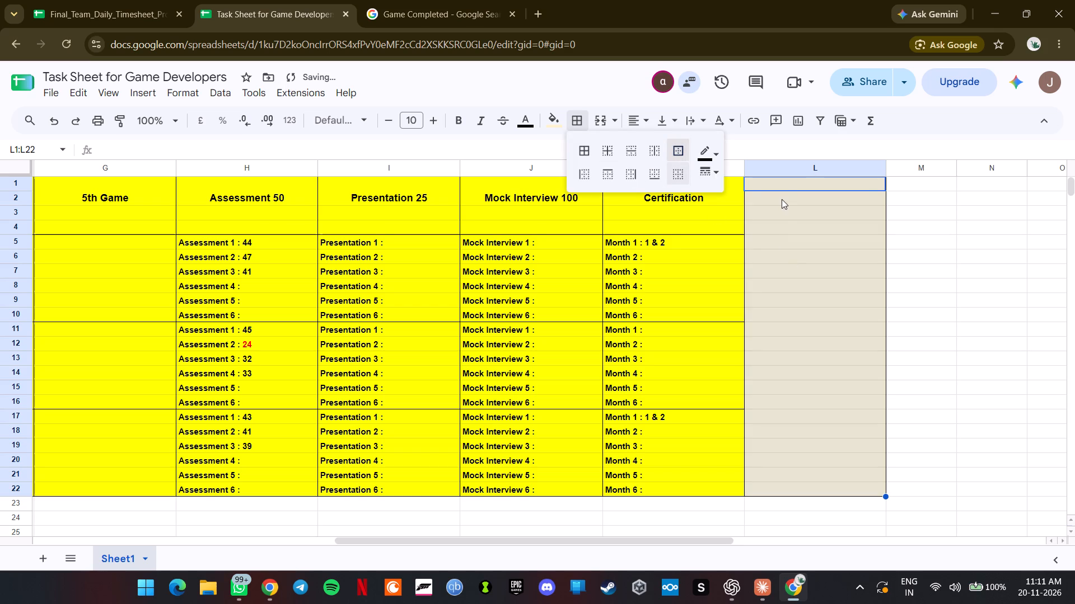
pyautogui.click(782, 187)
pyautogui.click(934, 178)
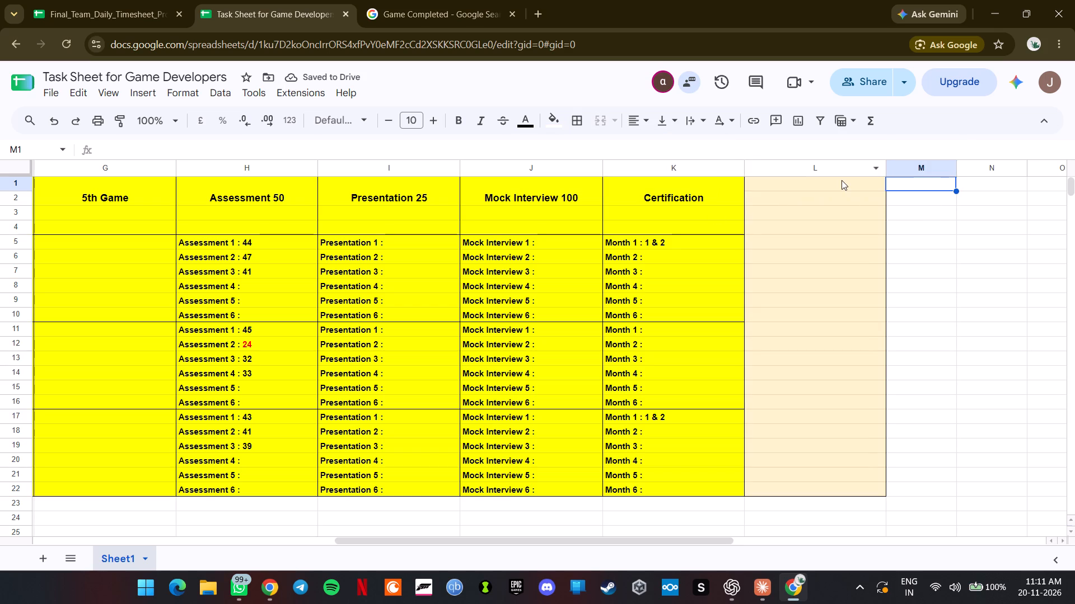
# Add bottom borders to L1:L4, L5:L10 and L11:L16 to divide column L into header and developer sections.
pyautogui.moveTo(842, 180); pyautogui.dragTo(831, 224)
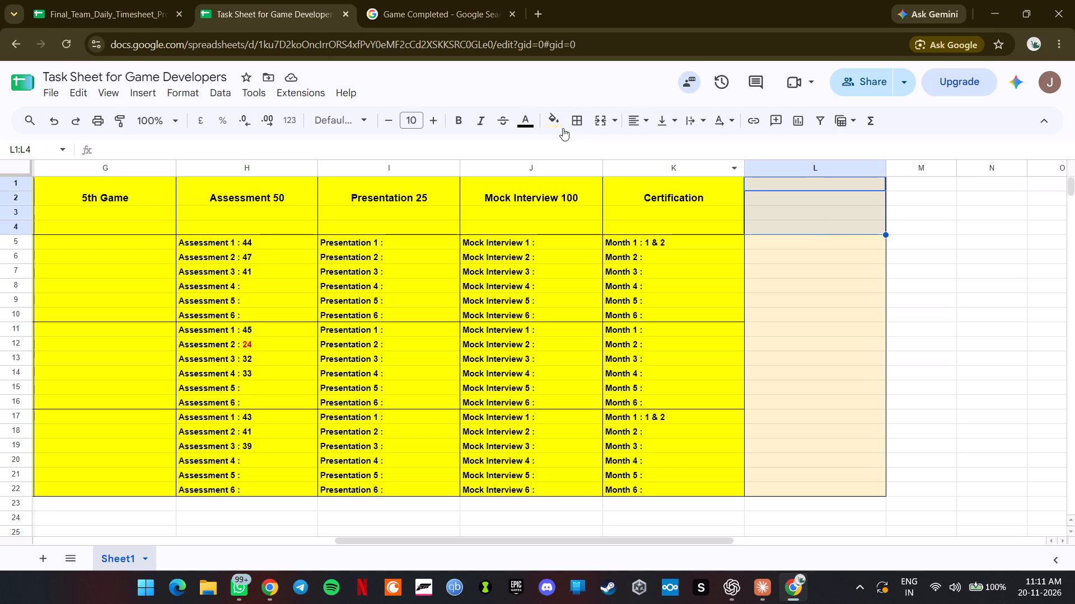
pyautogui.click(573, 120)
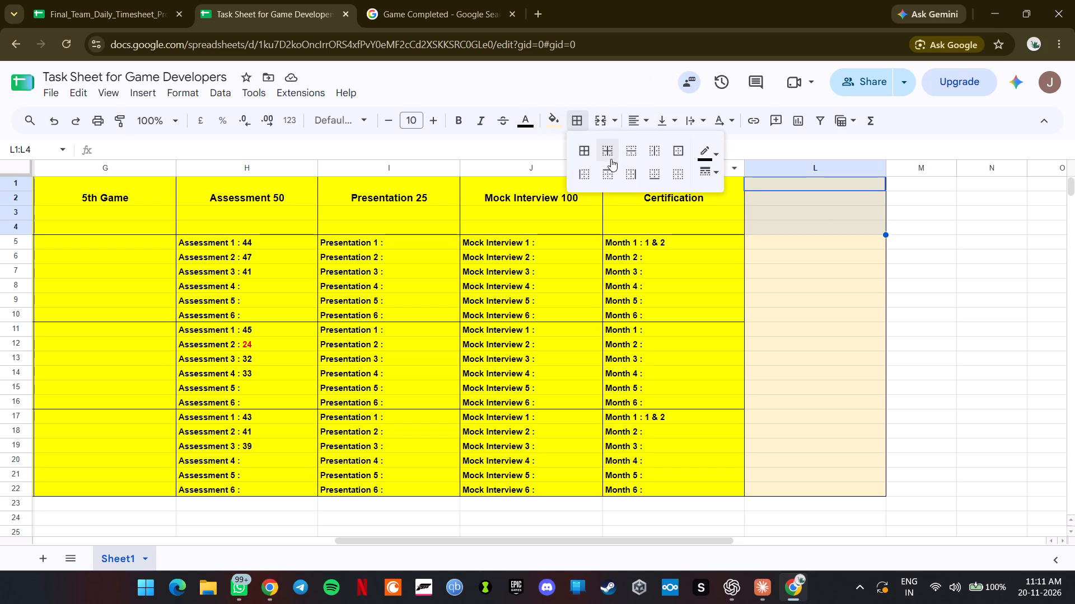
pyautogui.click(660, 175)
pyautogui.moveTo(817, 243); pyautogui.dragTo(819, 294)
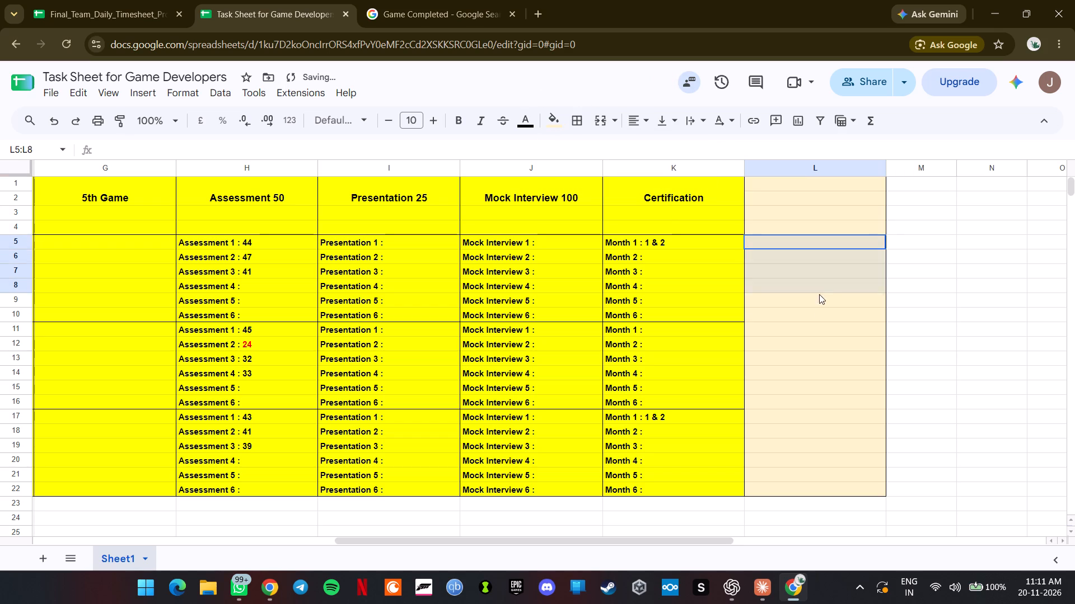
pyautogui.moveTo(819, 294); pyautogui.dragTo(817, 315)
pyautogui.click(581, 121)
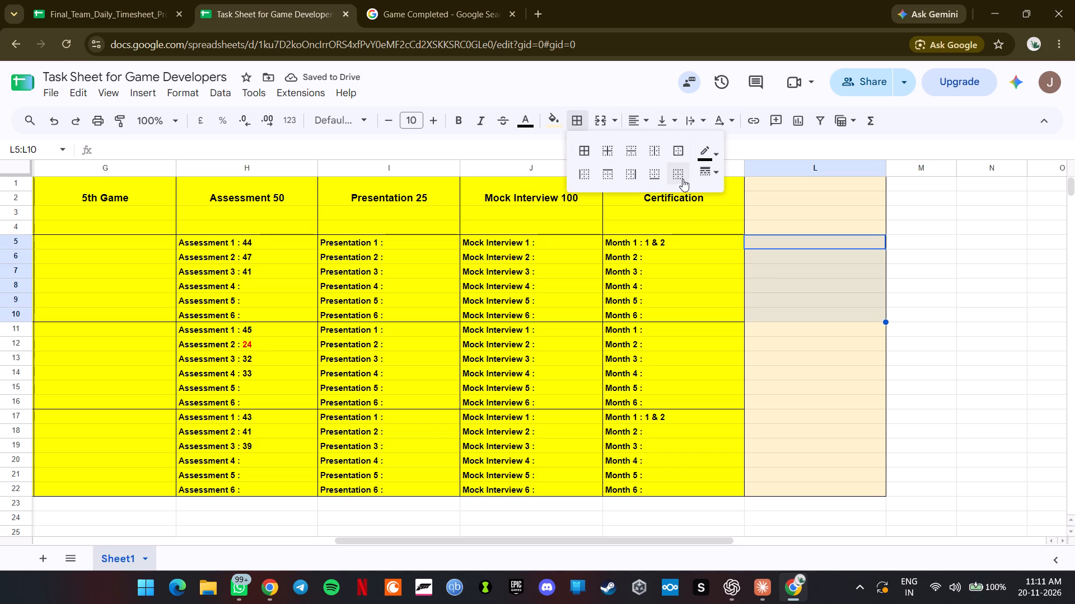
pyautogui.click(660, 174)
pyautogui.moveTo(777, 332); pyautogui.dragTo(779, 398)
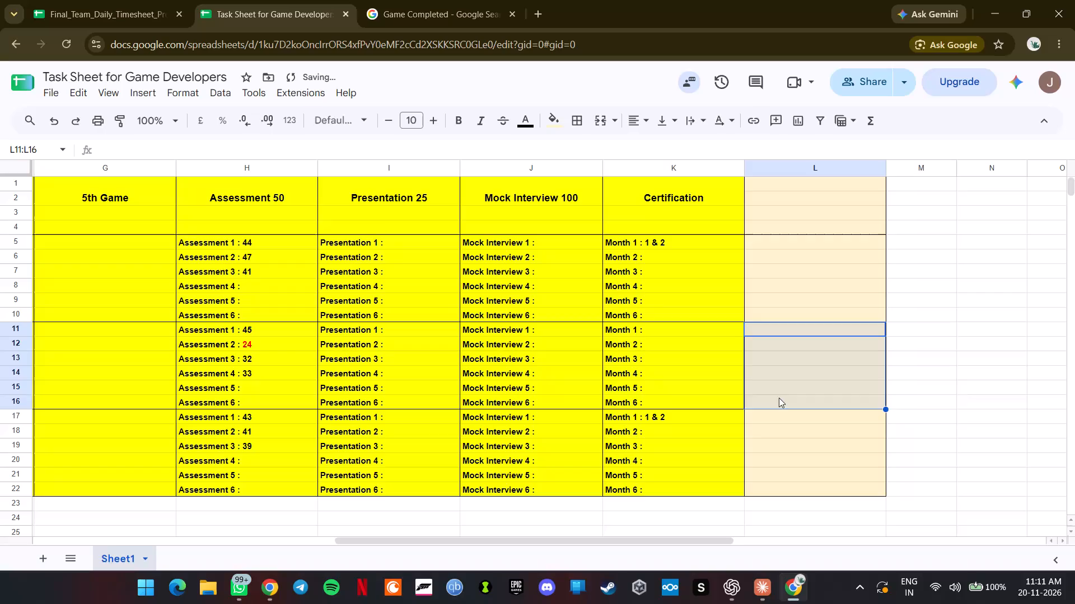
pyautogui.click(583, 120)
pyautogui.click(659, 172)
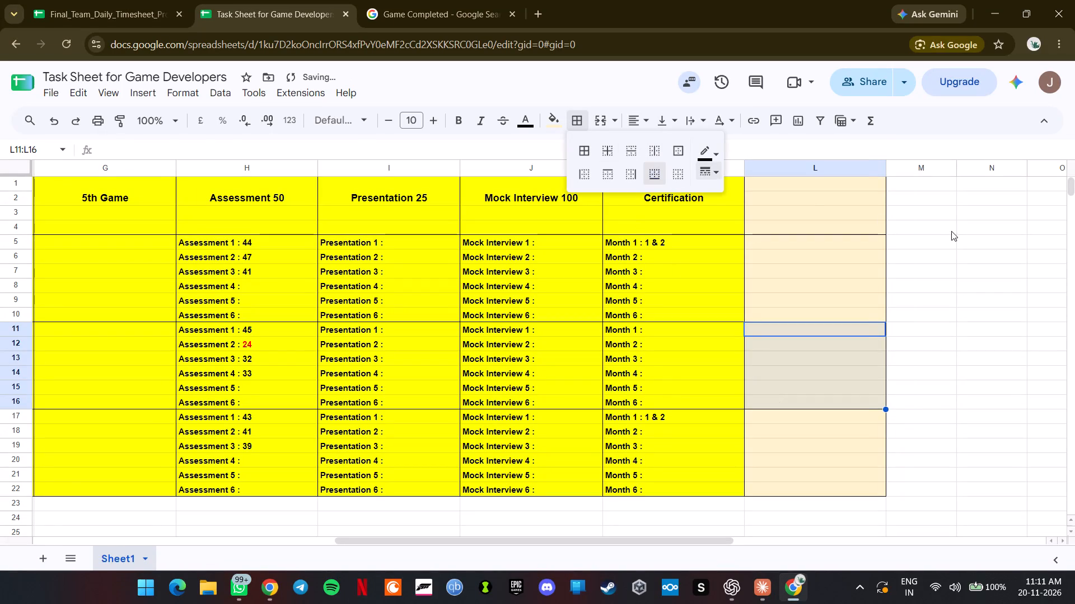
pyautogui.click(951, 231)
# Merge cells L1 and L2 for the new column's heading.
pyautogui.click(784, 206)
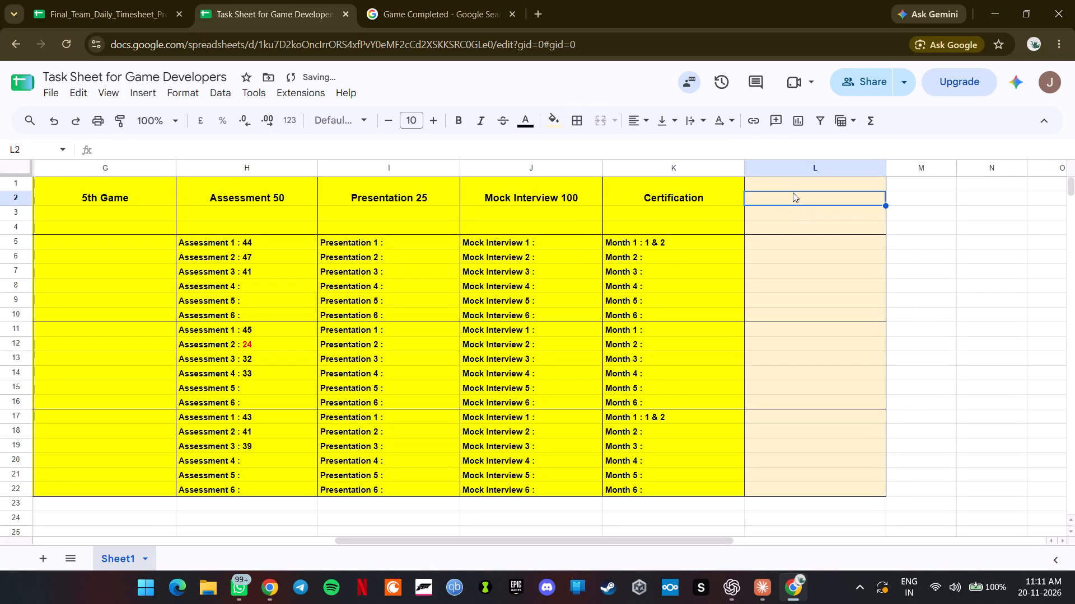
pyautogui.click(793, 191)
pyautogui.moveTo(795, 184); pyautogui.dragTo(796, 204)
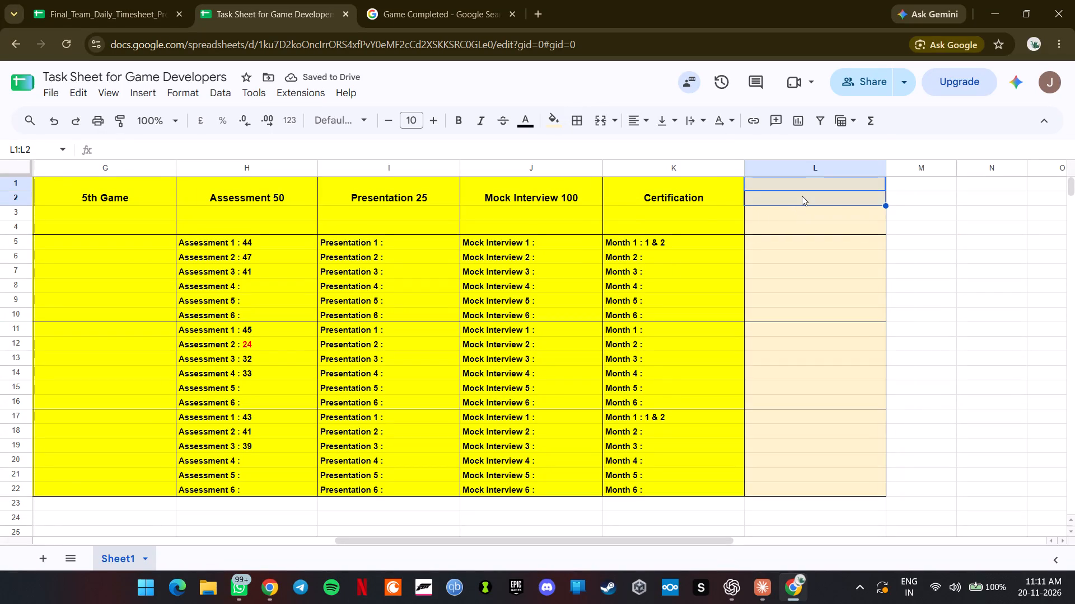
pyautogui.click(802, 196)
pyautogui.moveTo(801, 186); pyautogui.dragTo(798, 200)
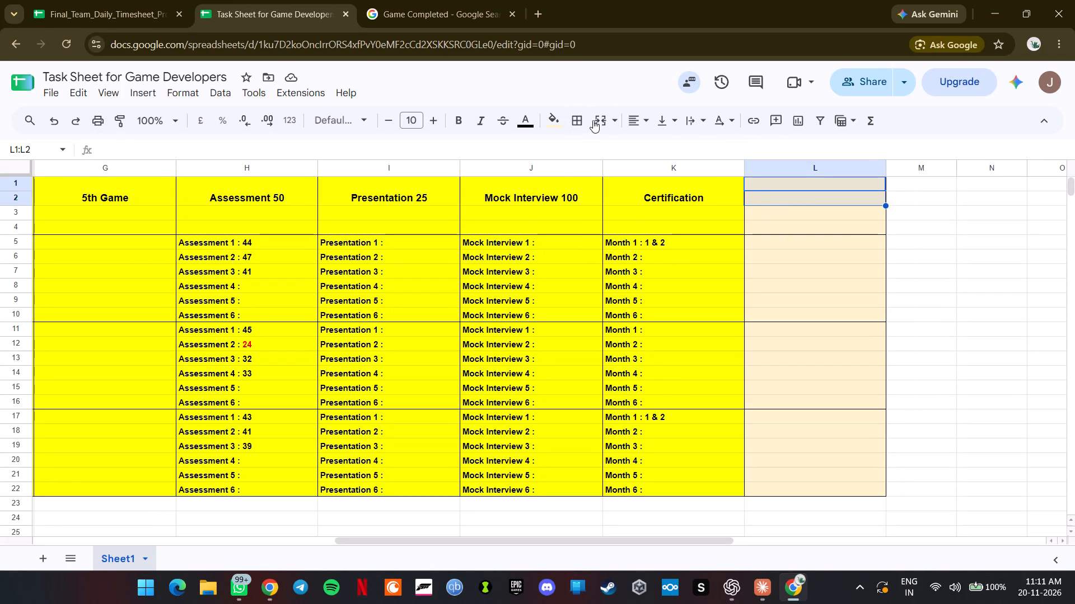
pyautogui.click(601, 121)
# Enter the heading Placements in the merged cell L1:L2.
pyautogui.click(819, 192)
pyautogui.doubleClick(819, 192)
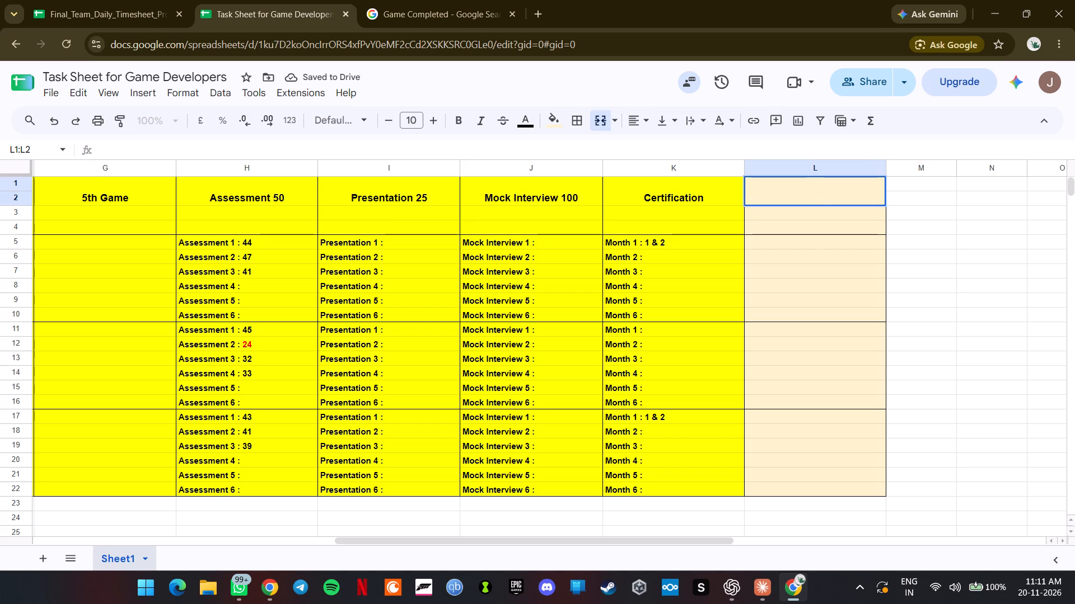
pyautogui.hotkey('shift', 'p')
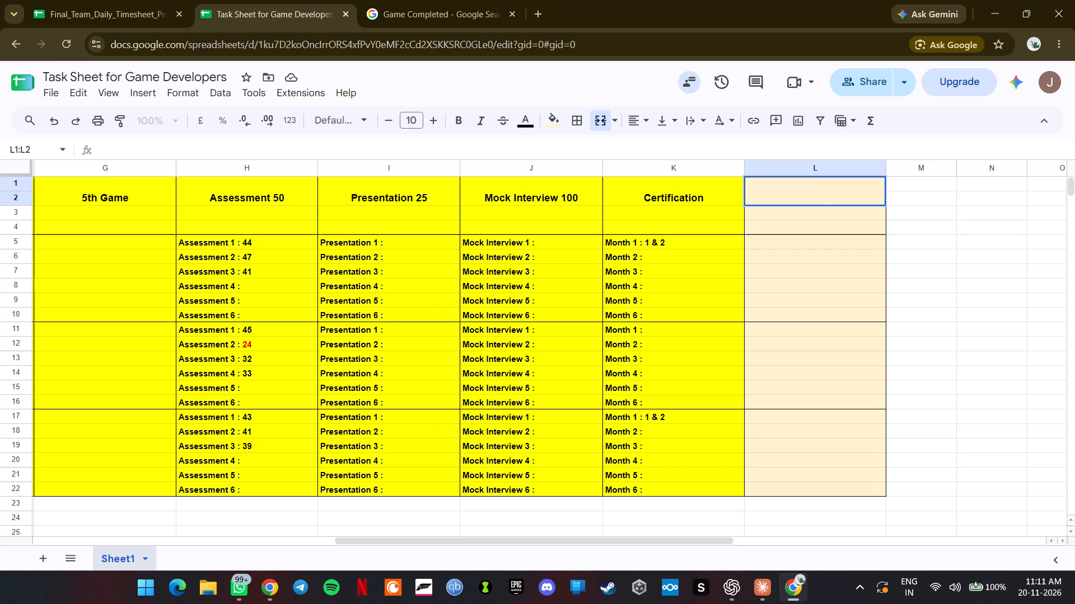
pyautogui.click(793, 226)
pyautogui.click(788, 190)
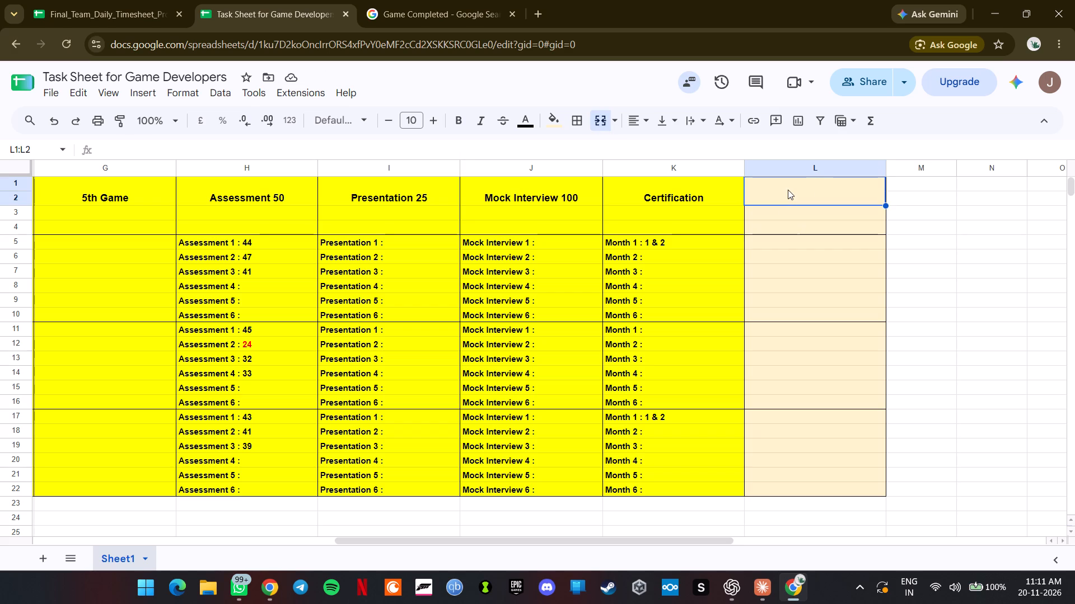
pyautogui.hotkey('shift', 'p')
pyautogui.write('lace')
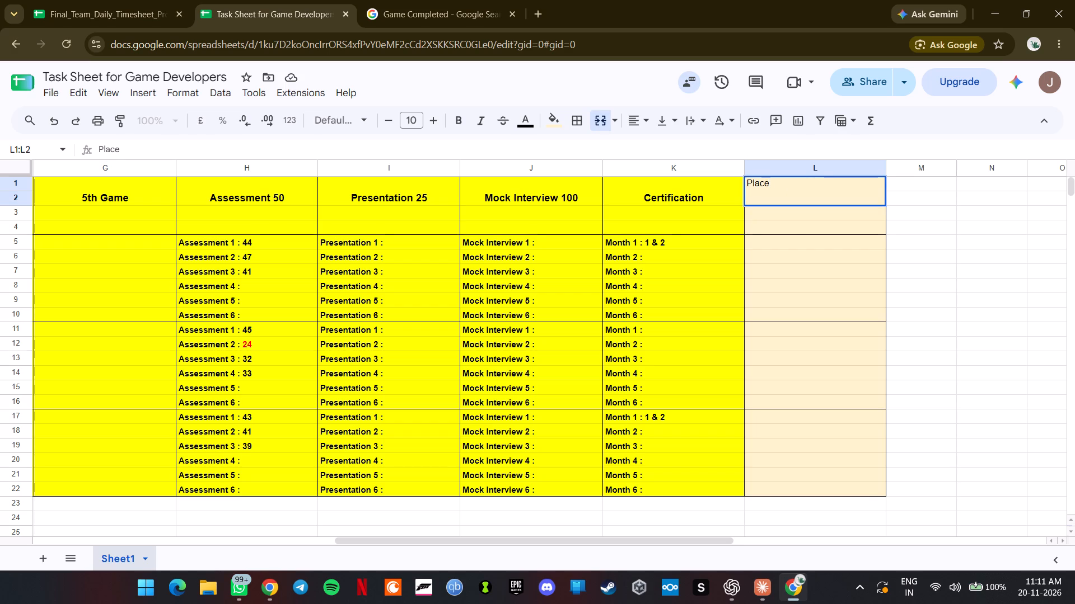
pyautogui.write('ment')
pyautogui.press('s')
# Format the Placements heading as bold, font size 11 and centred horizontally.
pyautogui.moveTo(808, 185); pyautogui.dragTo(749, 190)
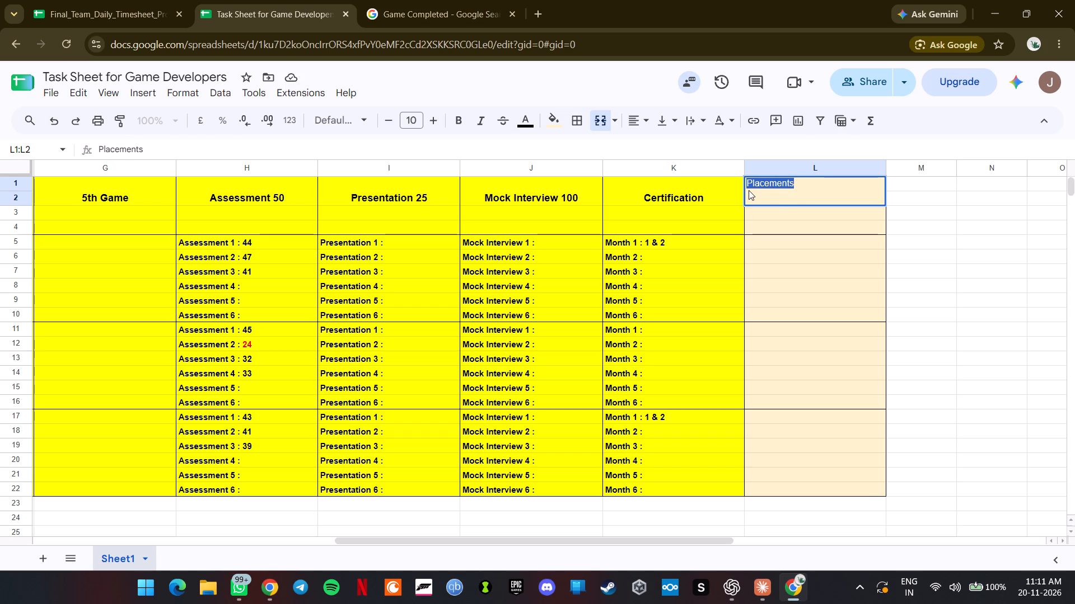
pyautogui.click(456, 121)
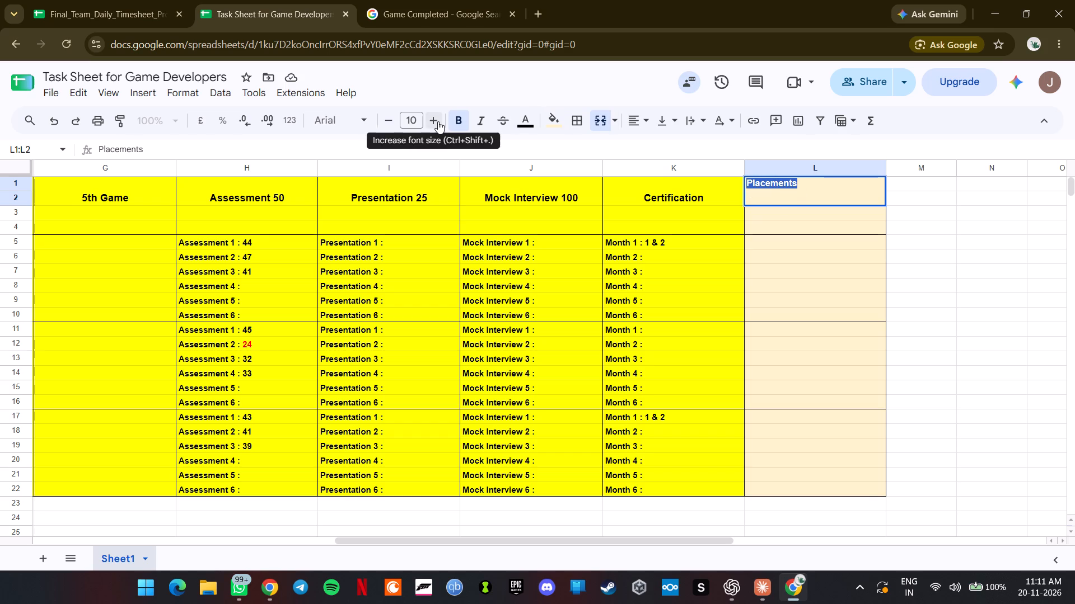
pyautogui.click(438, 121)
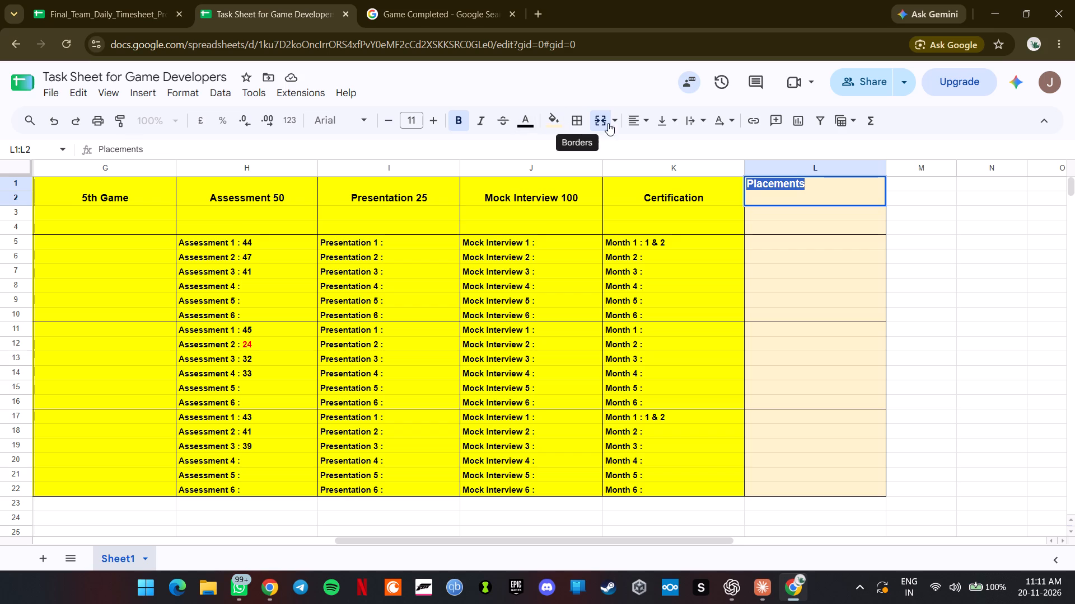
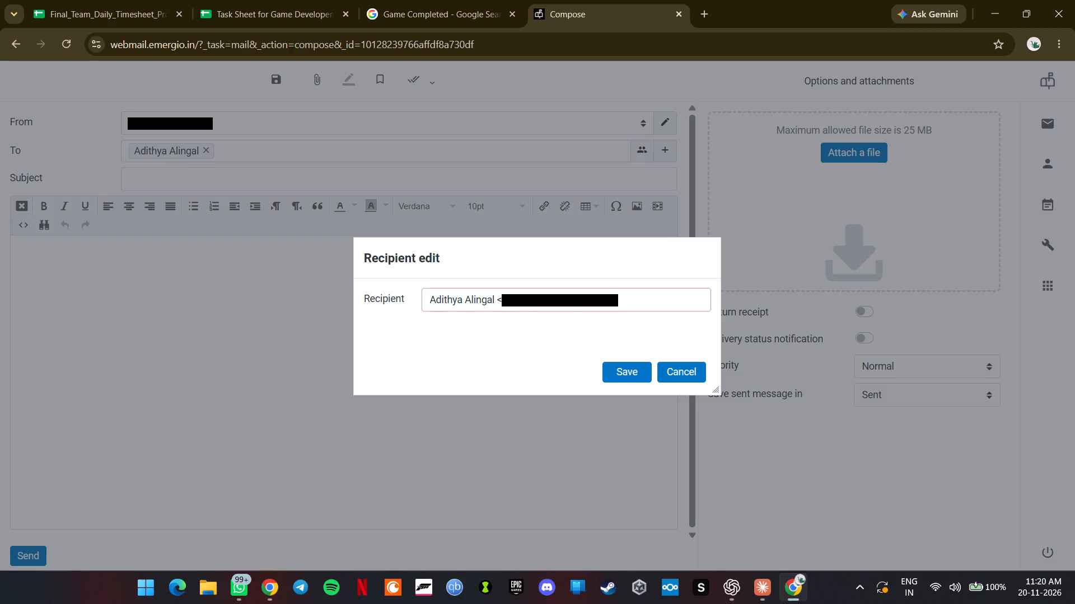
# Copy the recipient's email address from the unsent message and close the draft without saving it.
pyautogui.moveTo(503, 301); pyautogui.dragTo(608, 309)
pyautogui.hotkey('ctrl', 'x')
pyautogui.click(676, 380)
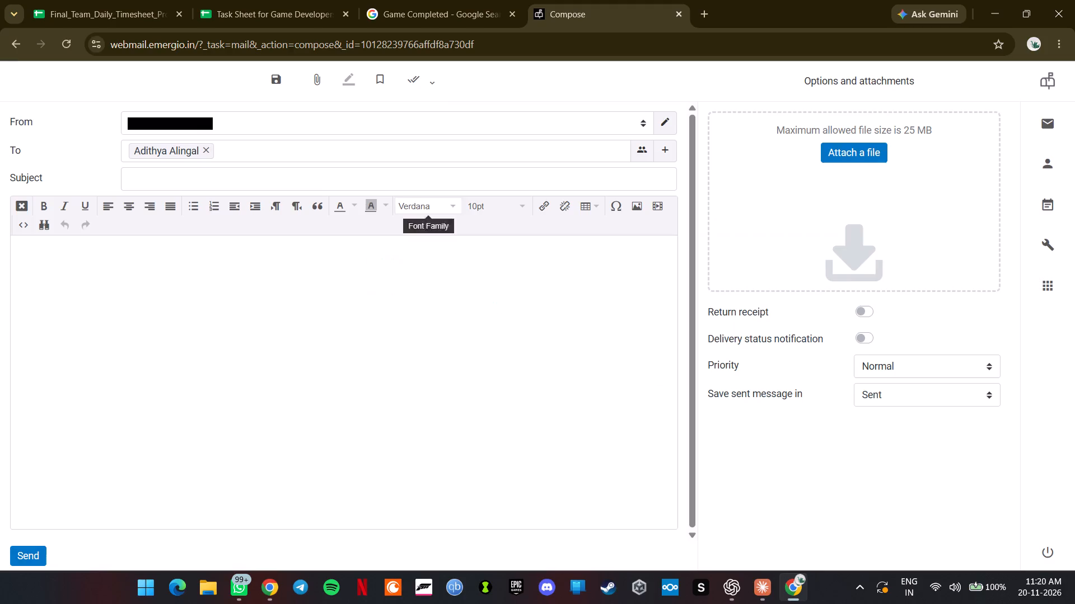
pyautogui.click(677, 16)
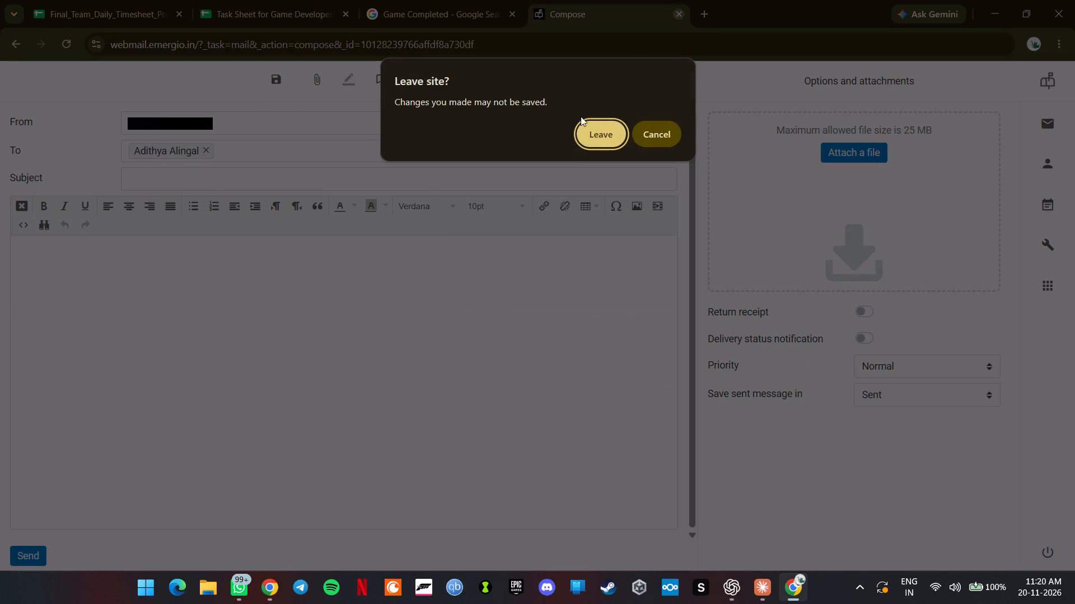
pyautogui.click(589, 137)
# Share the Task Sheet for Game Developers with the copied email address as Viewer, notifying the recipient.
pyautogui.click(296, 5)
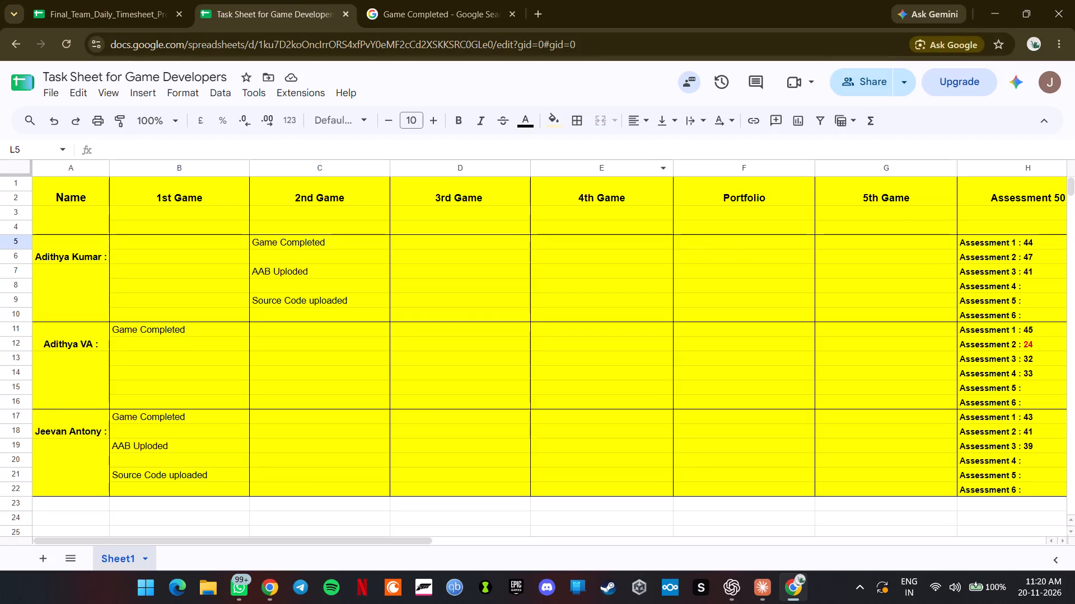
pyautogui.click(873, 91)
pyautogui.click(898, 86)
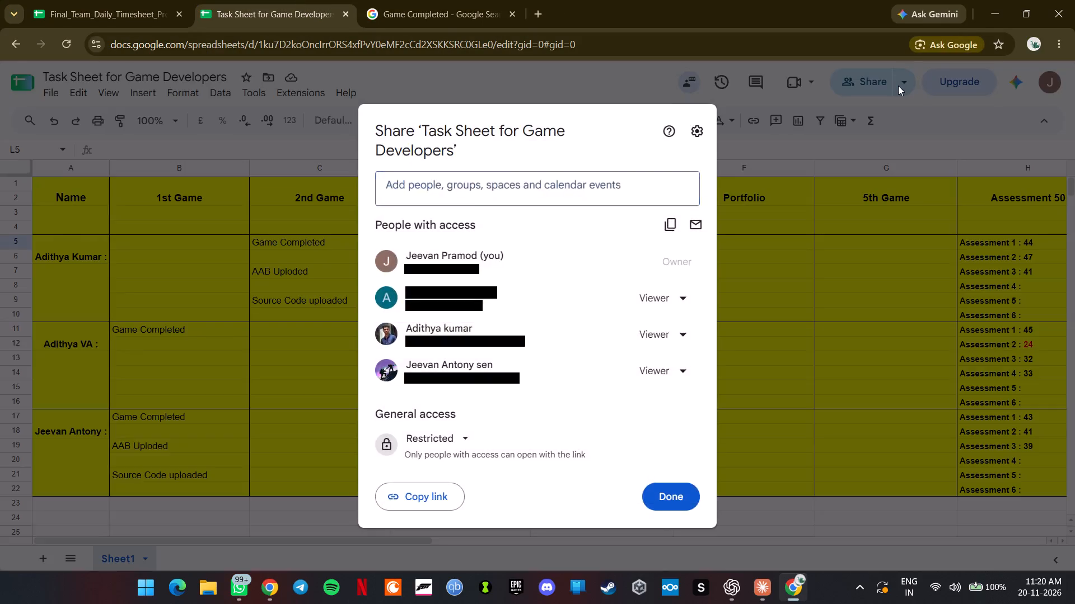
pyautogui.click(869, 85)
pyautogui.hotkey('ctrl', 'v')
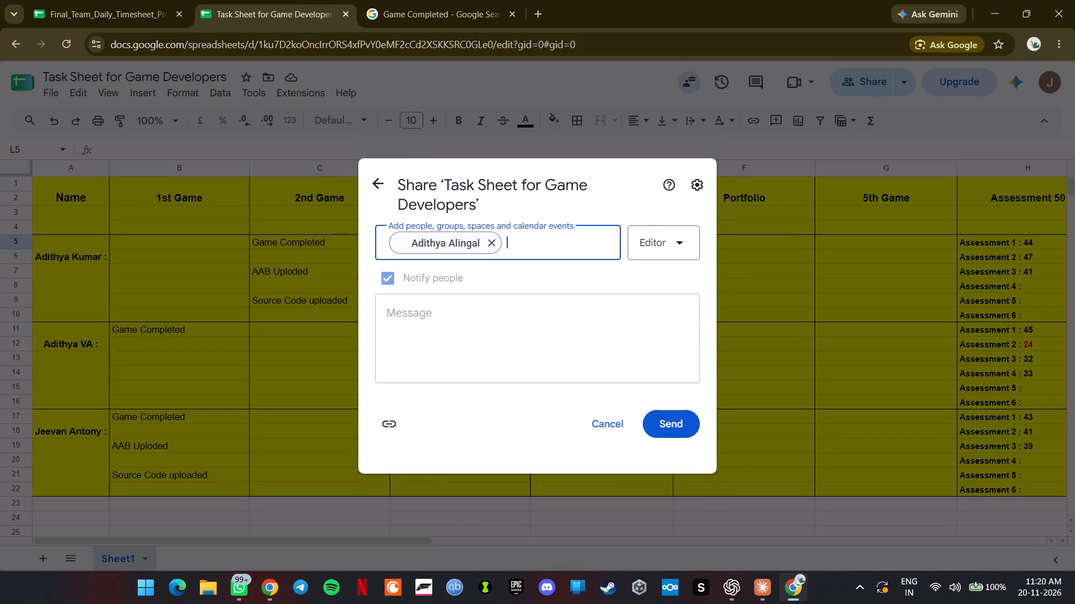
pyautogui.click(646, 252)
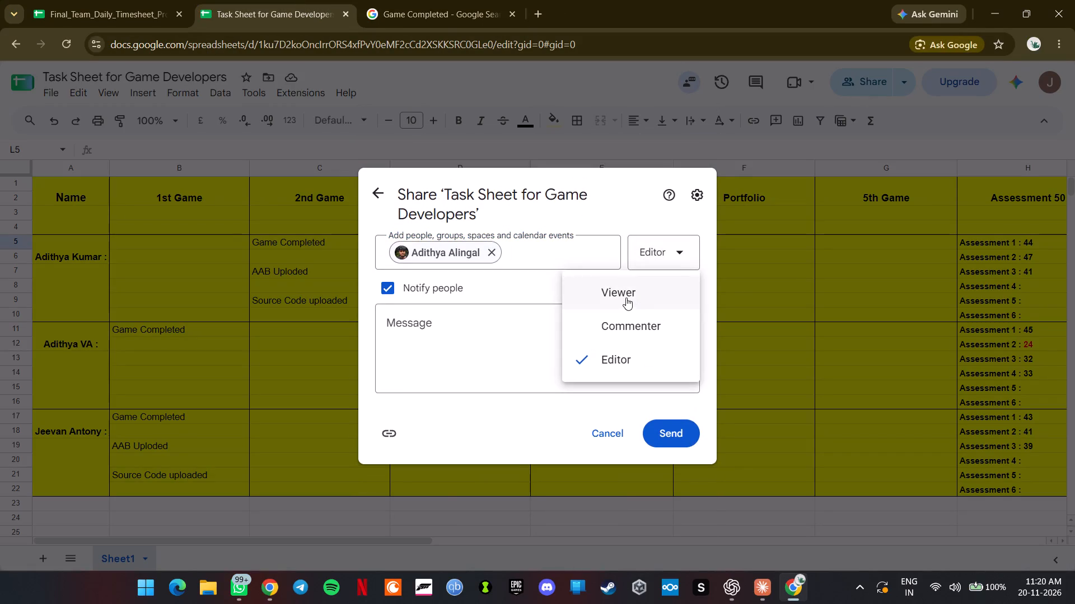
pyautogui.click(626, 298)
pyautogui.click(670, 430)
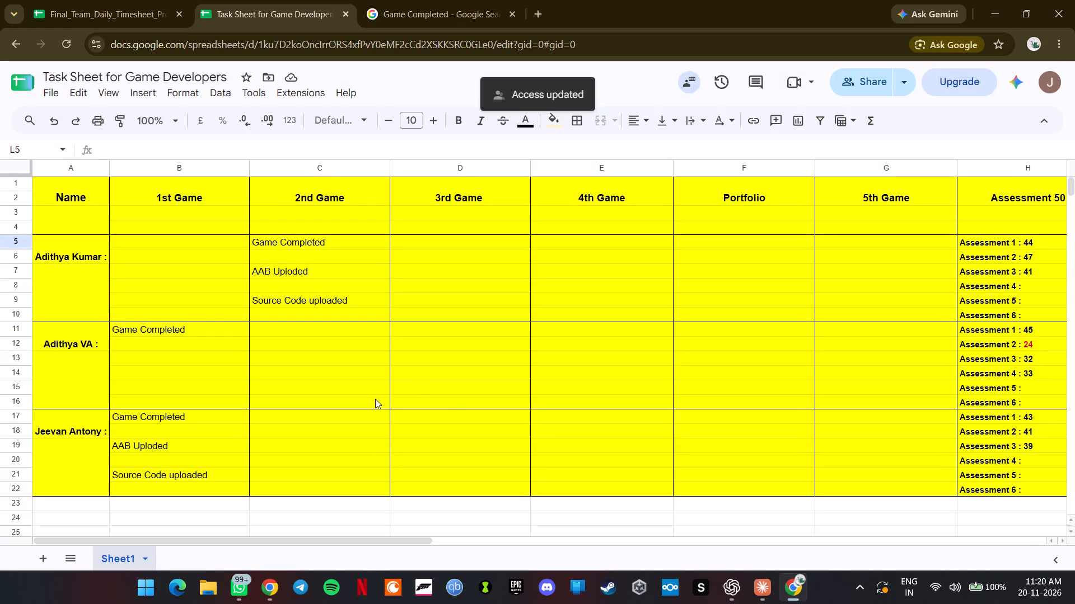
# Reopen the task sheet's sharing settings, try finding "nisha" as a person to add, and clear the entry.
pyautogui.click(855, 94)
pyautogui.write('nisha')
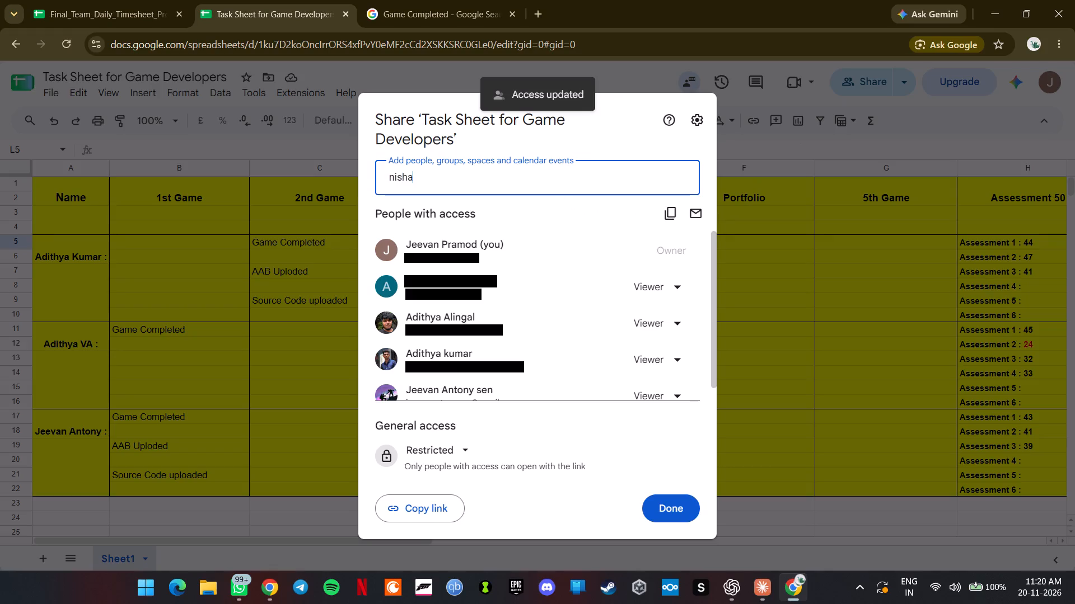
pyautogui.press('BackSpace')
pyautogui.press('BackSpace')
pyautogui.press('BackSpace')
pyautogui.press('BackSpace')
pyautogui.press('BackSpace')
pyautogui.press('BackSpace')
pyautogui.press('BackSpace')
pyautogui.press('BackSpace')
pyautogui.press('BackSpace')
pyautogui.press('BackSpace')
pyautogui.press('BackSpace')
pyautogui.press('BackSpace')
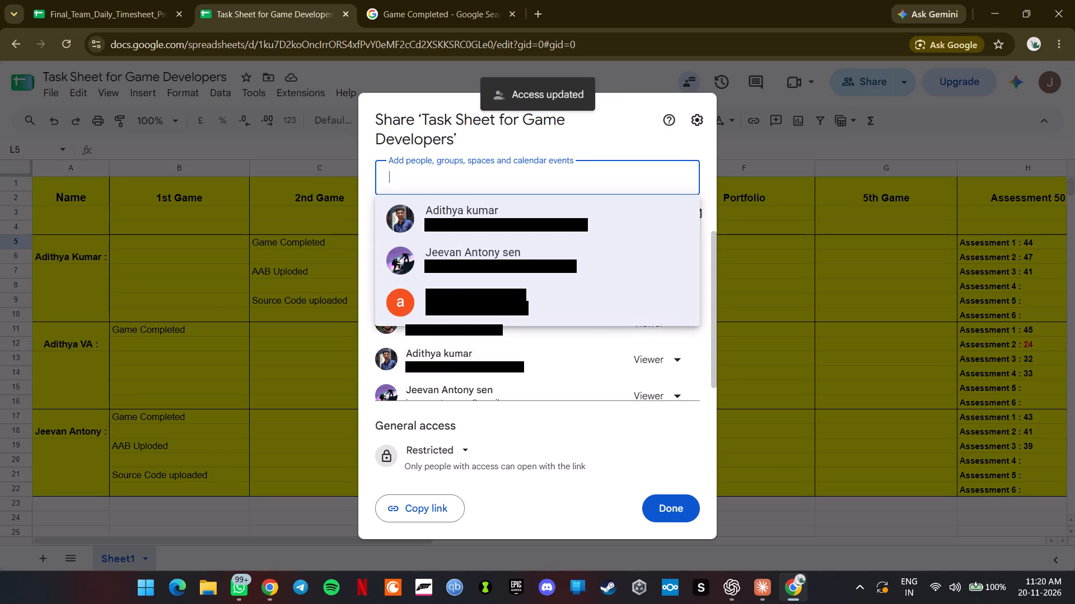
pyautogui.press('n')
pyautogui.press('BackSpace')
# Look up "benin" as a person to add to the task sheet's sharing.
pyautogui.write('benin')
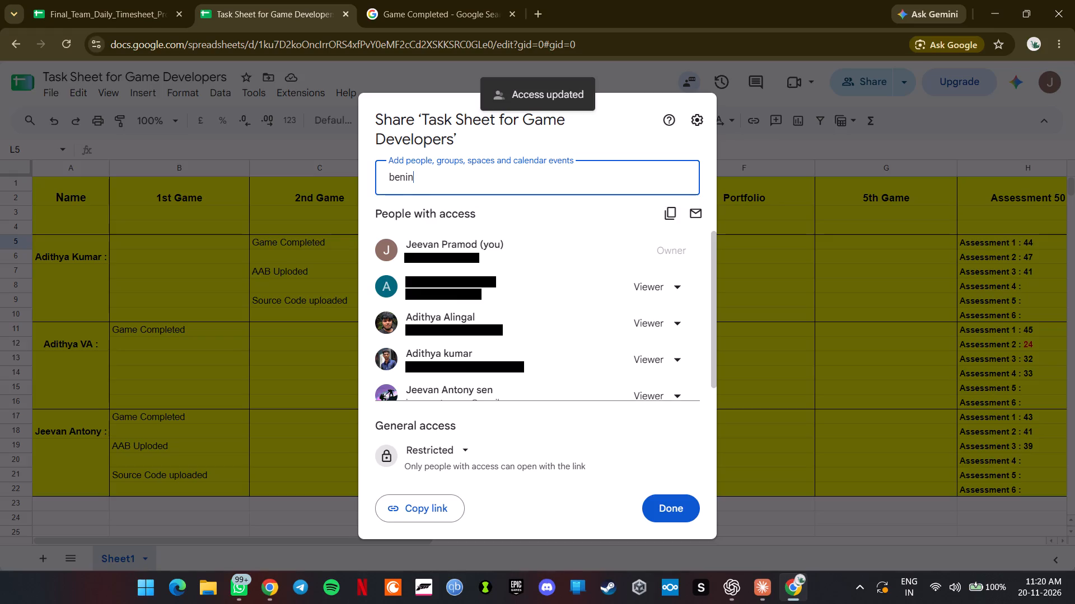
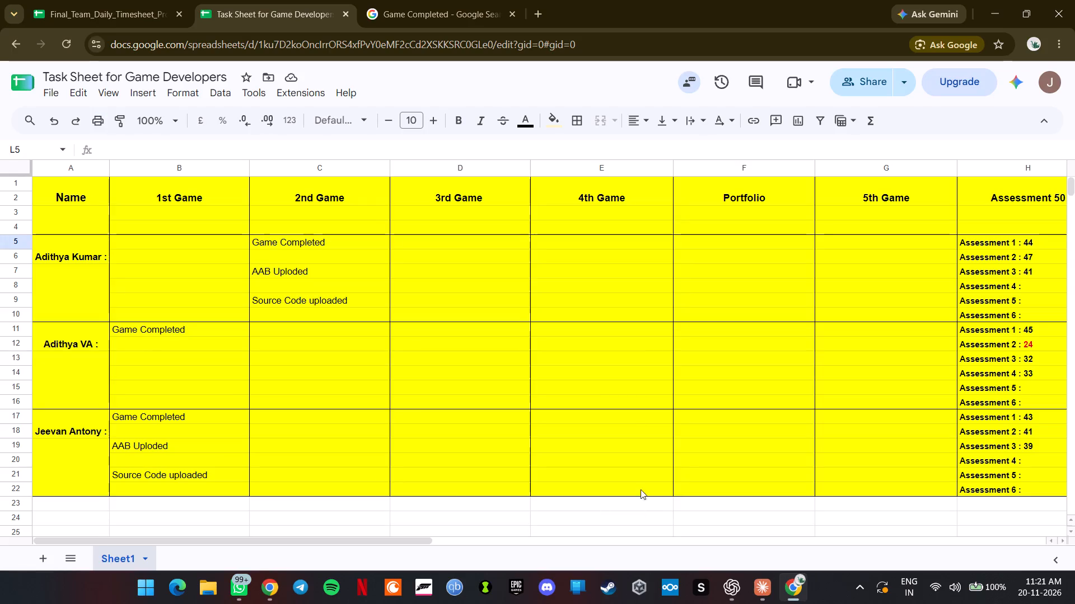
# Change the task sheet access of the first person listed below the owner to Editor and save the sharing change.
pyautogui.click(868, 74)
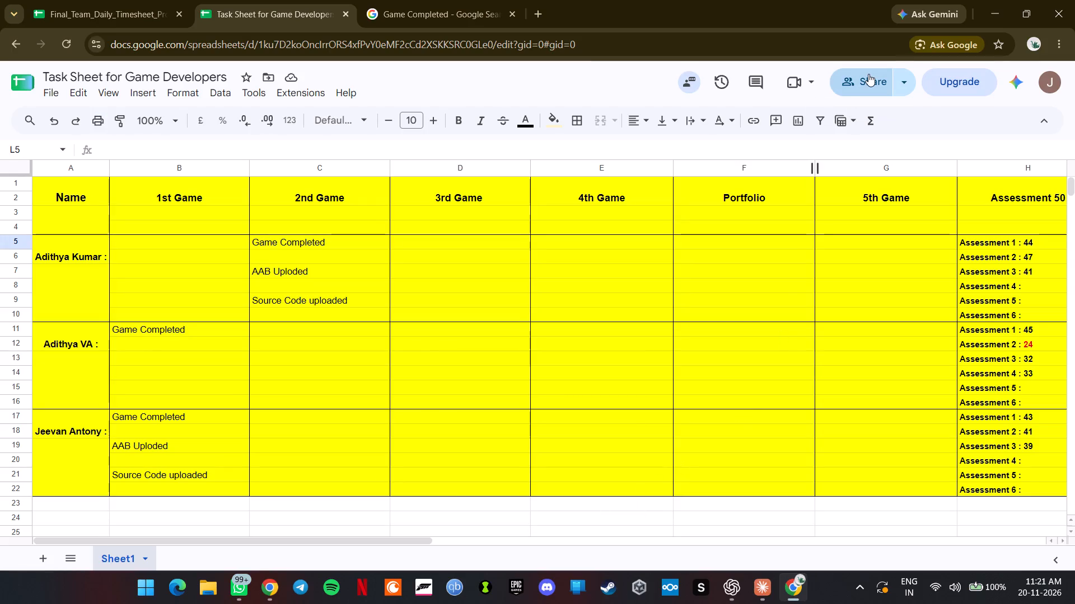
pyautogui.scroll(-4, 662, 323)
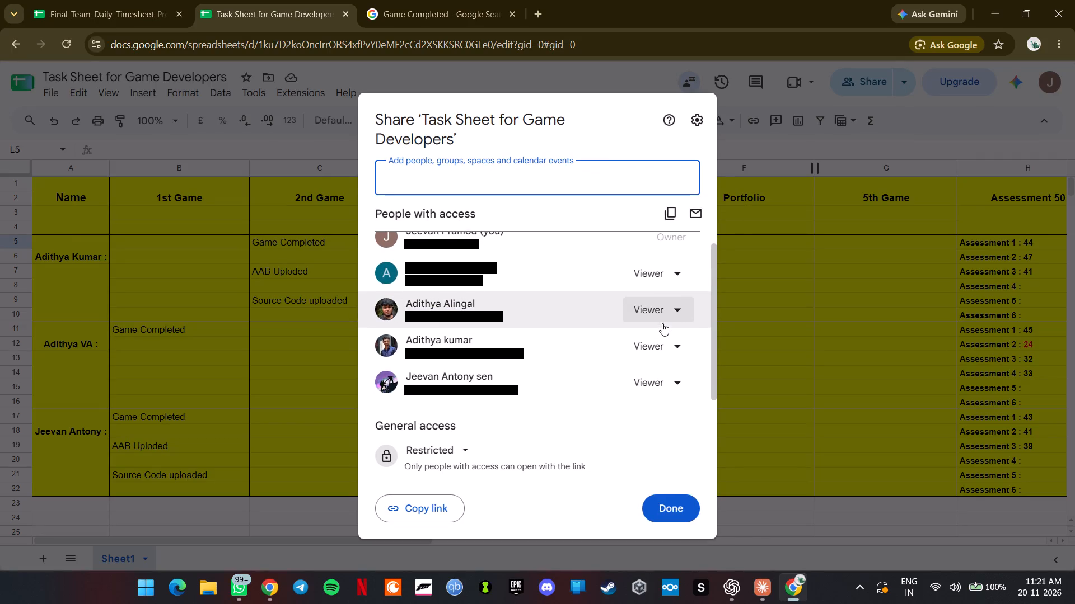
pyautogui.scroll(4, 662, 323)
pyautogui.click(658, 282)
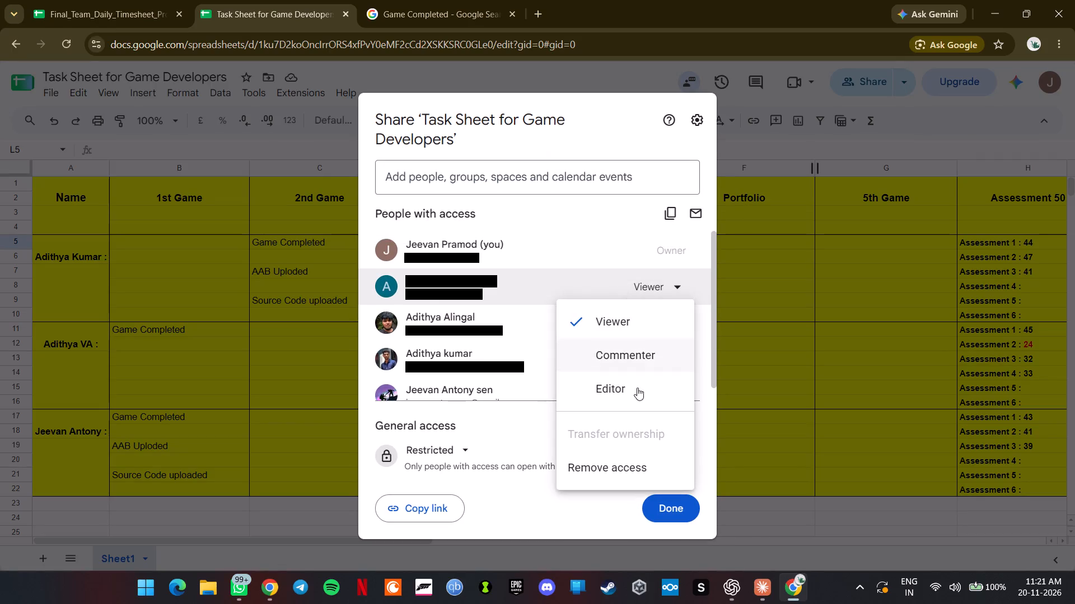
pyautogui.click(637, 388)
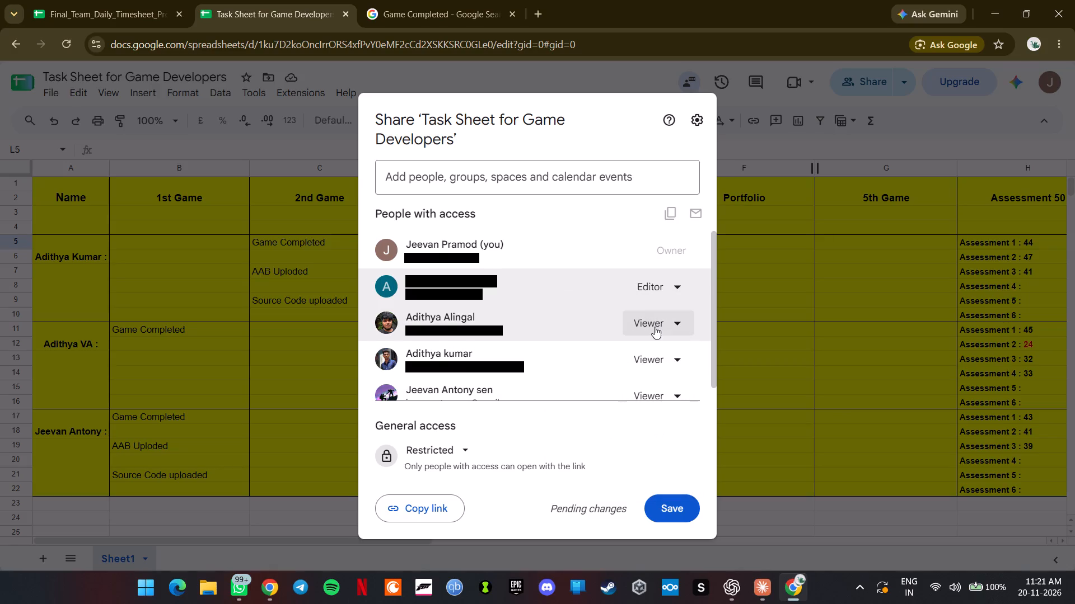
pyautogui.scroll(-6, 655, 327)
pyautogui.scroll(8, 655, 327)
pyautogui.scroll(-7, 655, 327)
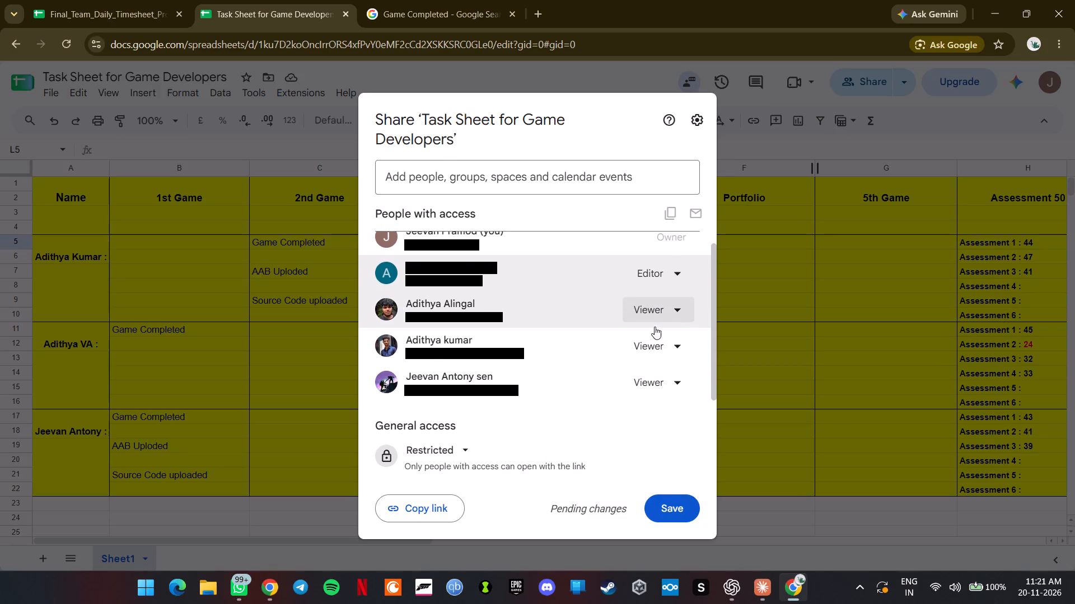
pyautogui.scroll(10, 655, 327)
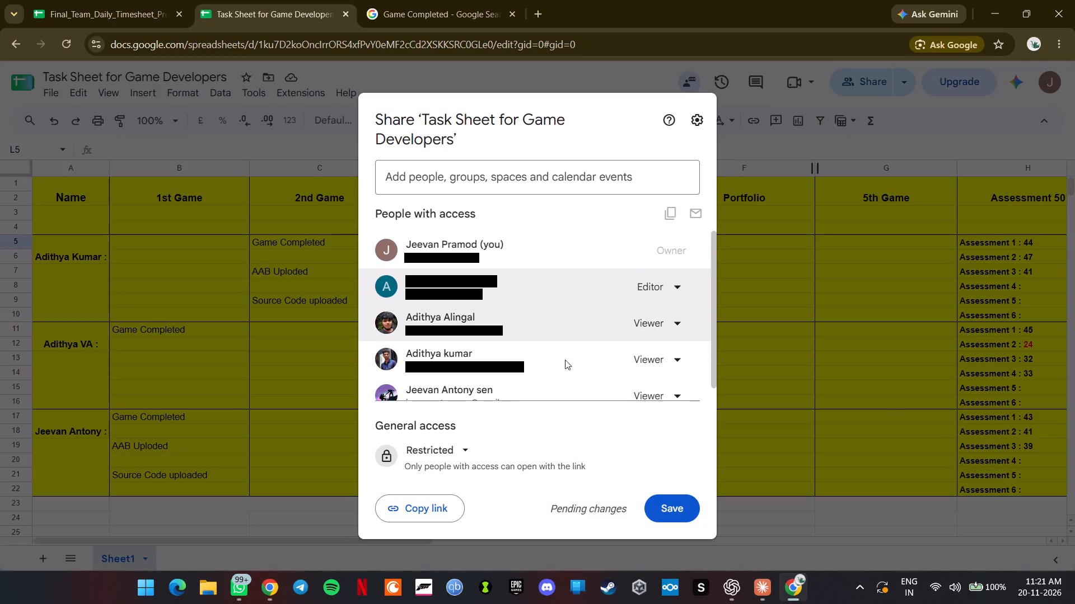
pyautogui.click(657, 508)
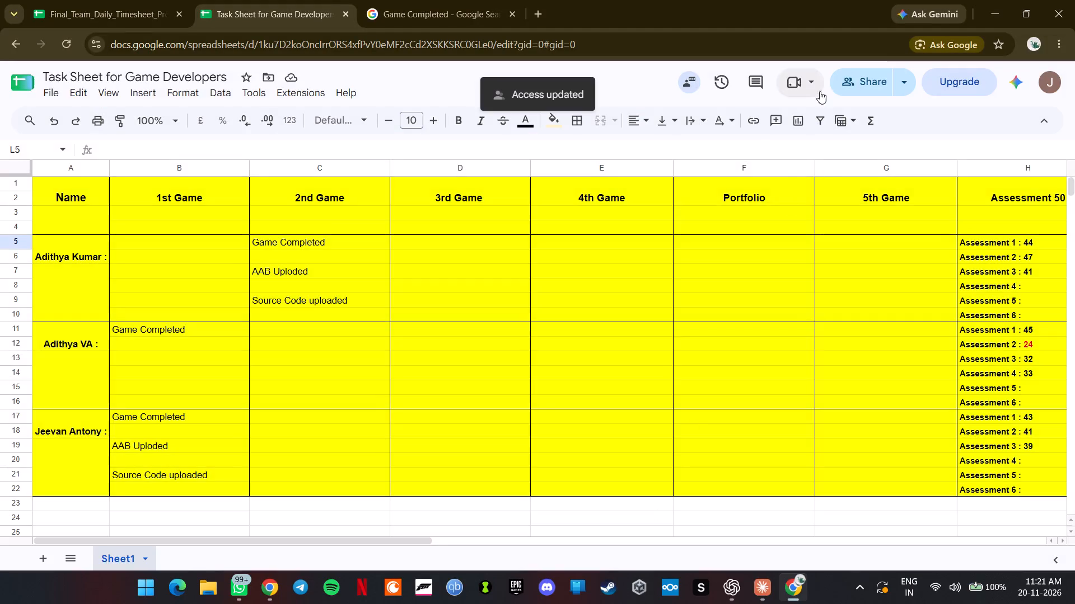
# Reopen the task sheet's sharing settings and review the roles of the people with access.
pyautogui.click(860, 89)
pyautogui.scroll(-5, 637, 343)
pyautogui.scroll(6, 637, 343)
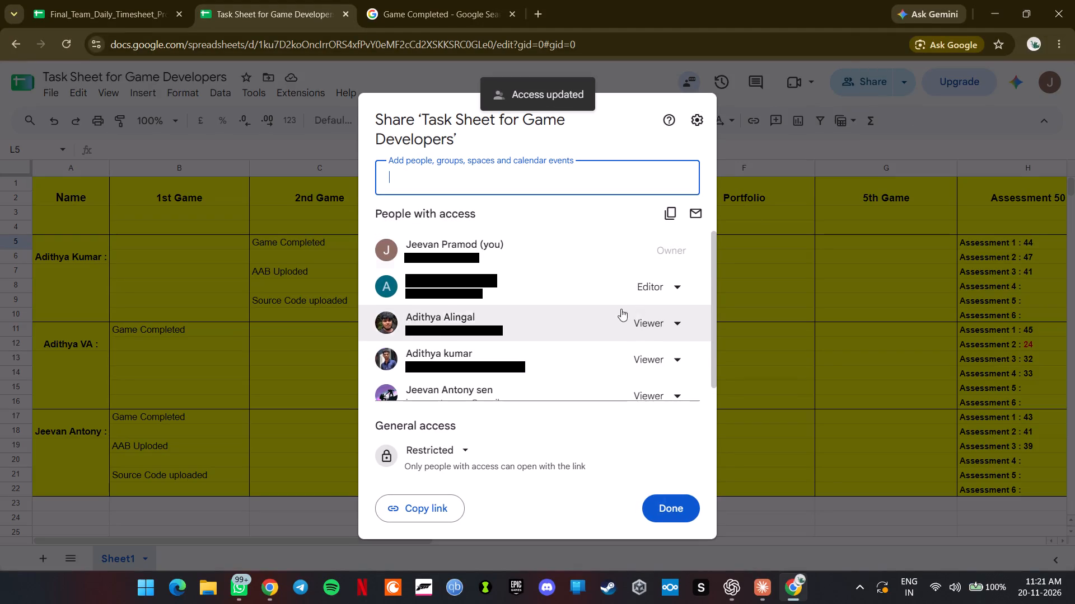
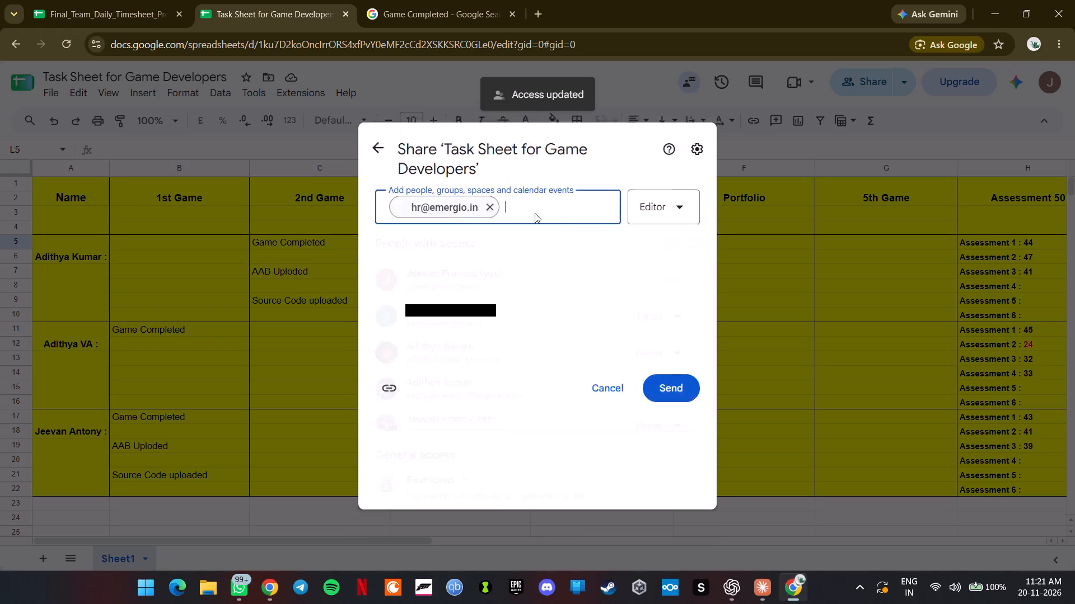
# Share the task sheet with the entered HR address as Editor, keeping people notified, and send the invitation.
pyautogui.click(673, 261)
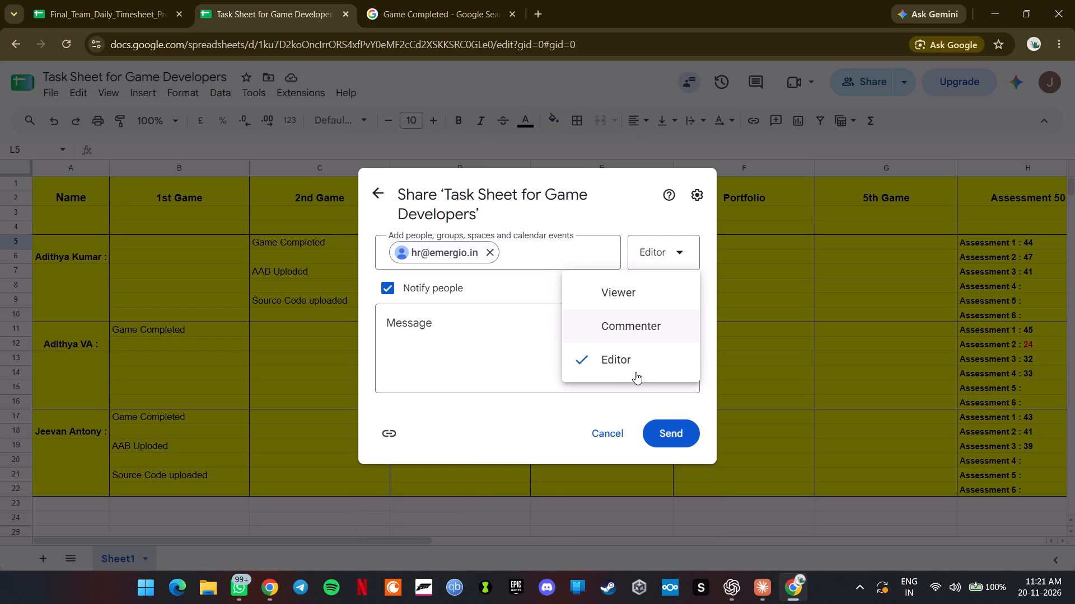
pyautogui.click(633, 360)
pyautogui.click(678, 435)
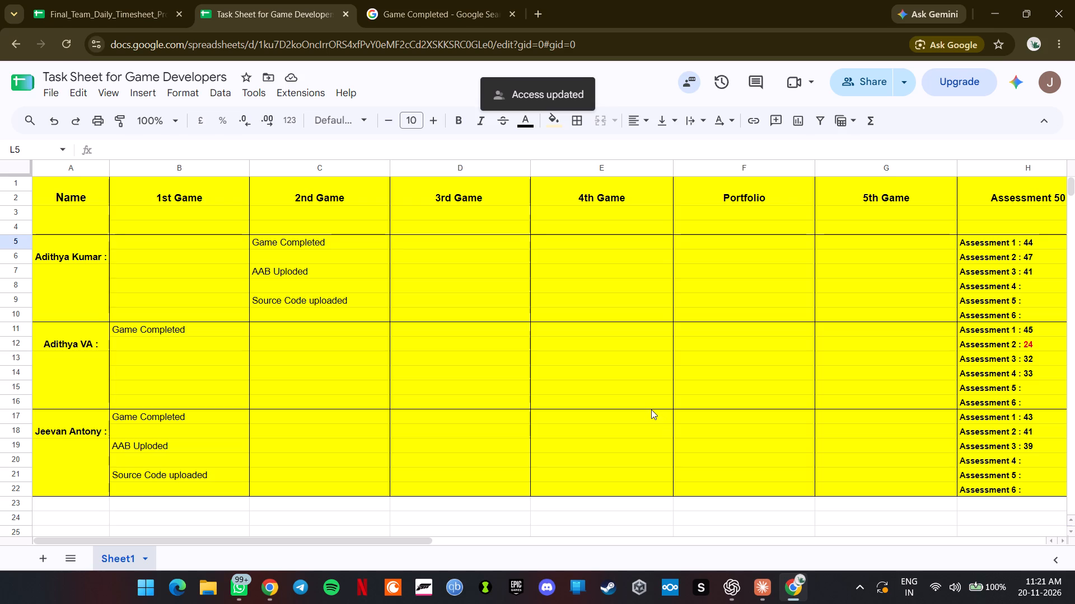
# Search the web for powerlook in a new browser tab.
pyautogui.click(439, 7)
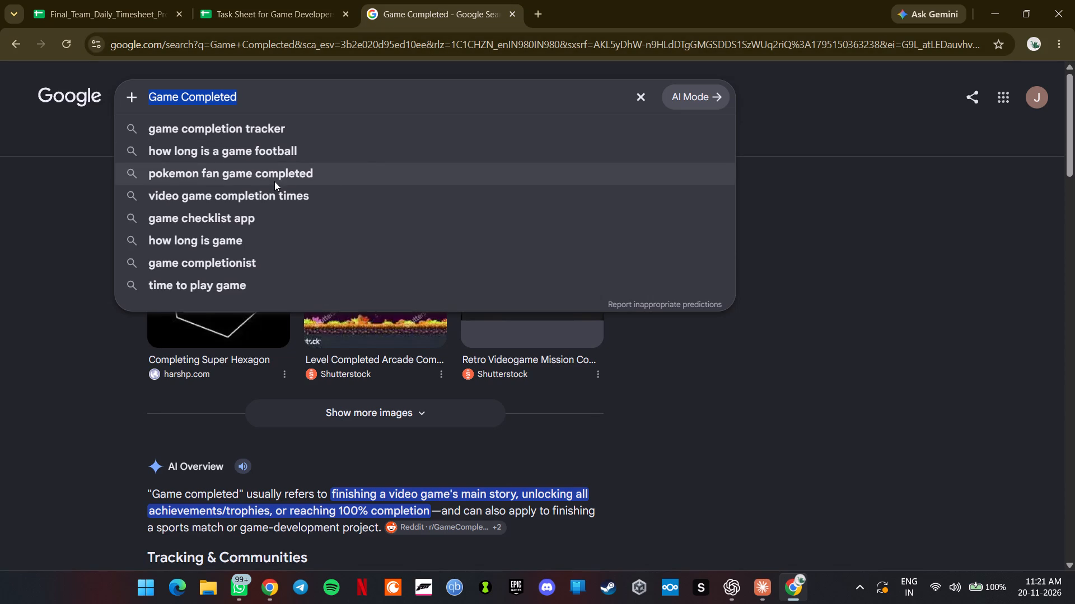
pyautogui.moveTo(554, 10); pyautogui.dragTo(545, 10)
pyautogui.click(532, 10)
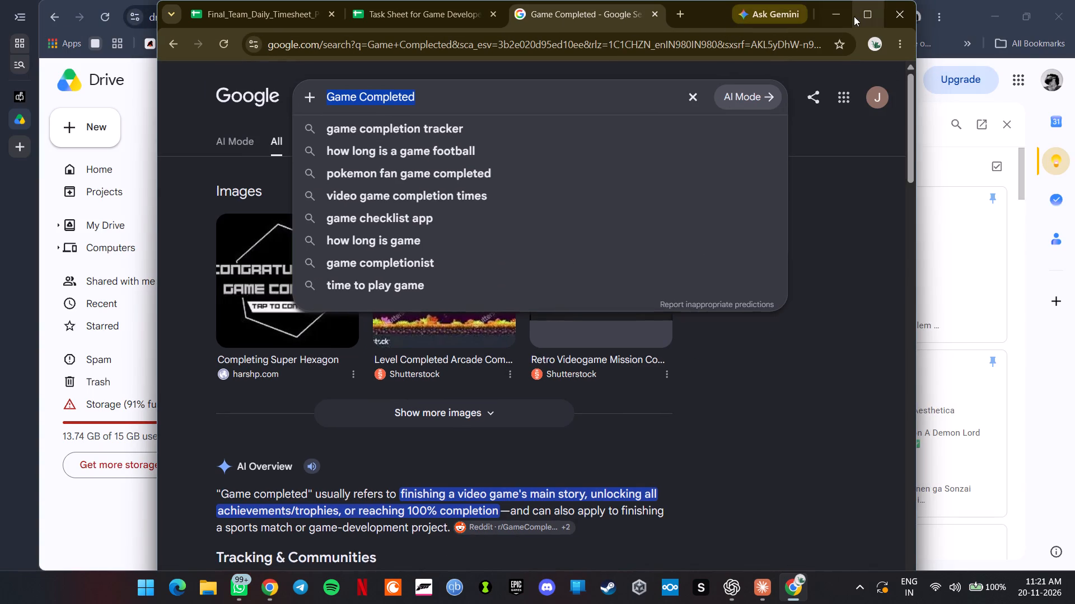
pyautogui.click(858, 16)
pyautogui.click(538, 12)
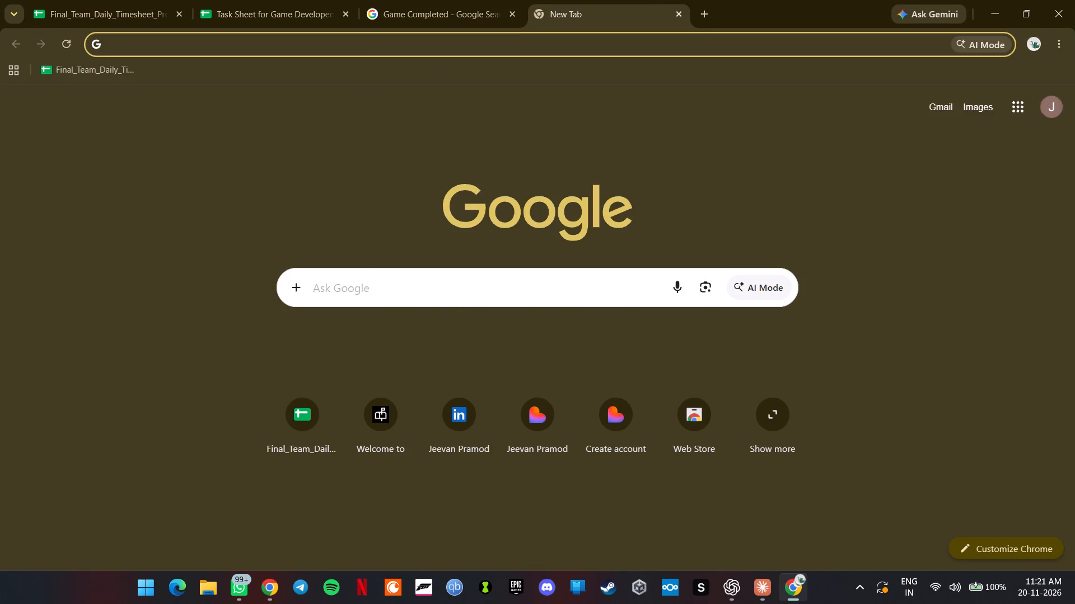
pyautogui.click(363, 291)
pyautogui.write('prowe')
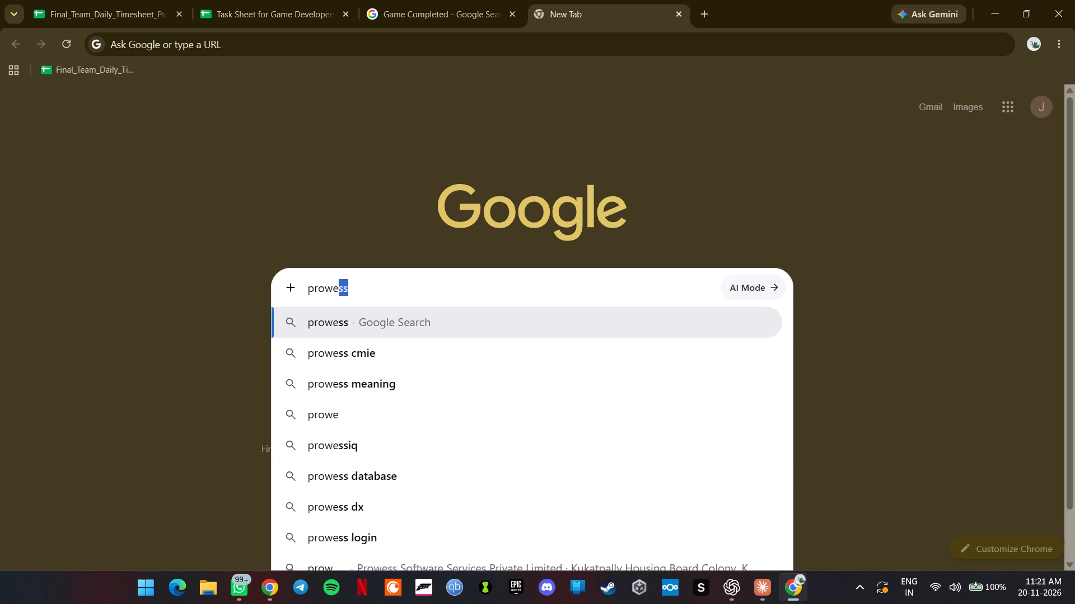
pyautogui.write('rloo')
pyautogui.press('Down')
pyautogui.press('Return')
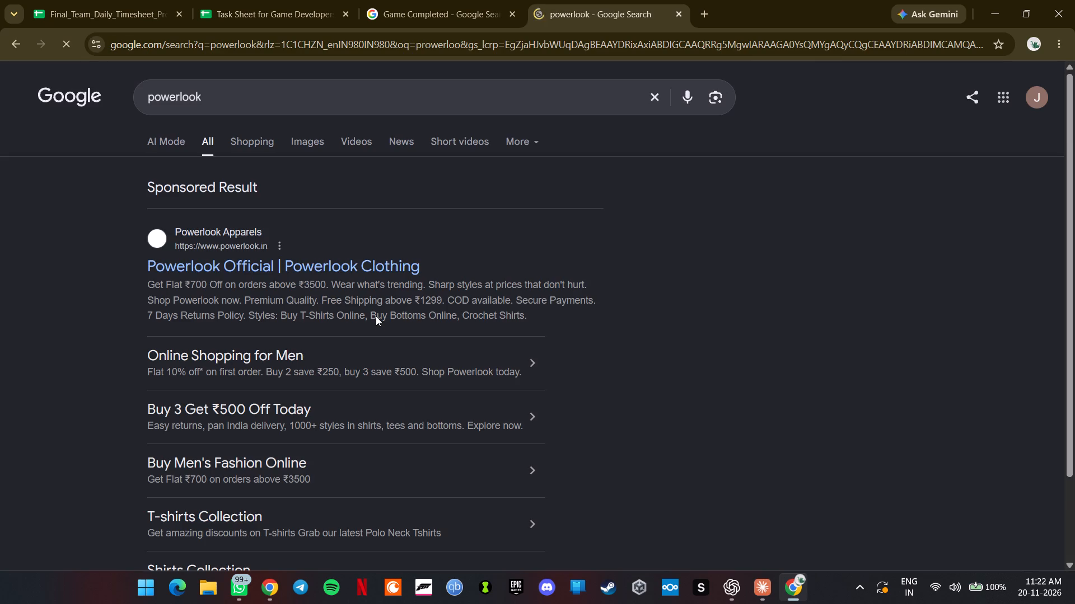
# Open the sponsored Powerlook Official clothing site to view its home page, and close that tab.
pyautogui.click(258, 263)
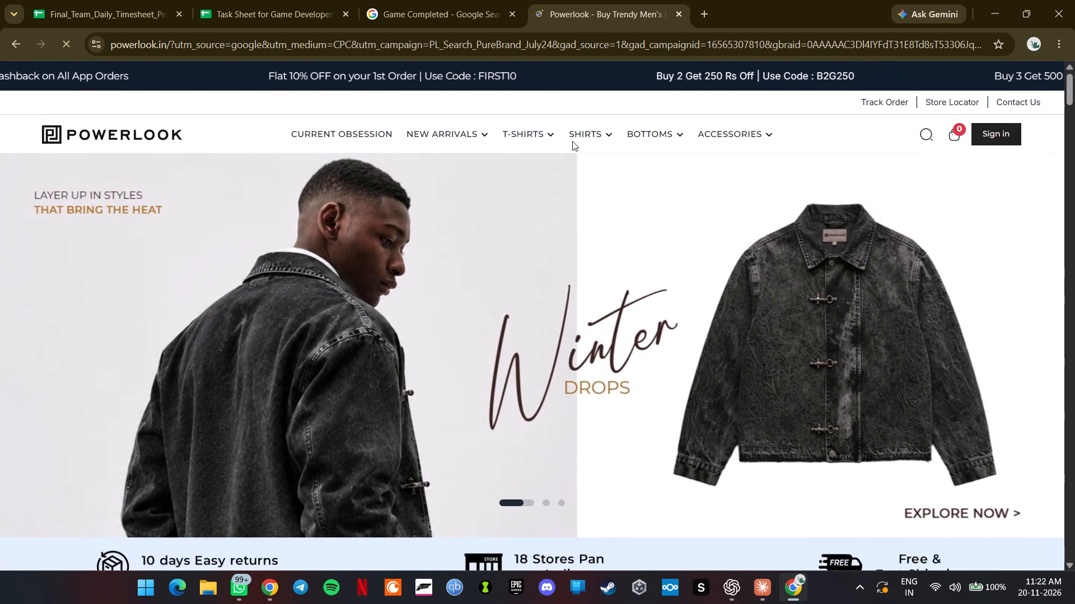
pyautogui.click(685, 14)
pyautogui.click(680, 14)
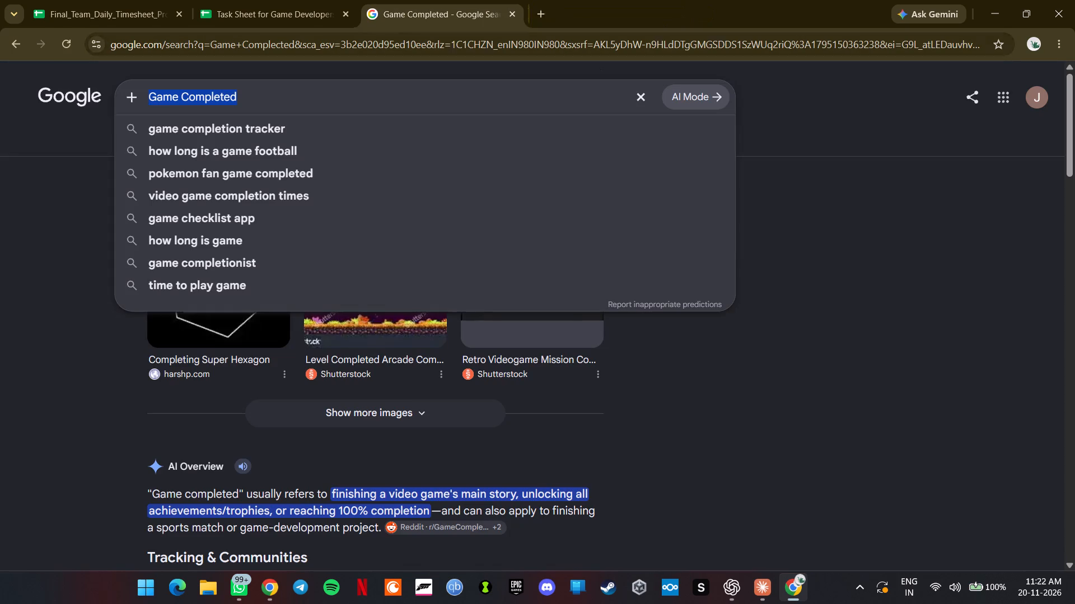
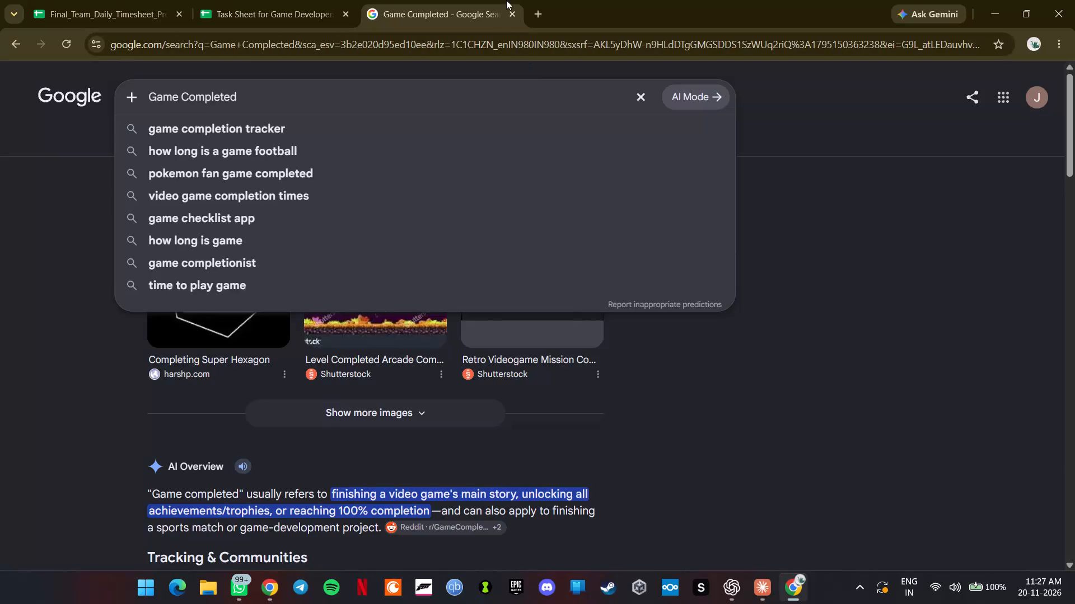
# Close the Game Completed web search tab and return to the Task Sheet for Game Developers.
pyautogui.click(510, 12)
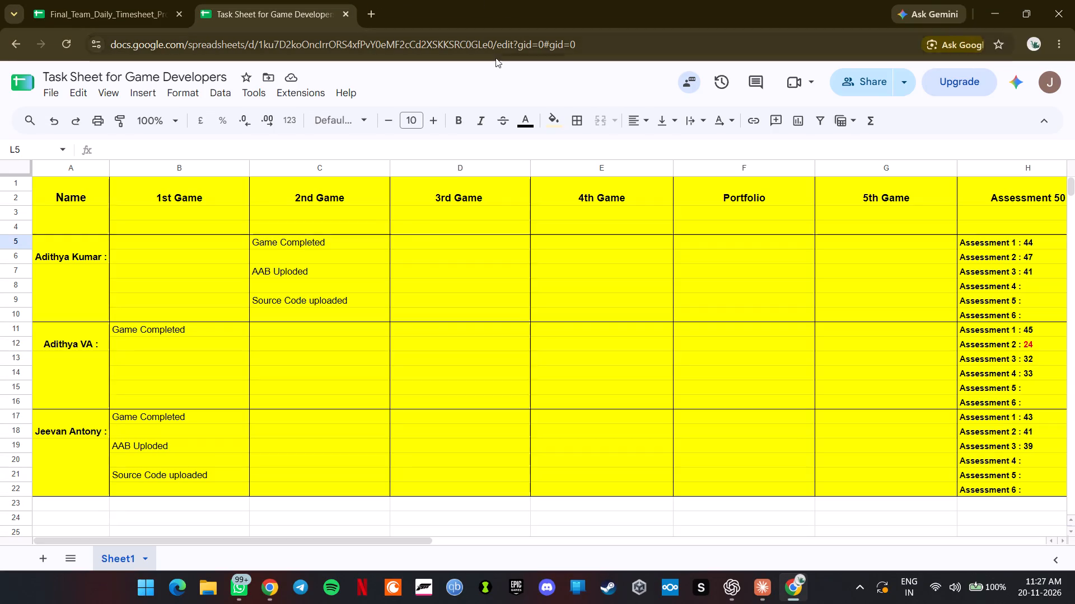
pyautogui.scroll(4, 312, 239)
# In the daily timesheet tracker, copy Jeevan's four 19-Nov-2026 entries, Start Time through Planned Hours, into the 20-Nov-2026 rows starting at row 657.
pyautogui.click(78, 0)
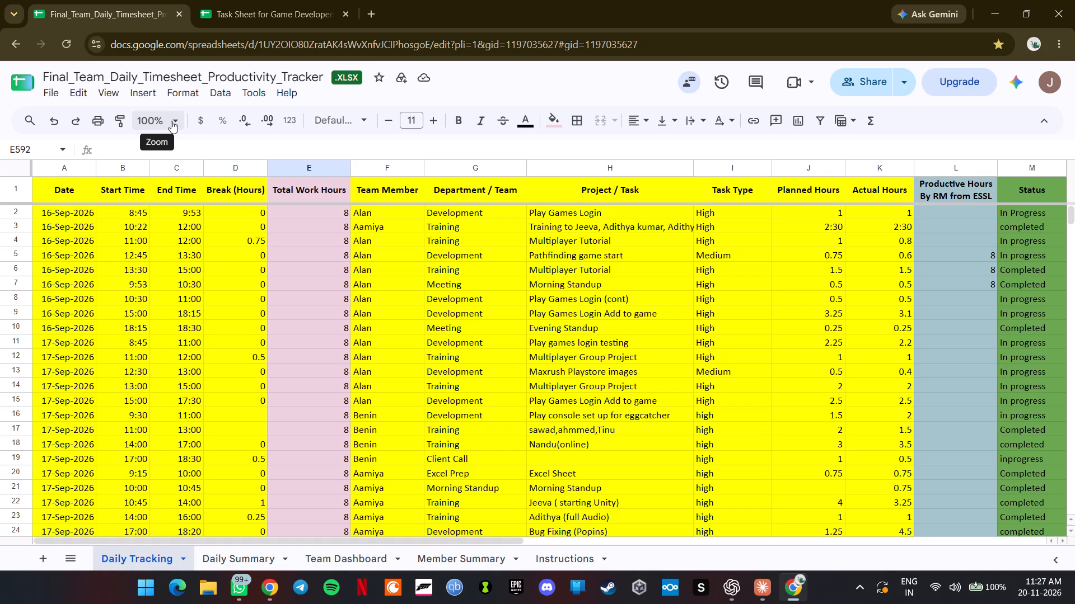
pyautogui.scroll(-18, 424, 276)
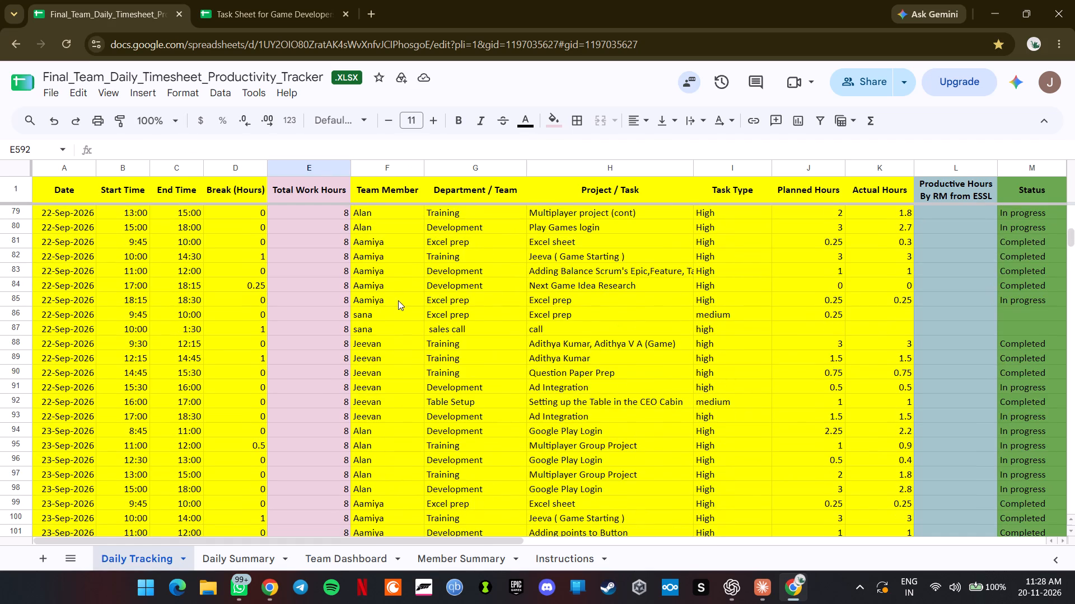
pyautogui.scroll(-20, 398, 300)
pyautogui.scroll(-20, 398, 300)
pyautogui.scroll(-10, 398, 300)
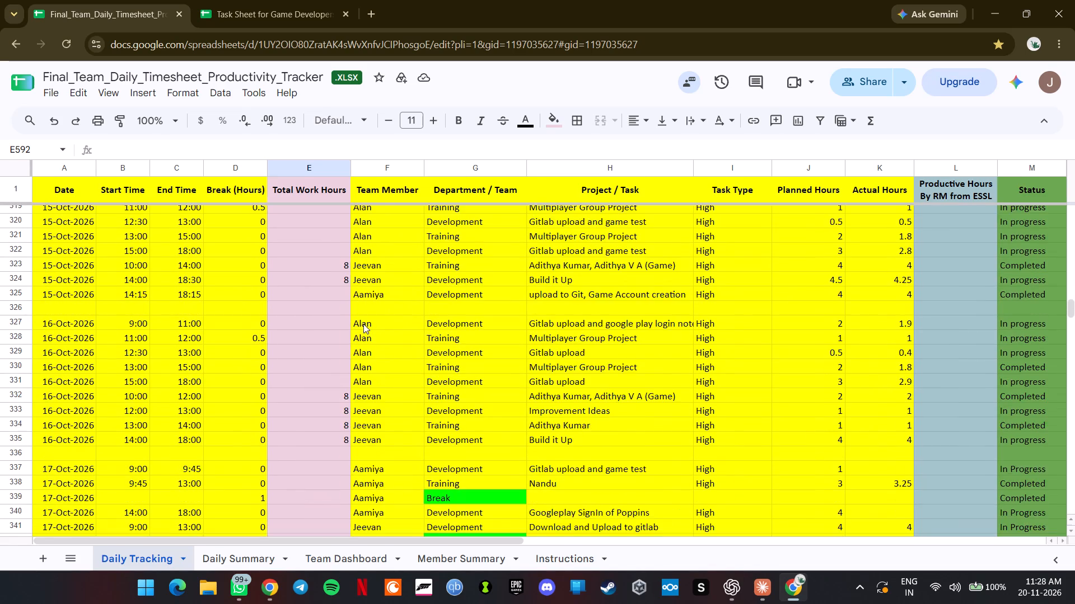
pyautogui.scroll(-8, 363, 324)
pyautogui.scroll(-20, 363, 324)
pyautogui.scroll(-20, 363, 324)
pyautogui.scroll(-2, 363, 324)
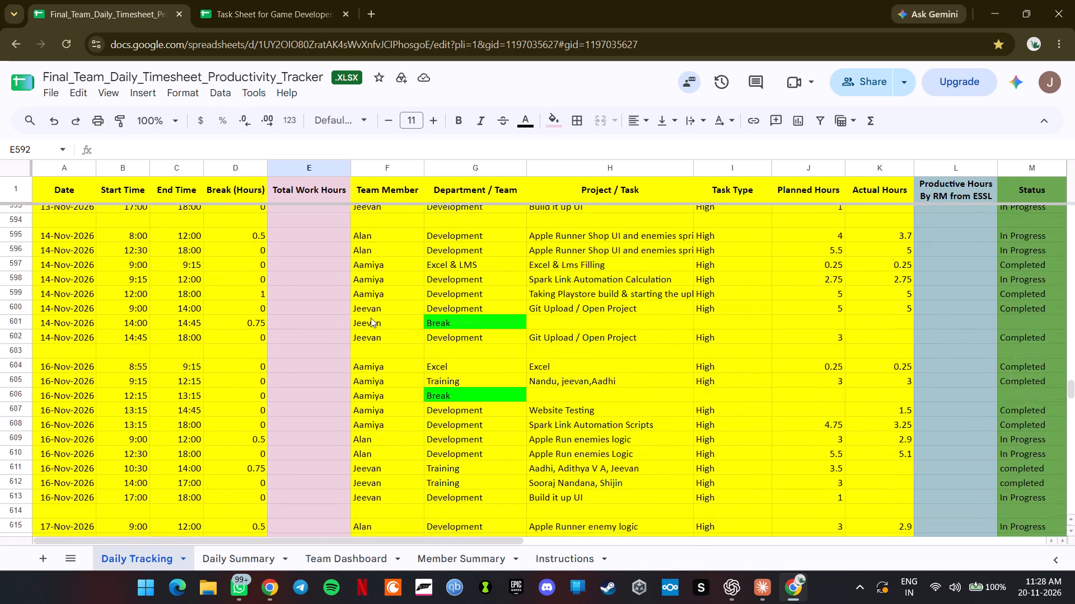
pyautogui.scroll(-20, 371, 318)
pyautogui.scroll(-3, 371, 318)
pyautogui.scroll(9, 354, 379)
pyautogui.scroll(-1, 354, 379)
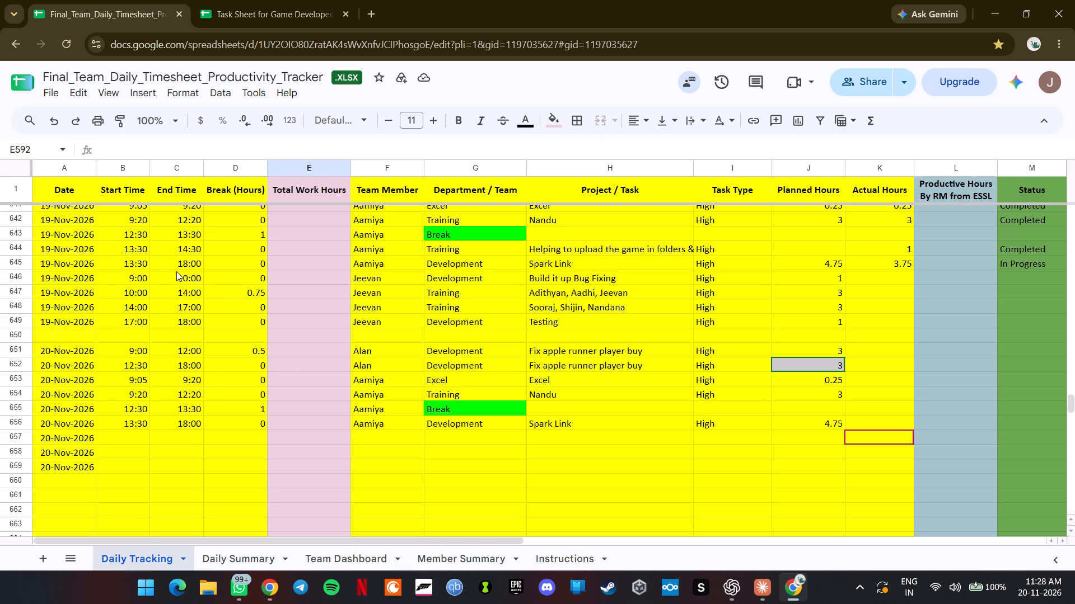
pyautogui.moveTo(145, 278); pyautogui.dragTo(534, 334)
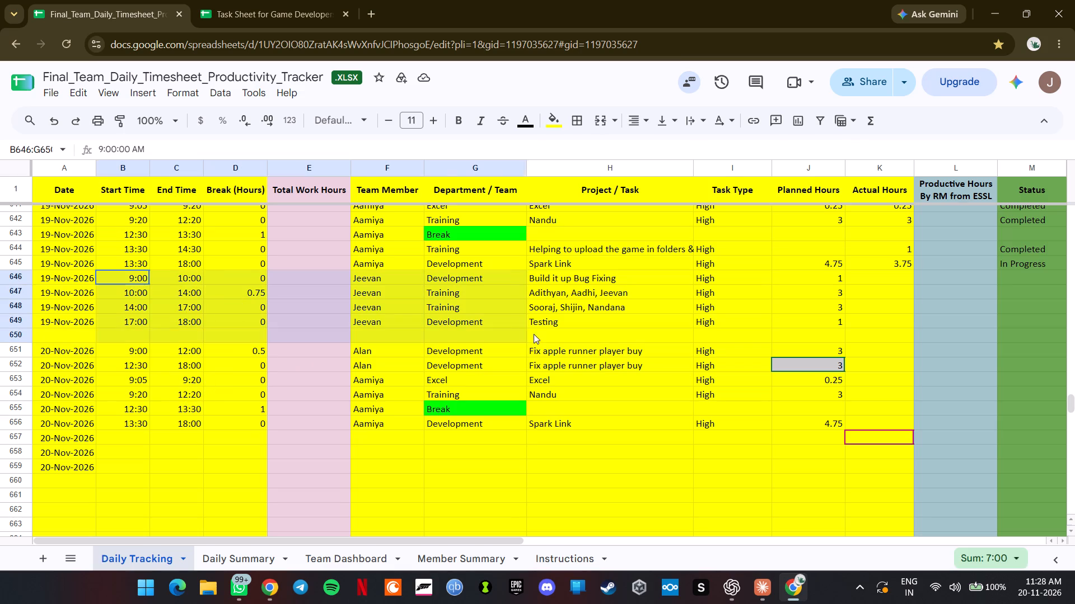
pyautogui.moveTo(534, 334); pyautogui.dragTo(822, 325)
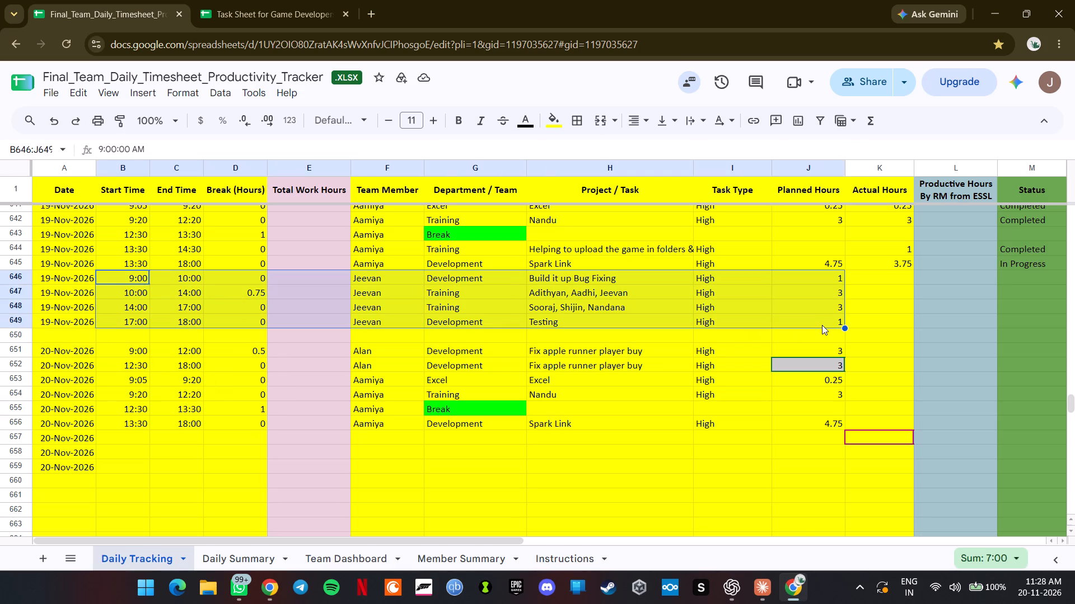
pyautogui.hotkey('ctrl', 'c')
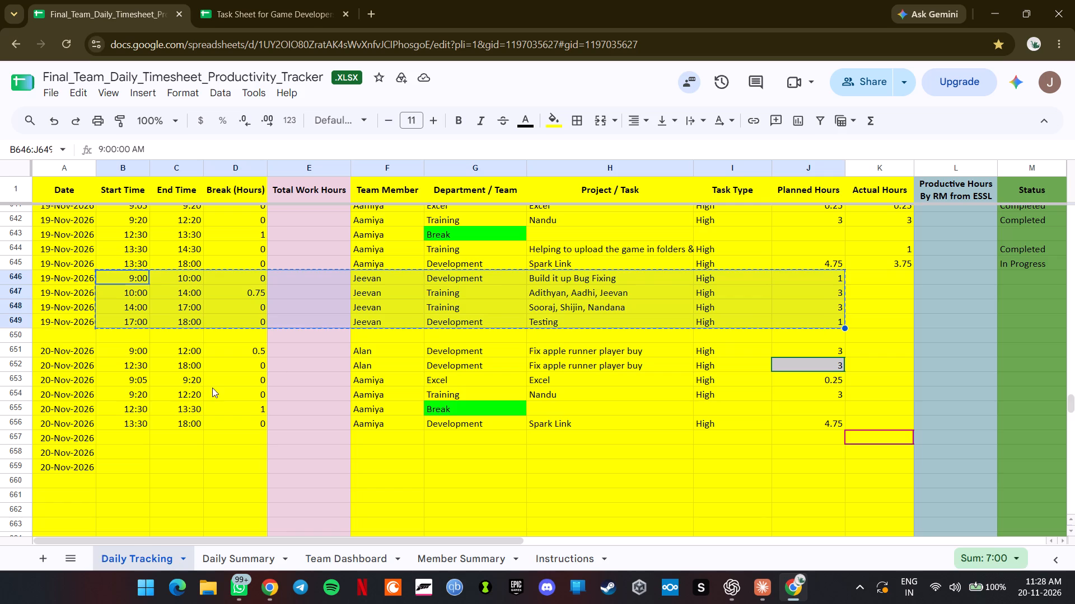
pyautogui.click(142, 436)
pyautogui.hotkey('ctrl', 'v')
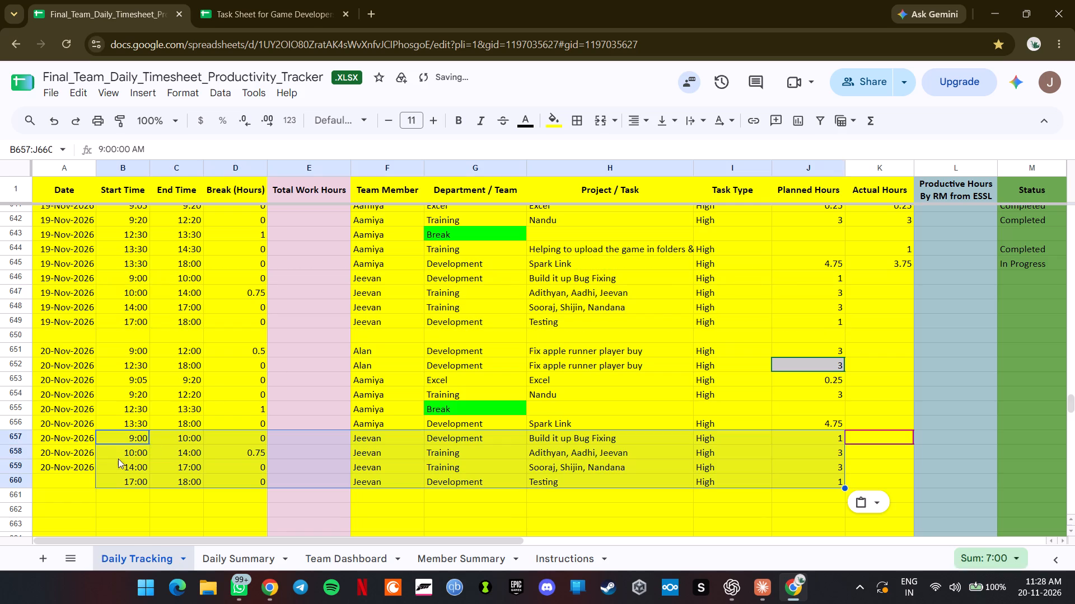
# Copy the 20-Nov-2026 date from row 659 into the empty date cell of row 660.
pyautogui.moveTo(85, 468); pyautogui.dragTo(93, 468)
pyautogui.hotkey('ctrl', 'c')
pyautogui.click(96, 472)
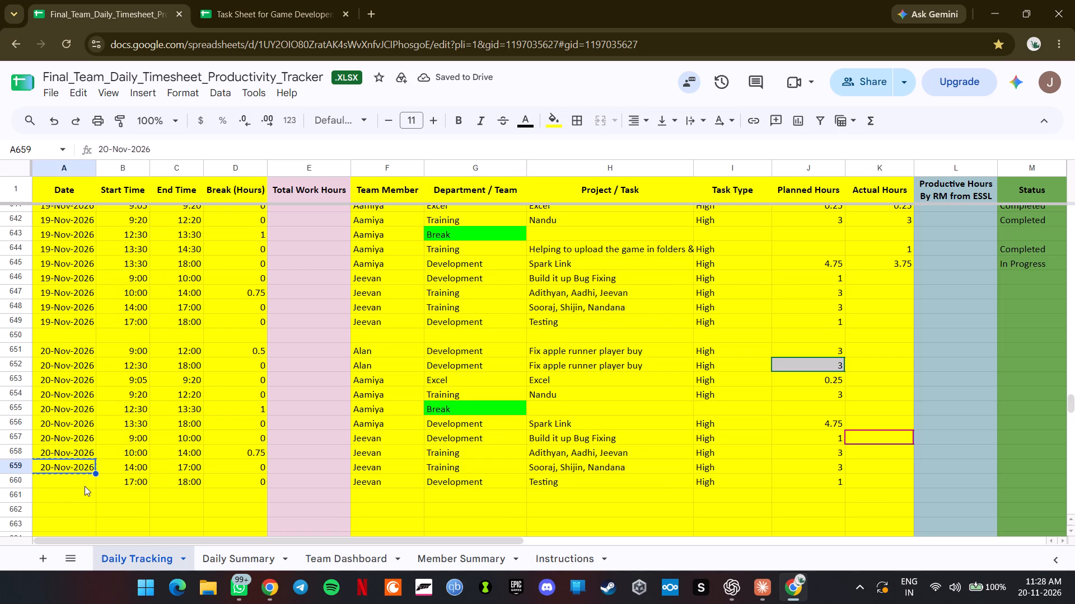
pyautogui.click(85, 486)
pyautogui.hotkey('ctrl', 'v')
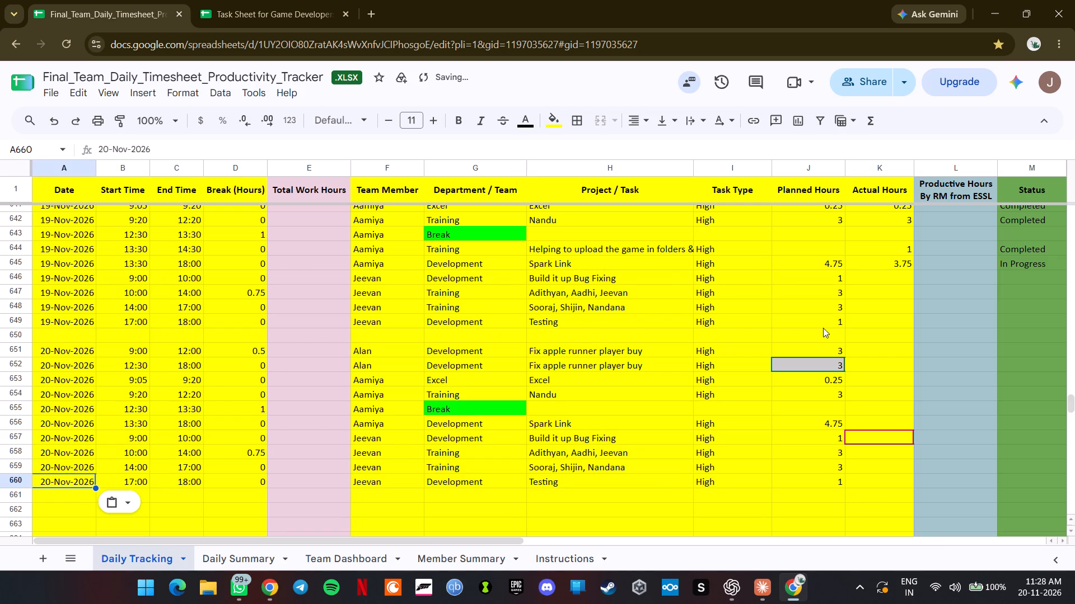
# Copy the Status, Priority and Notes cells of Jeevan's rows 622–625 into rows 634–637 and rows 646–649.
pyautogui.scroll(2, 834, 326)
pyautogui.moveTo(490, 541); pyautogui.dragTo(637, 543)
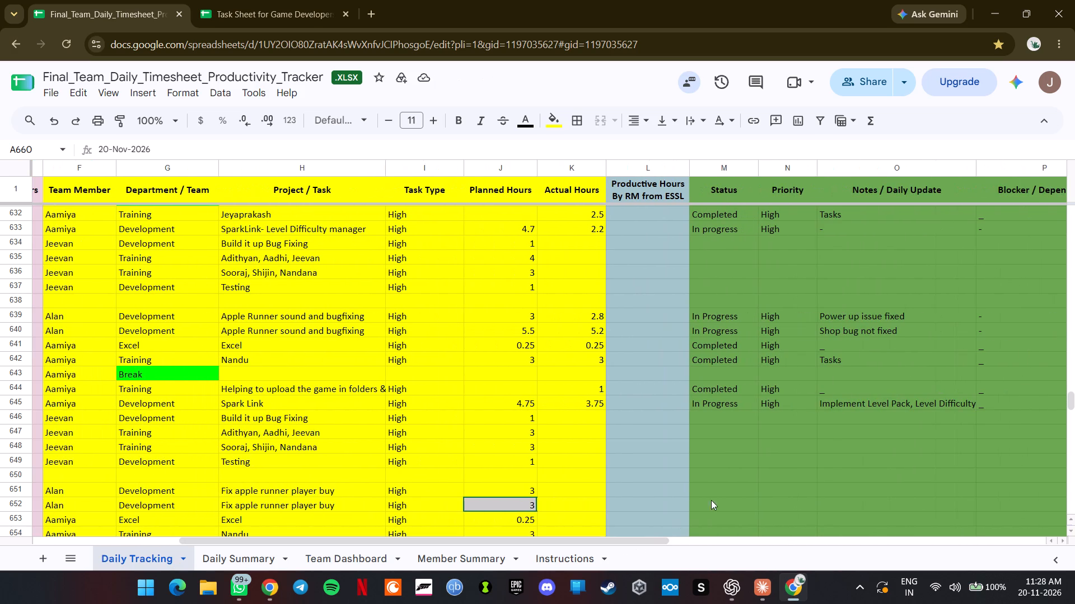
pyautogui.scroll(1, 721, 285)
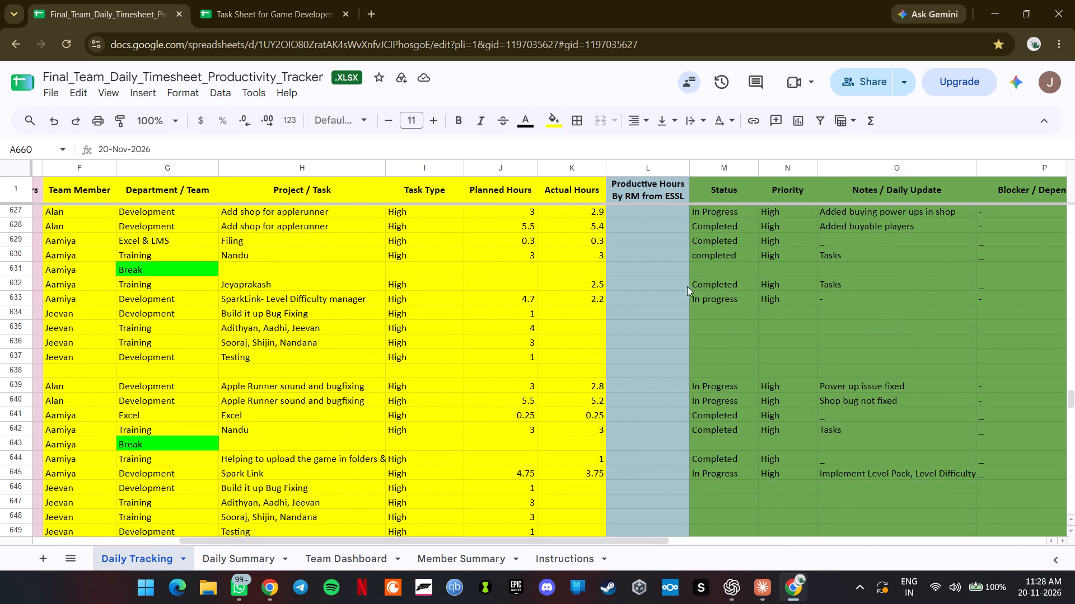
pyautogui.scroll(2, 522, 297)
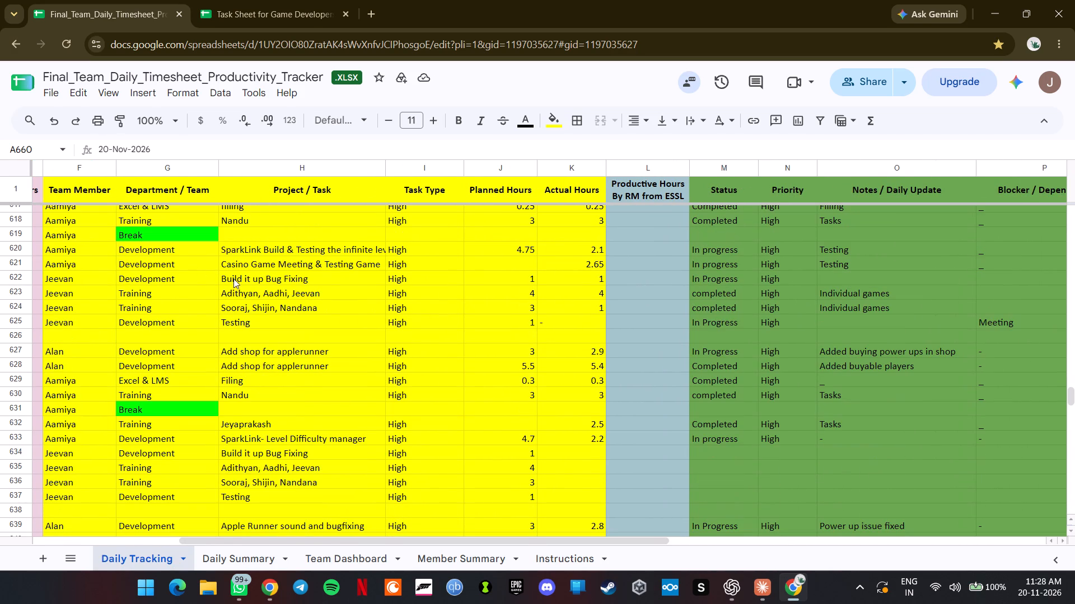
pyautogui.moveTo(726, 279); pyautogui.dragTo(956, 324)
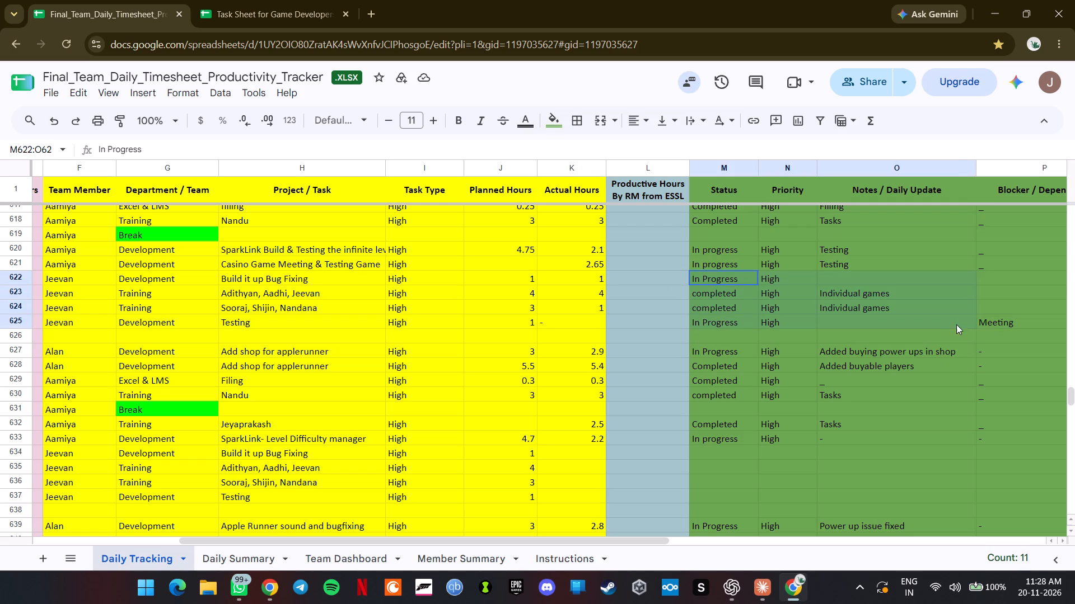
pyautogui.moveTo(956, 324); pyautogui.dragTo(850, 323)
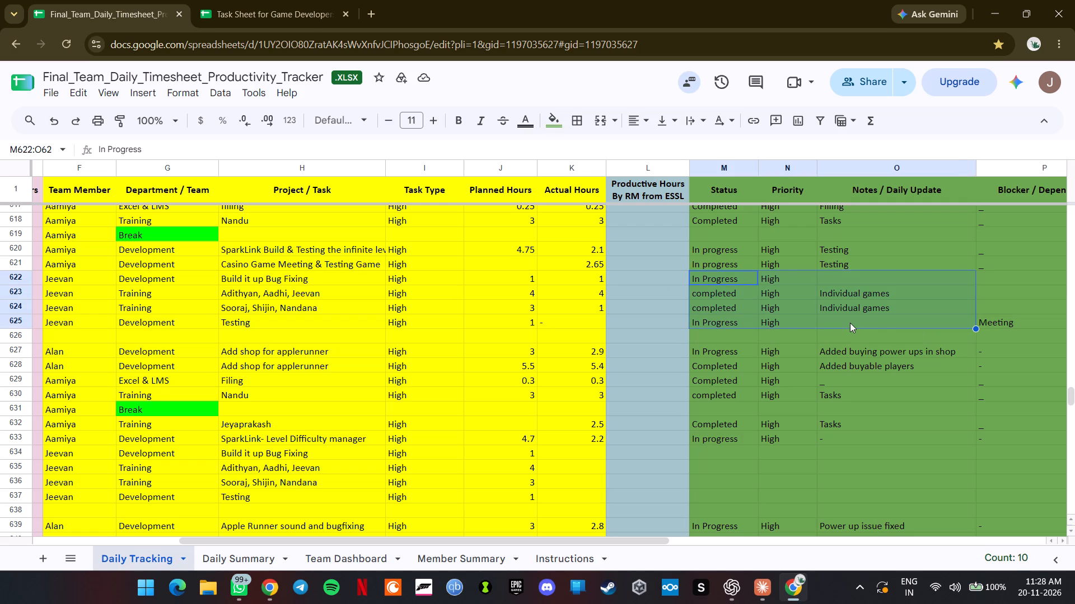
pyautogui.hotkey('ctrl', 'c')
pyautogui.scroll(-1, 815, 355)
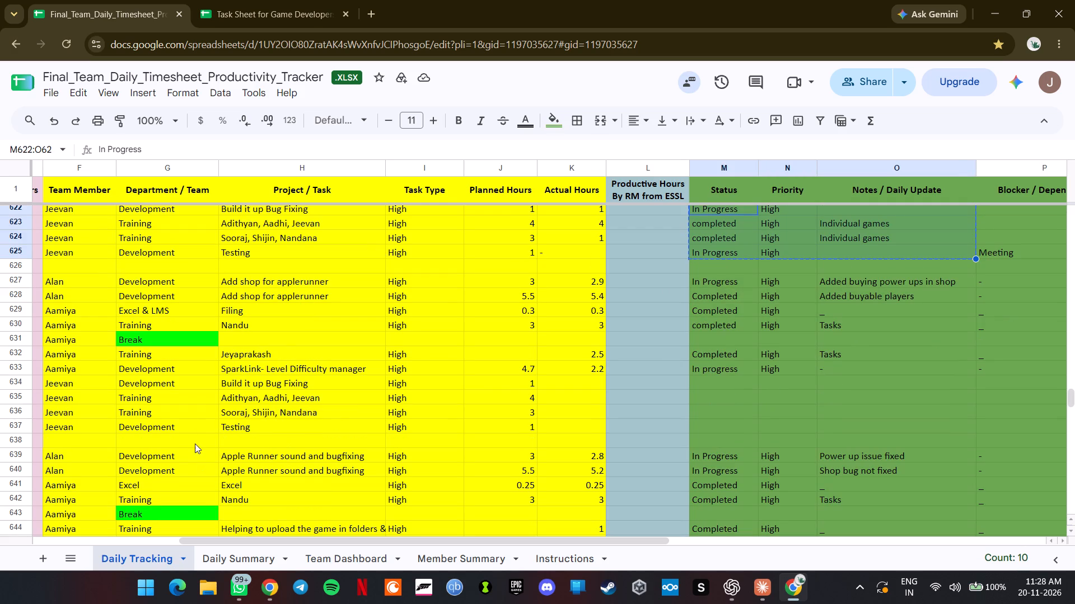
pyautogui.click(714, 384)
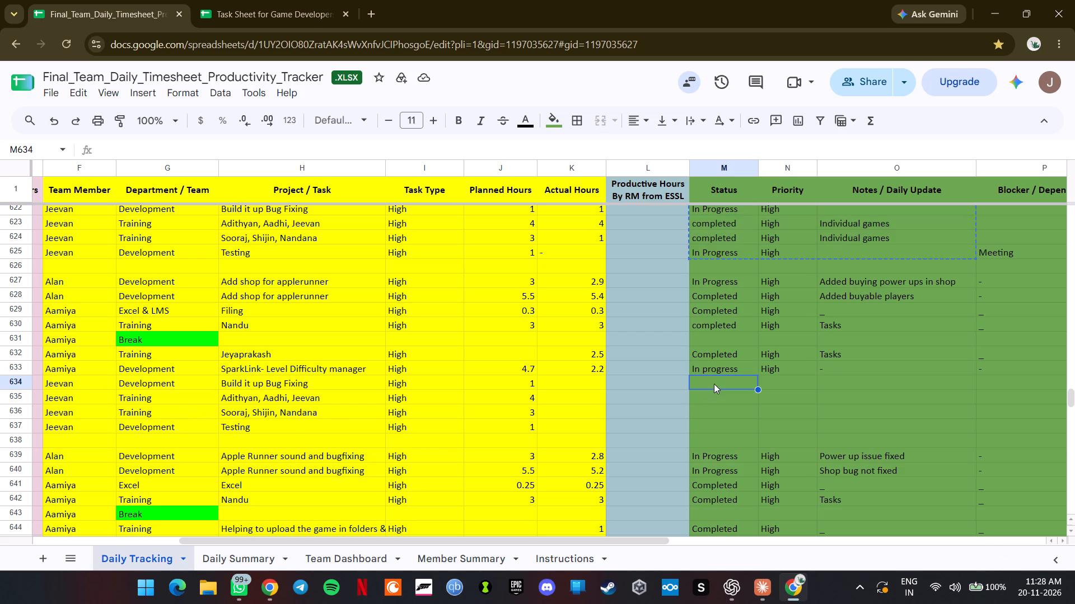
pyautogui.hotkey('ctrl', 'v')
pyautogui.scroll(-2, 656, 450)
pyautogui.scroll(-1, 723, 439)
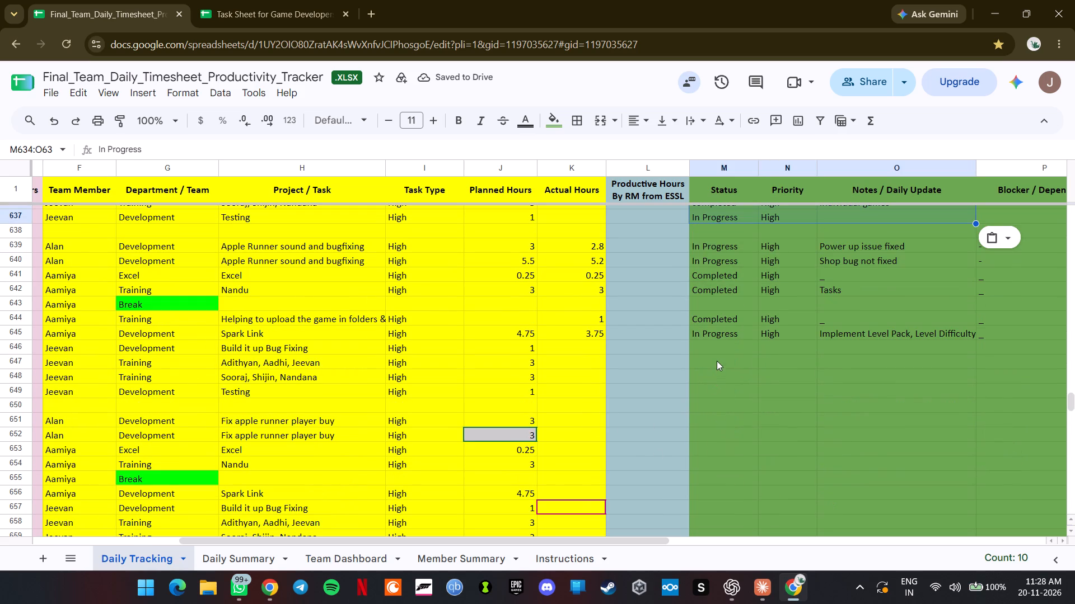
pyautogui.click(752, 350)
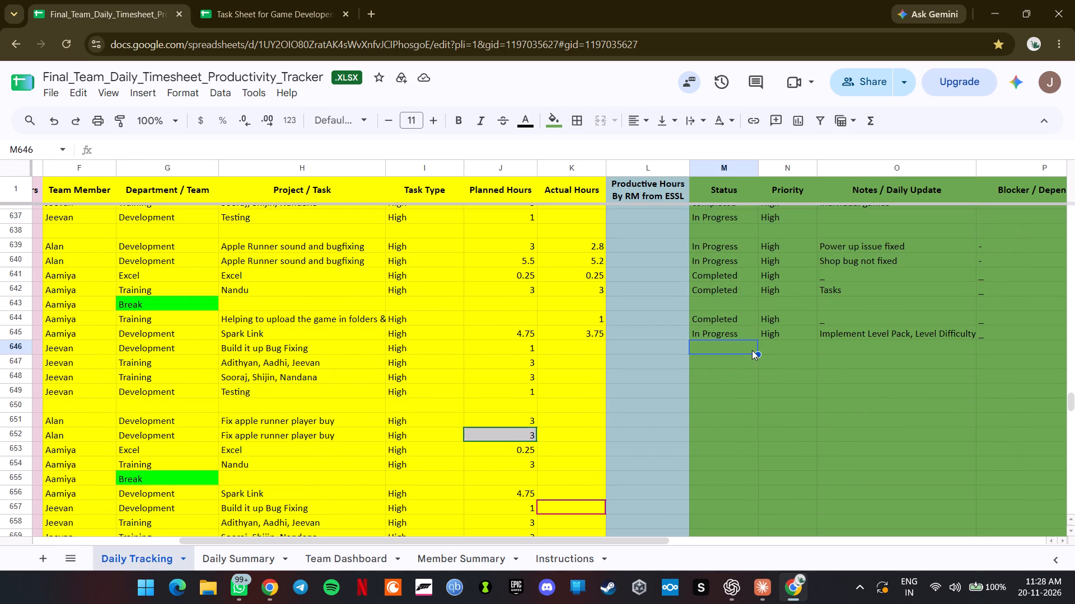
pyautogui.hotkey('ctrl', 'v')
pyautogui.scroll(-2, 713, 400)
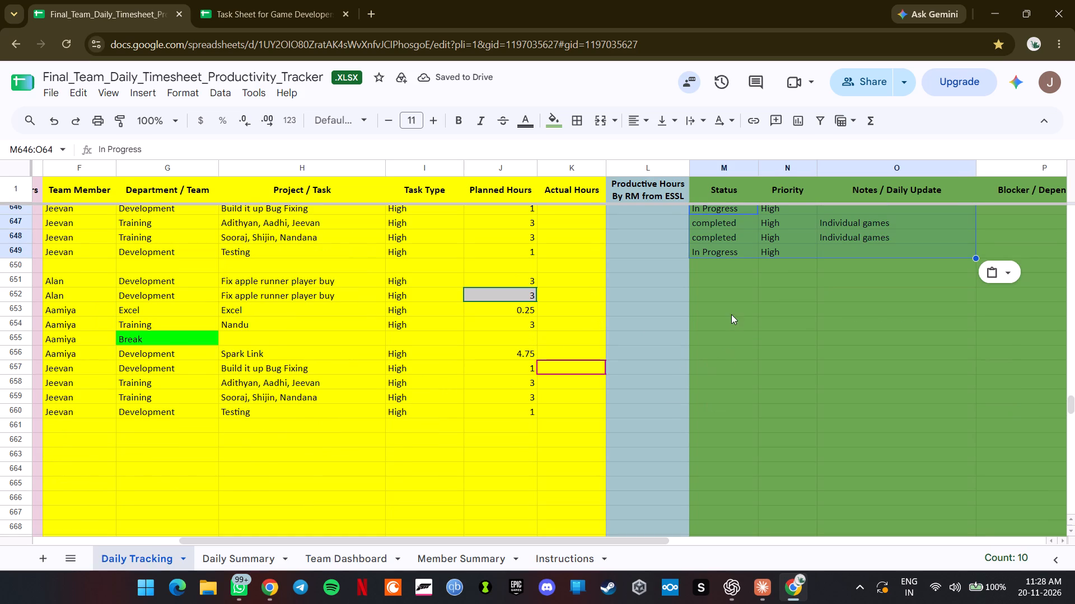
# Enter Actual Hours of 1, 3, 3 and 1 for Jeevan's 19-Nov-2026 rows 646–649 and save the timesheet.
pyautogui.scroll(2, 731, 314)
pyautogui.click(582, 346)
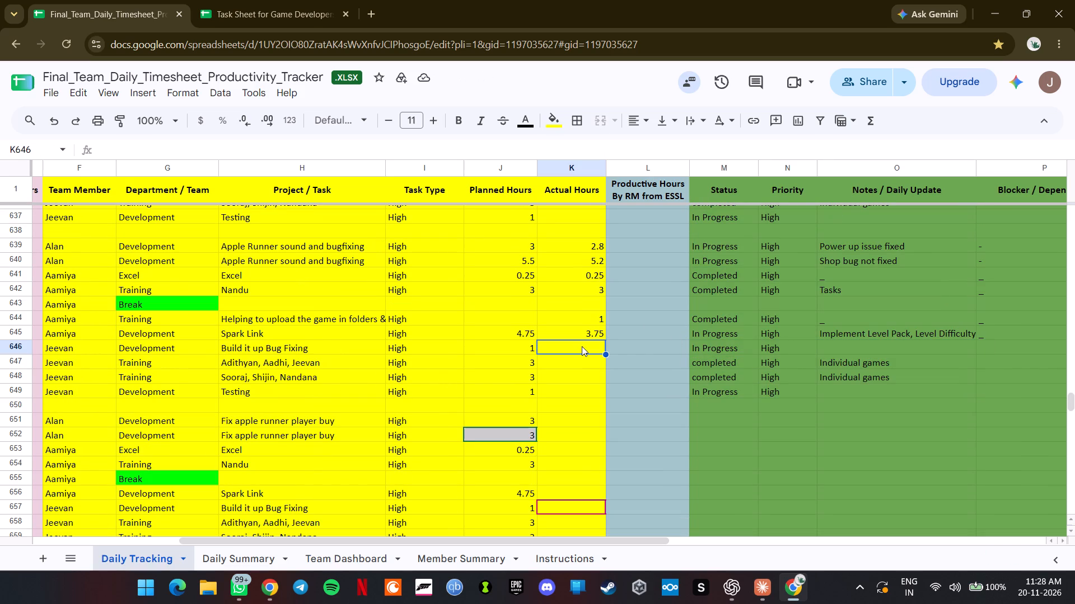
pyautogui.press('1')
pyautogui.click(575, 362)
pyautogui.press('3')
pyautogui.click(575, 377)
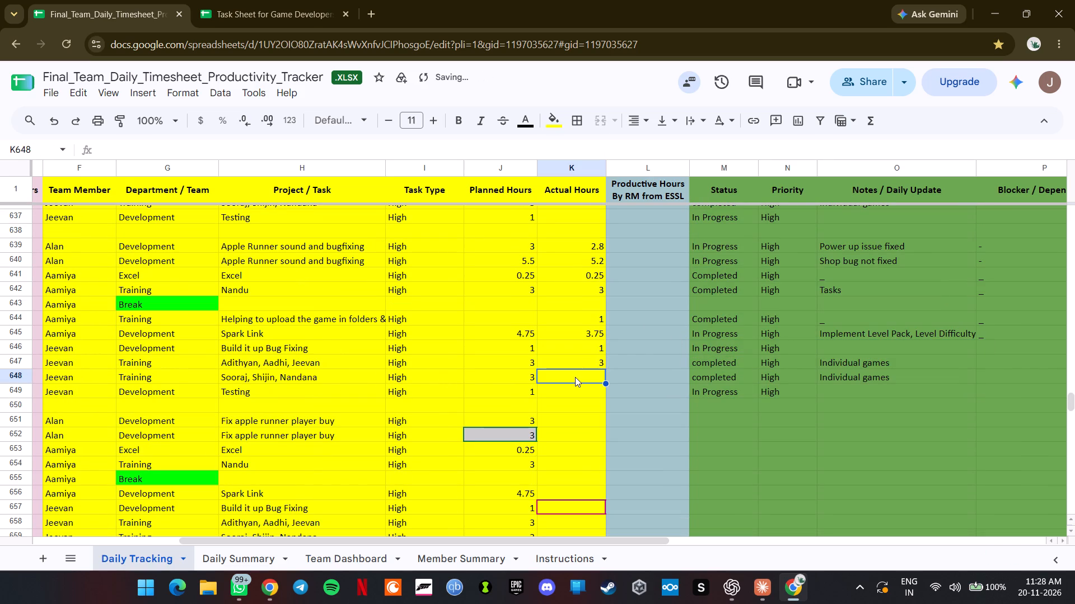
pyautogui.press('3')
pyautogui.click(575, 388)
pyautogui.press('1')
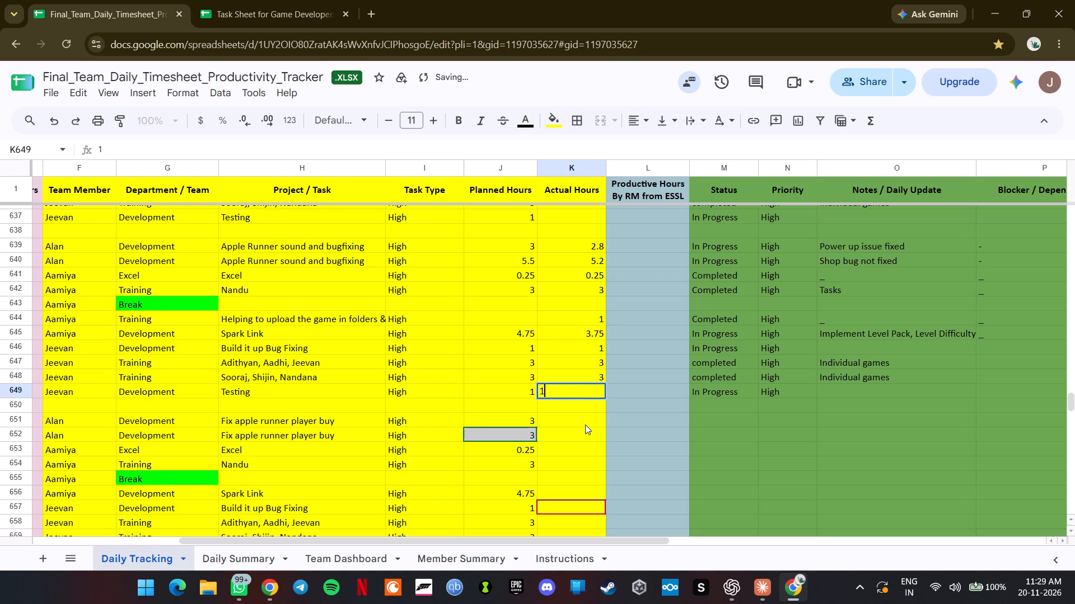
pyautogui.click(585, 418)
pyautogui.scroll(-4, 578, 482)
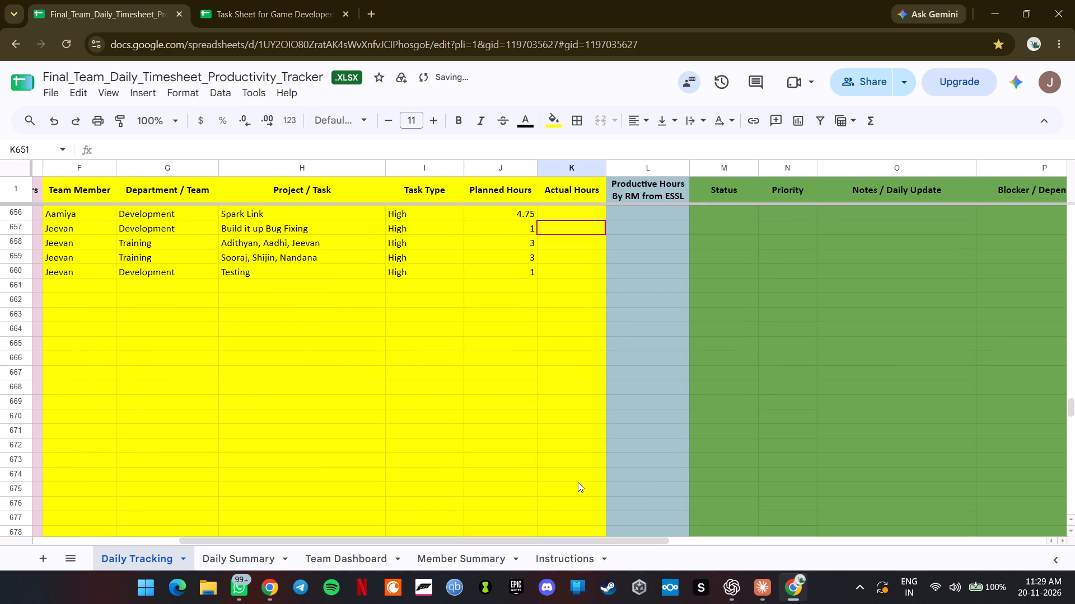
pyautogui.hotkey('ctrl', 's')
# Look over the Task Sheet for Game Developers once more and close its tab.
pyautogui.scroll(7, 578, 482)
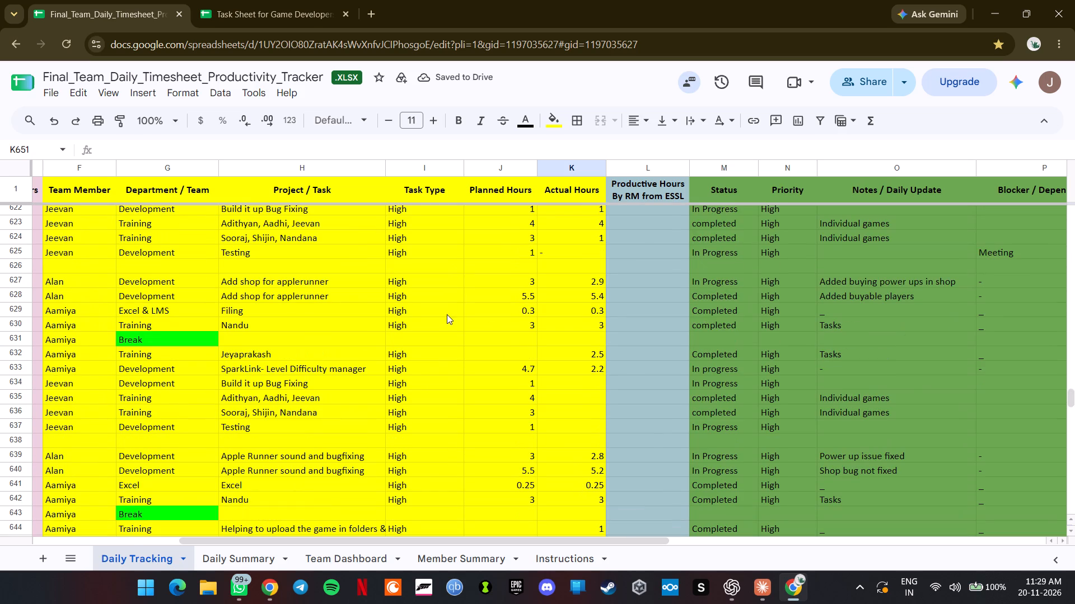
pyautogui.click(295, 0)
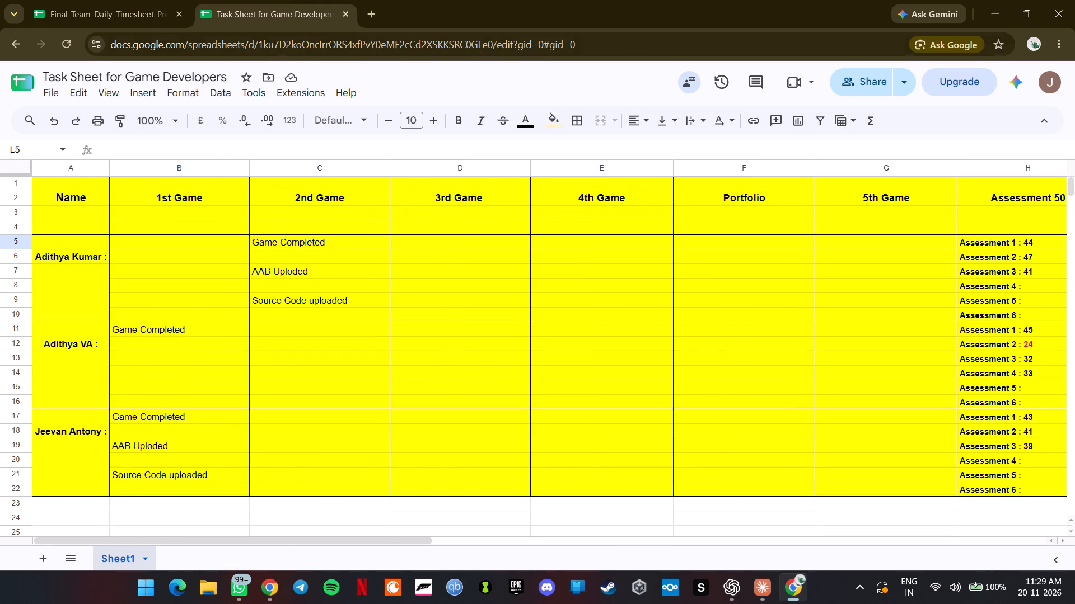
pyautogui.scroll(4, 320, 216)
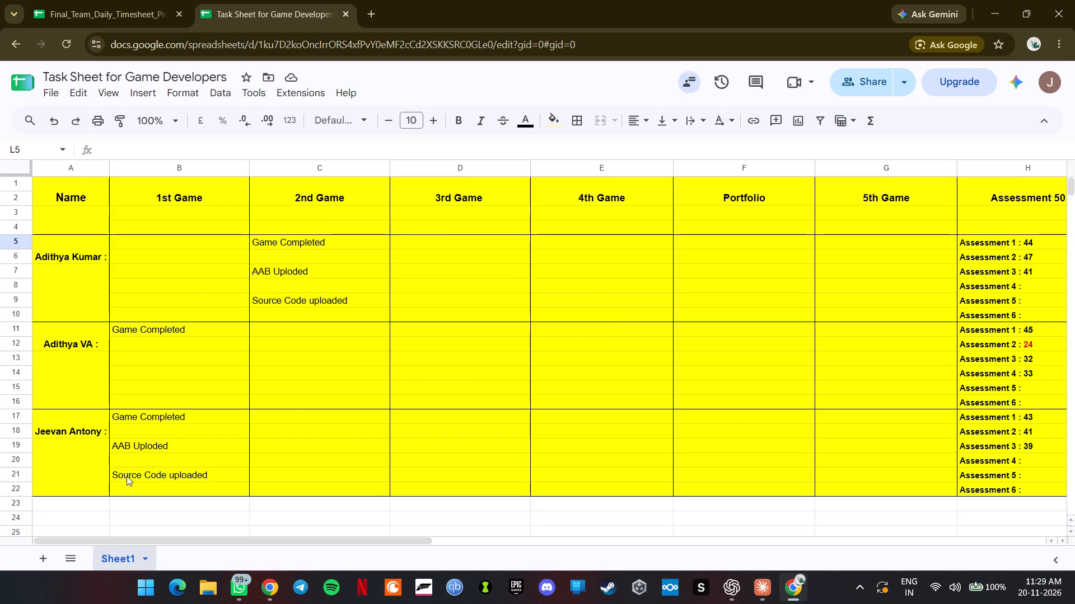
pyautogui.click(115, 6)
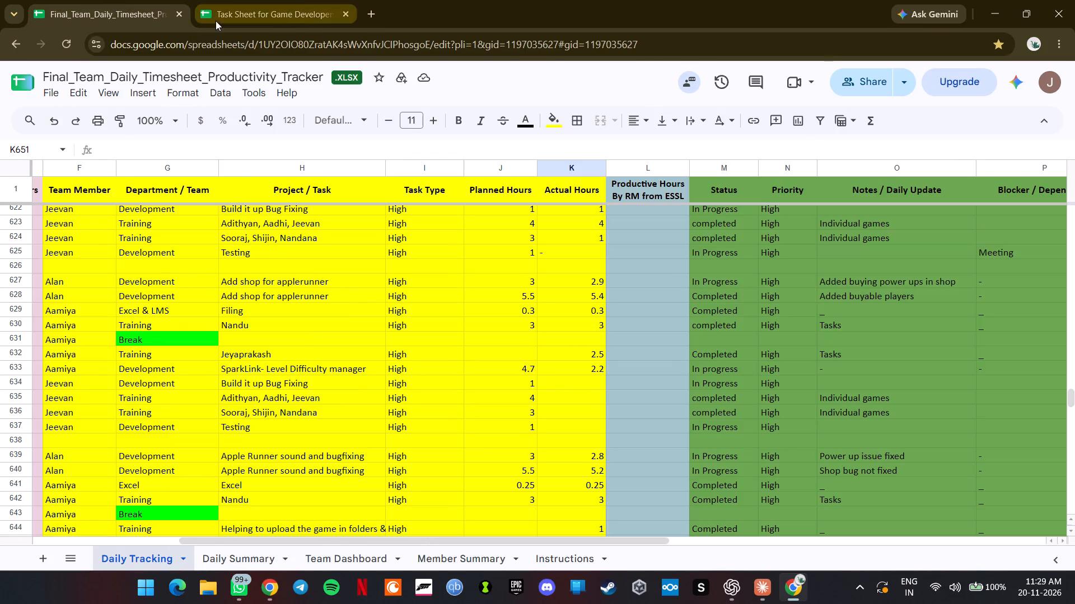
pyautogui.click(344, 13)
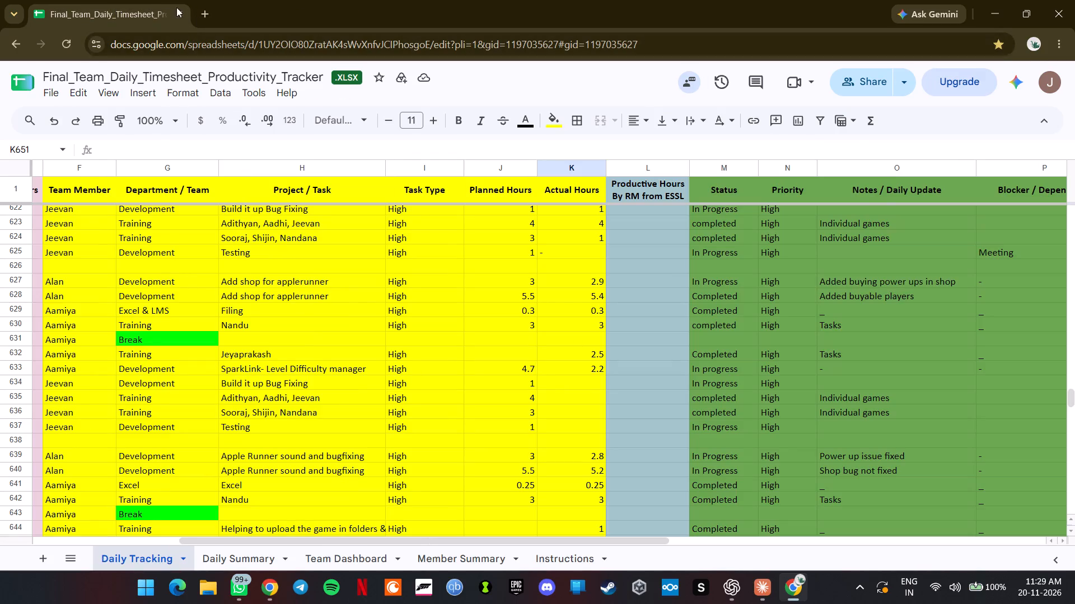